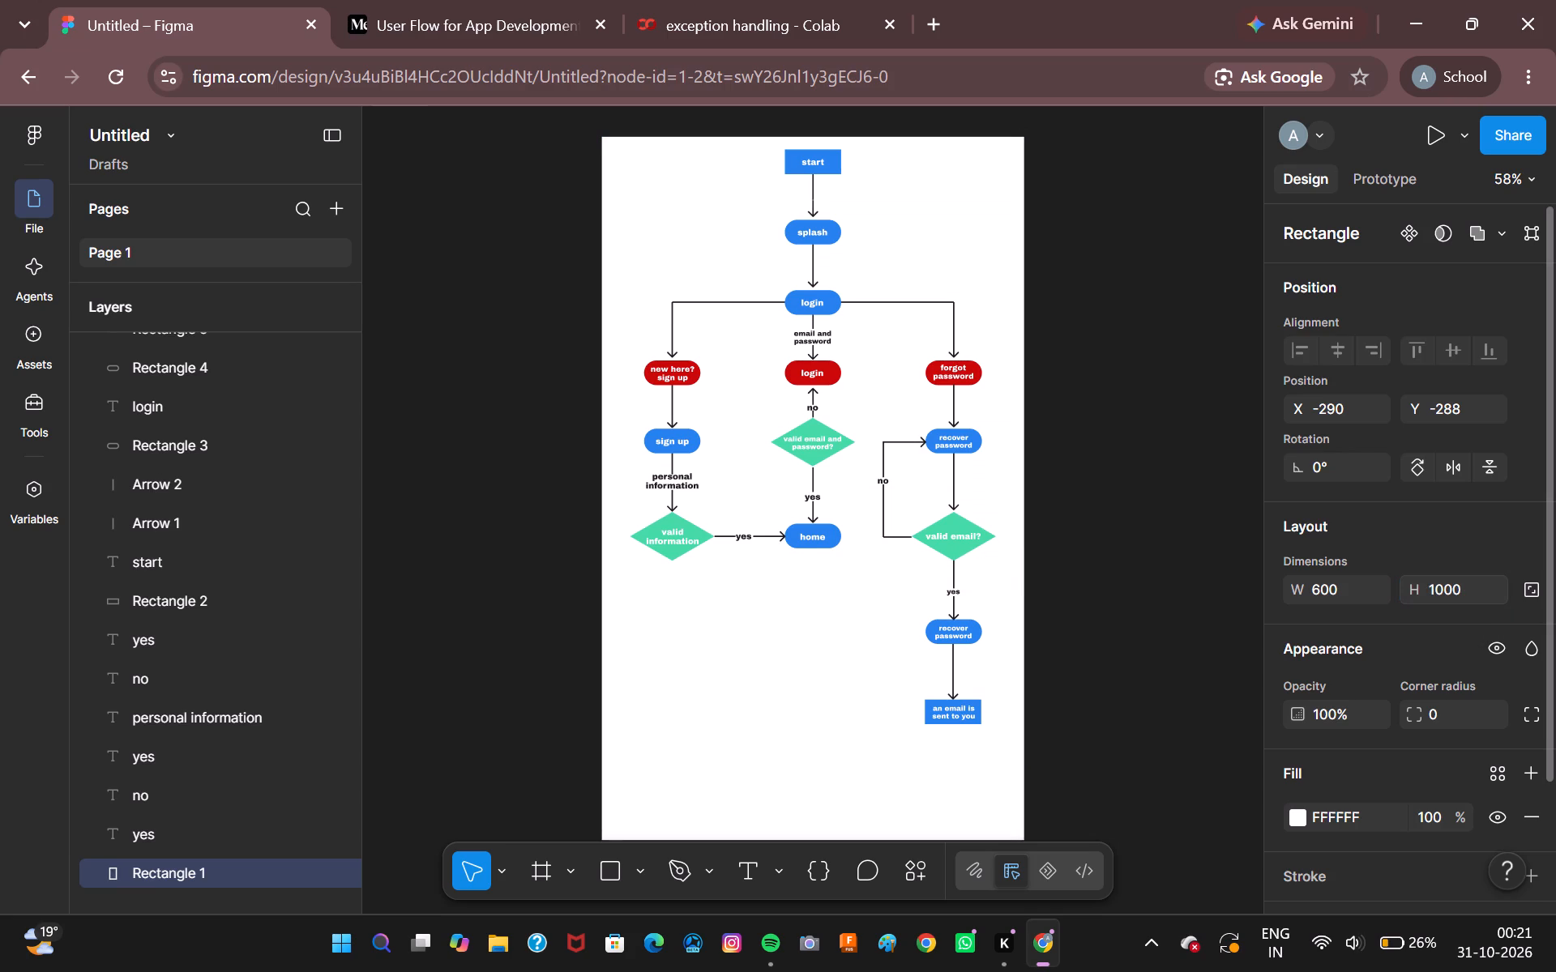
# Bring up the Medium user-flow article and split it into its own window beside the Figma flowchart.
pyautogui.scroll(-1, 1213, 605)
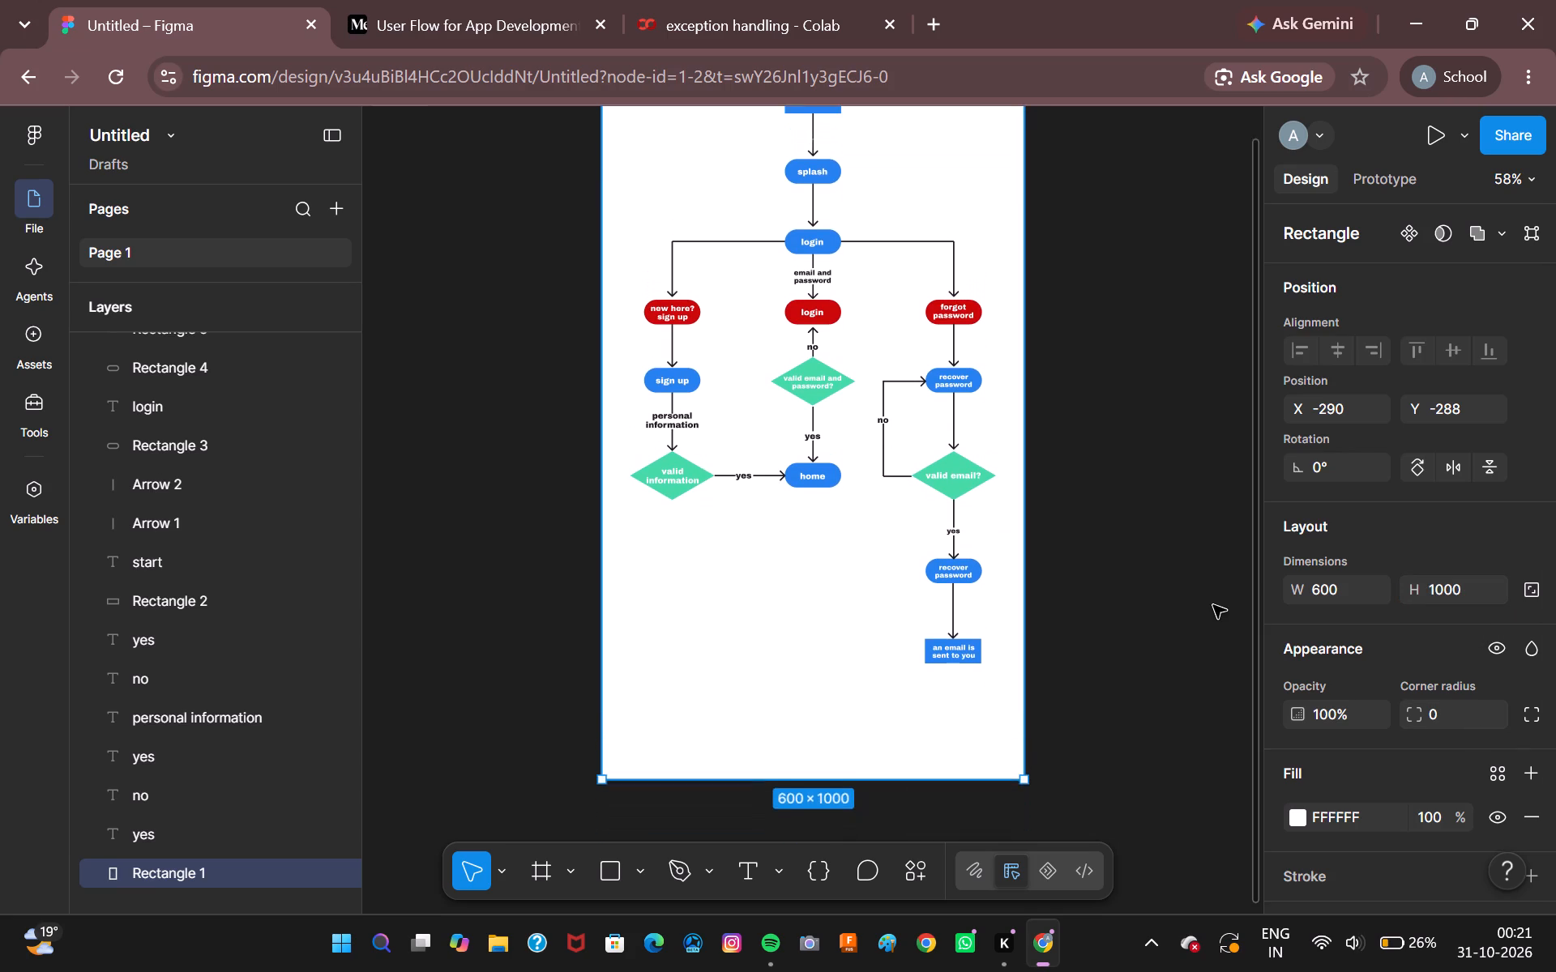
pyautogui.scroll(-1, 1213, 605)
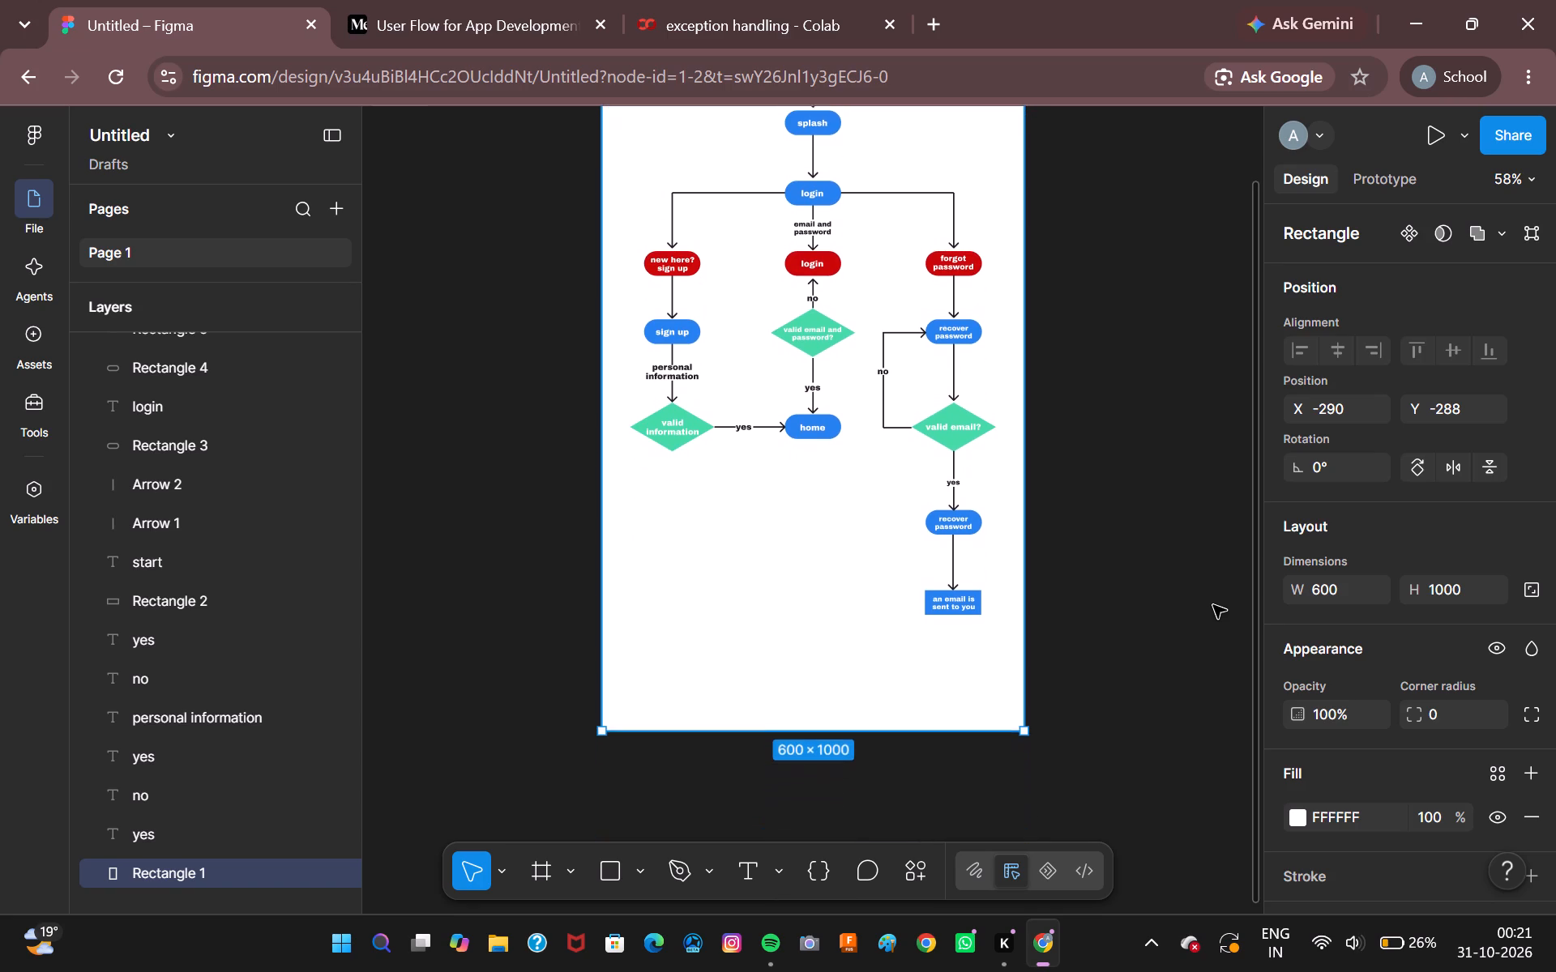
pyautogui.scroll(-1, 1213, 605)
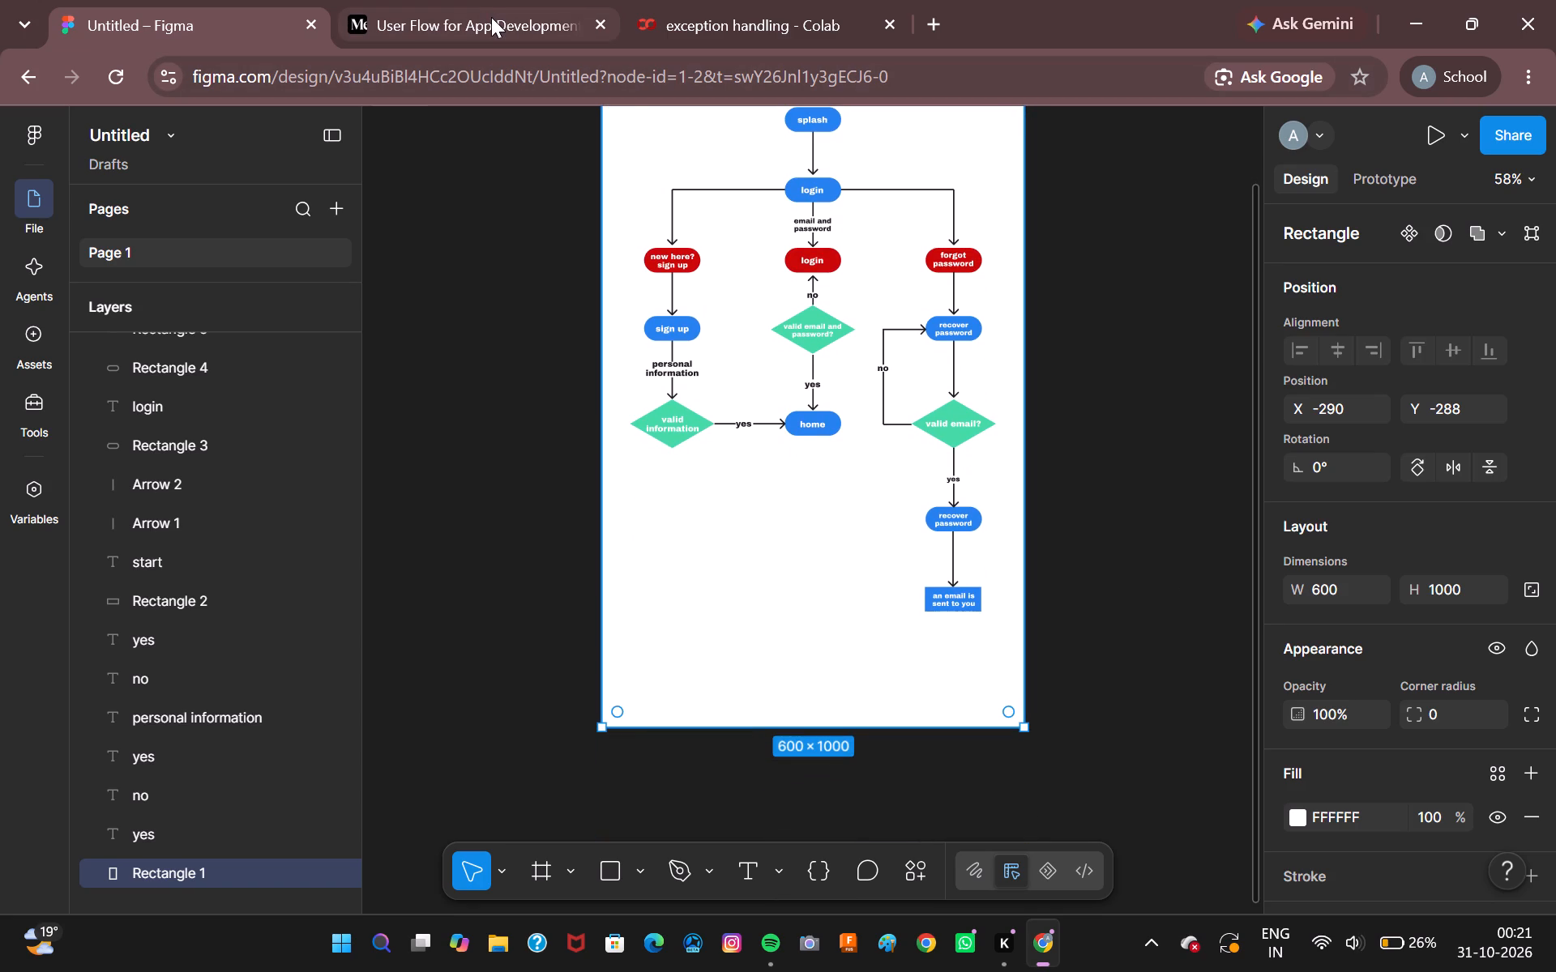
pyautogui.click(491, 17)
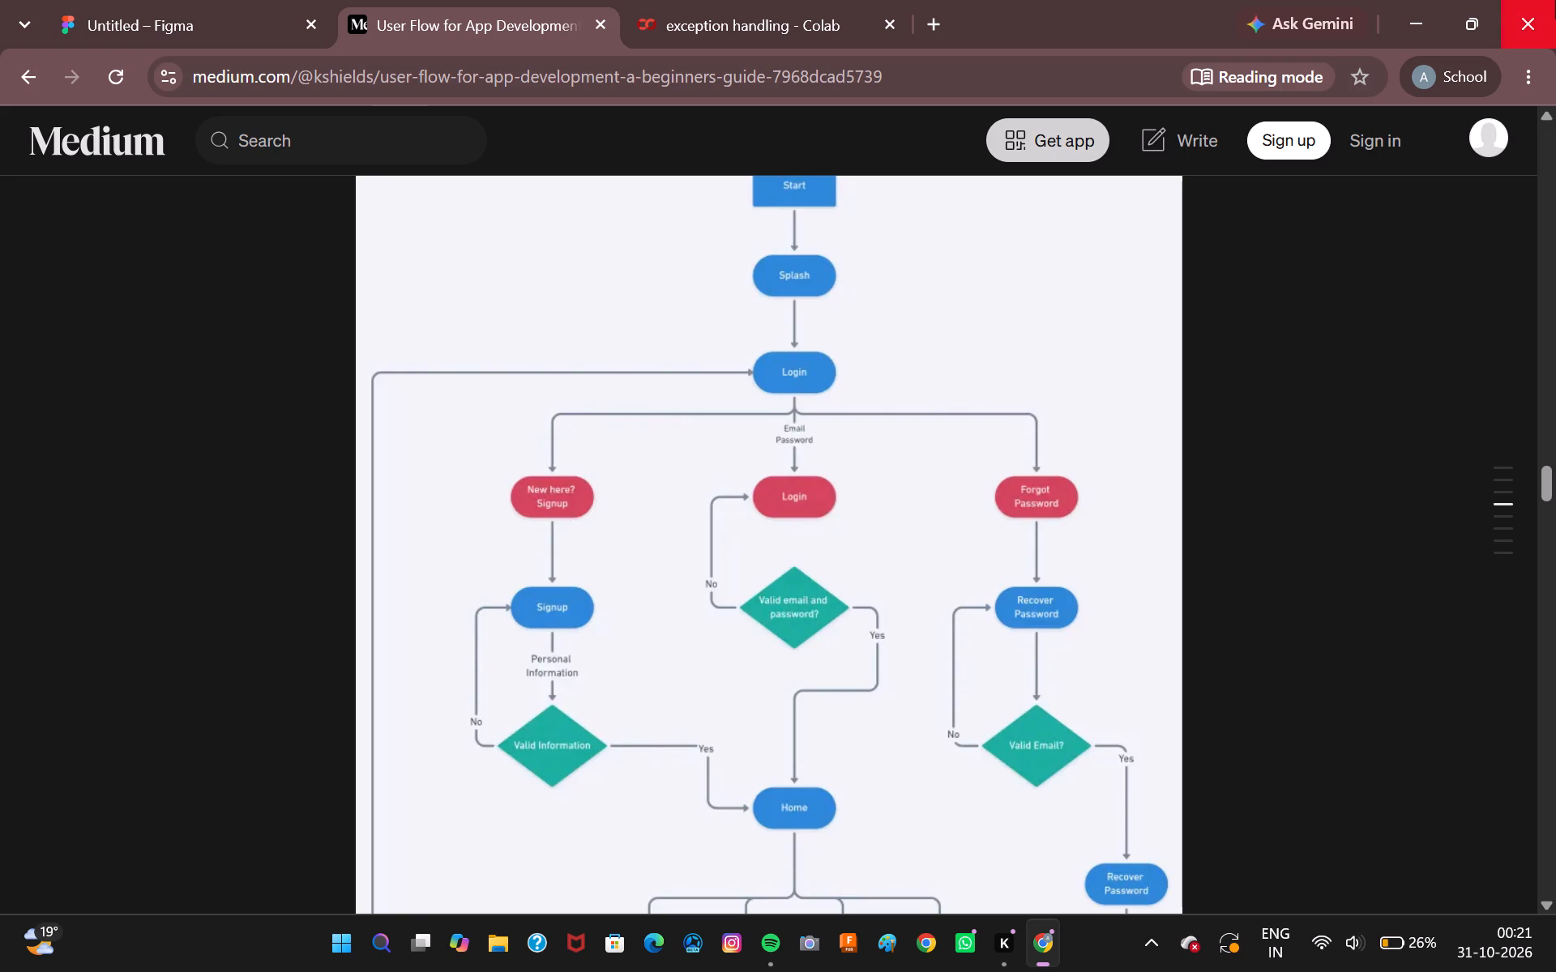
pyautogui.scroll(-2, 1111, 593)
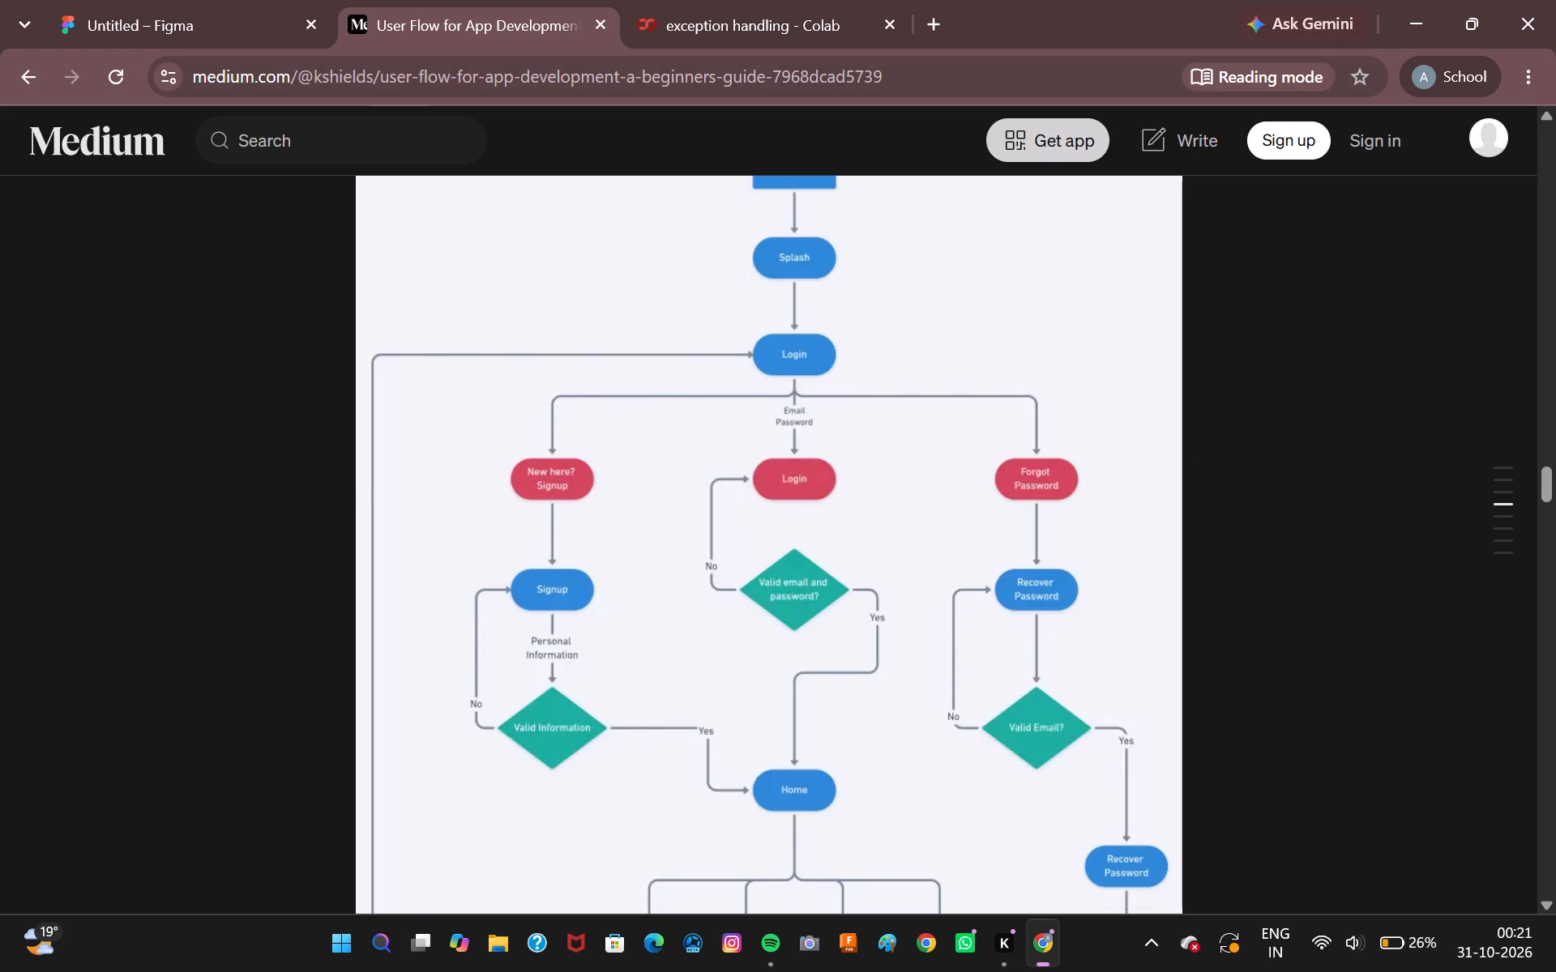
pyautogui.scroll(-2, 1107, 596)
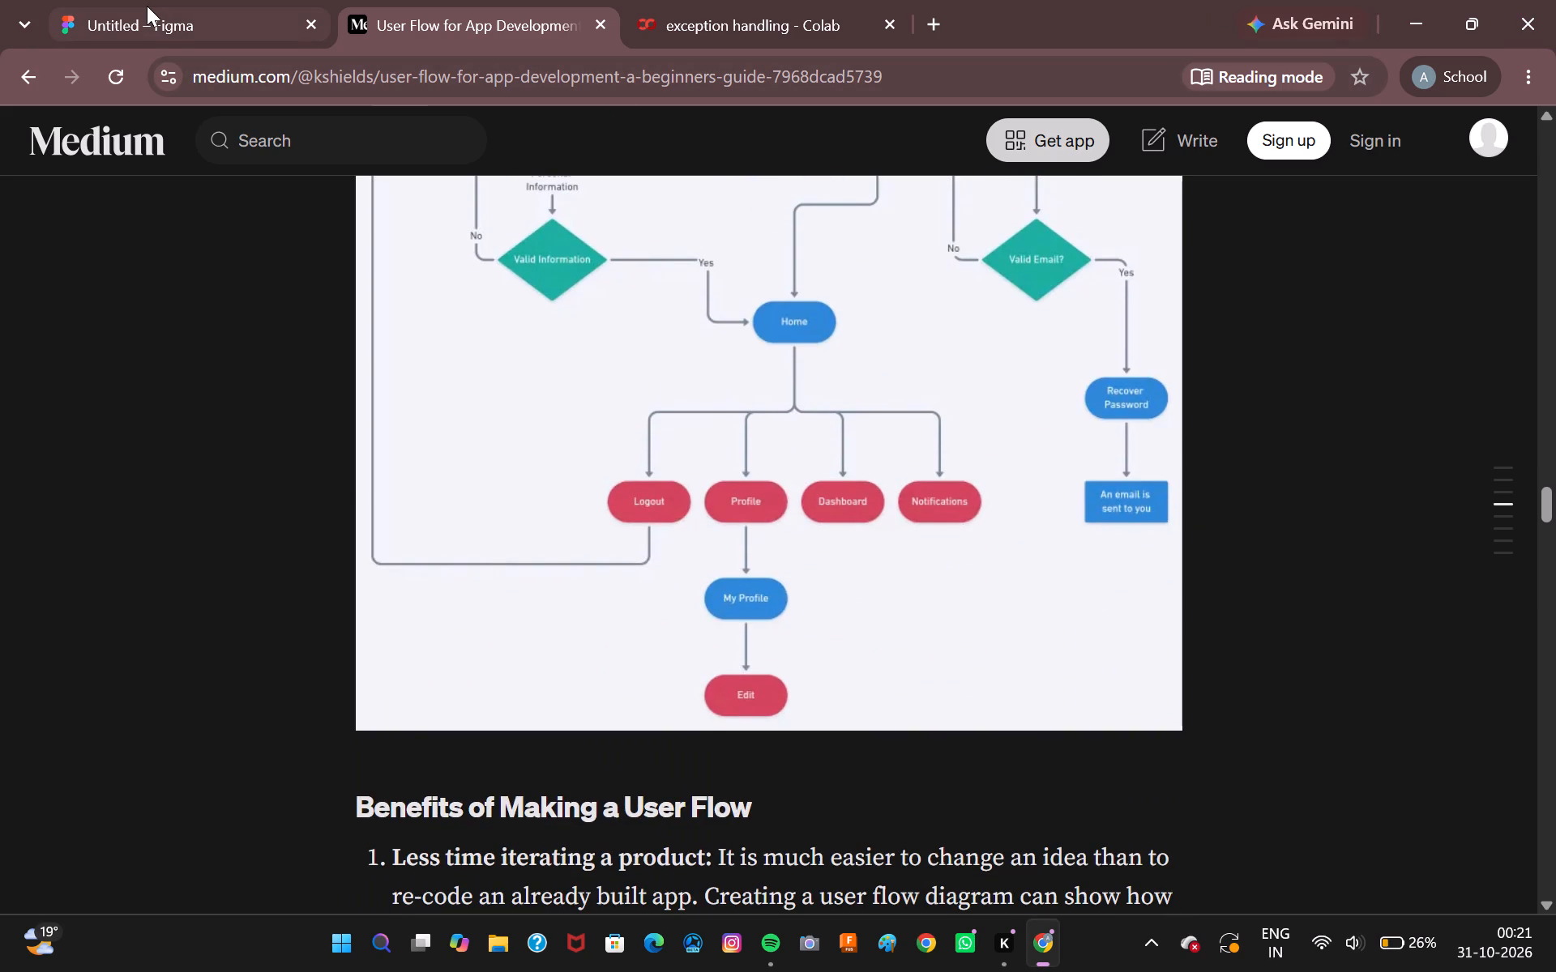
pyautogui.moveTo(464, 23); pyautogui.dragTo(472, 83)
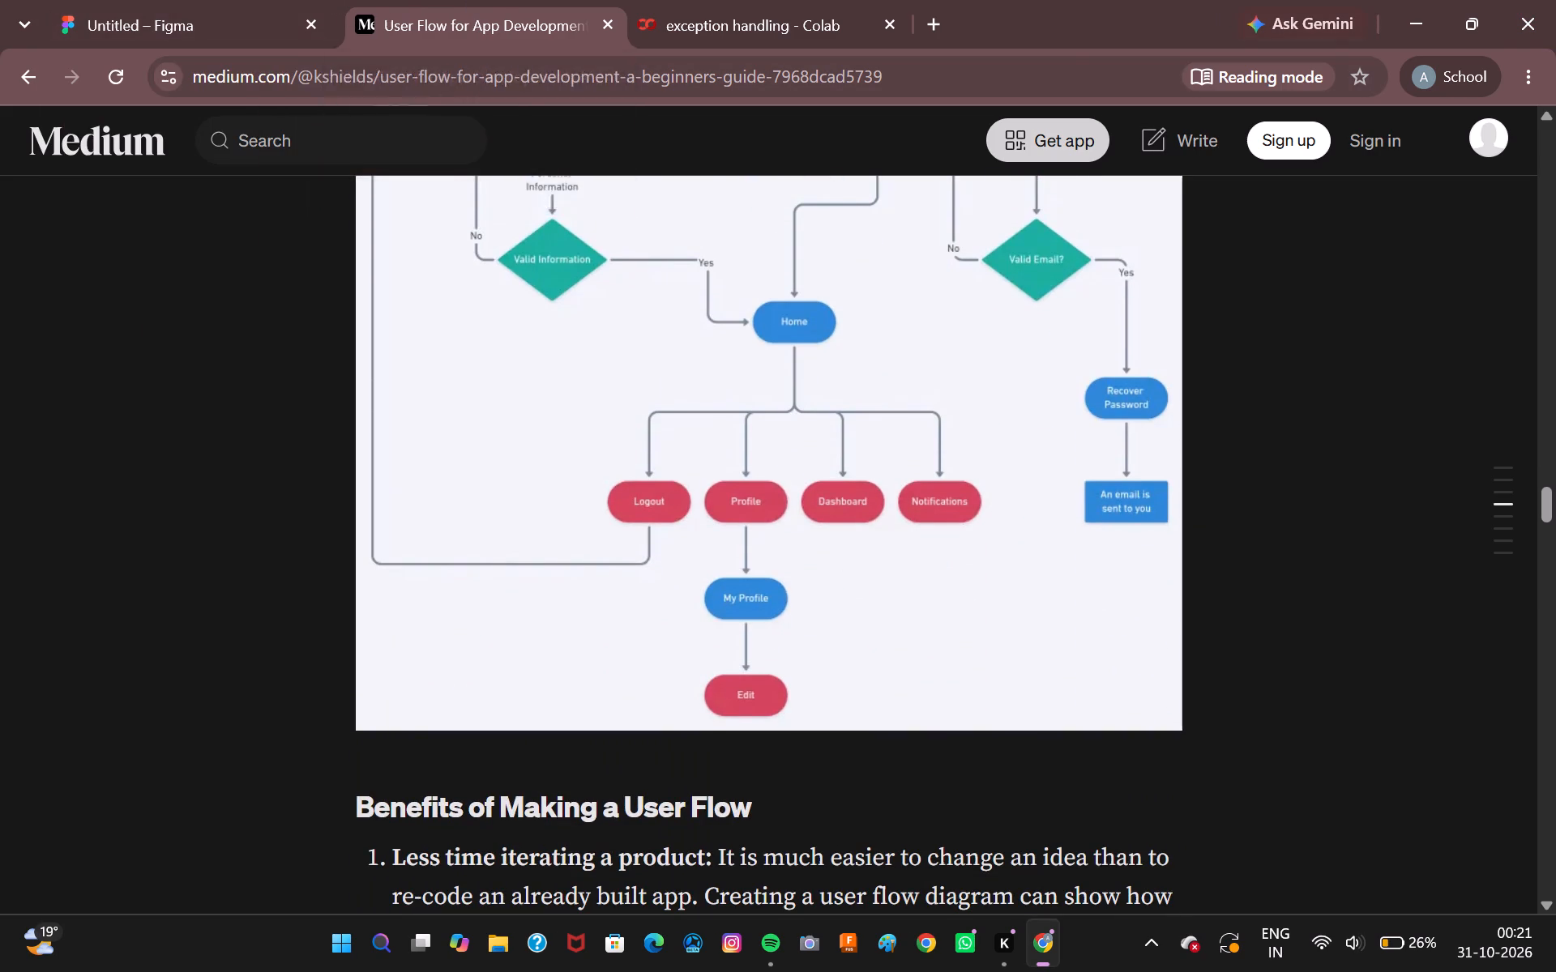
pyautogui.moveTo(472, 83); pyautogui.dragTo(471, 108)
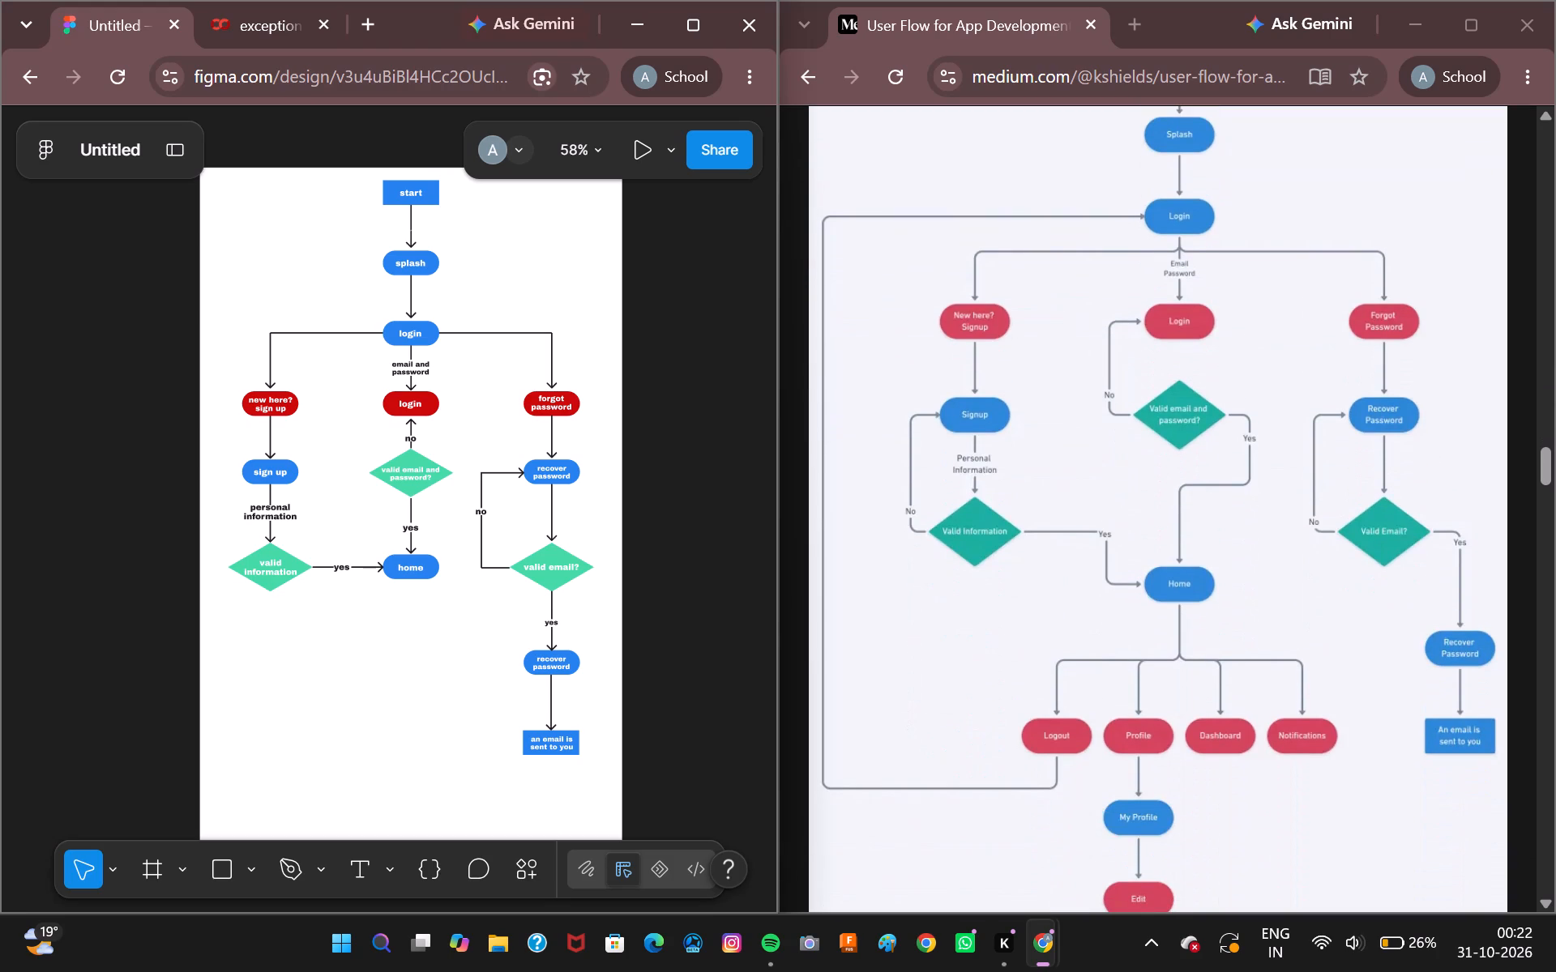
# Examine the branches below Home in the article's reference user-flow diagram.
pyautogui.scroll(-1, 1147, 467)
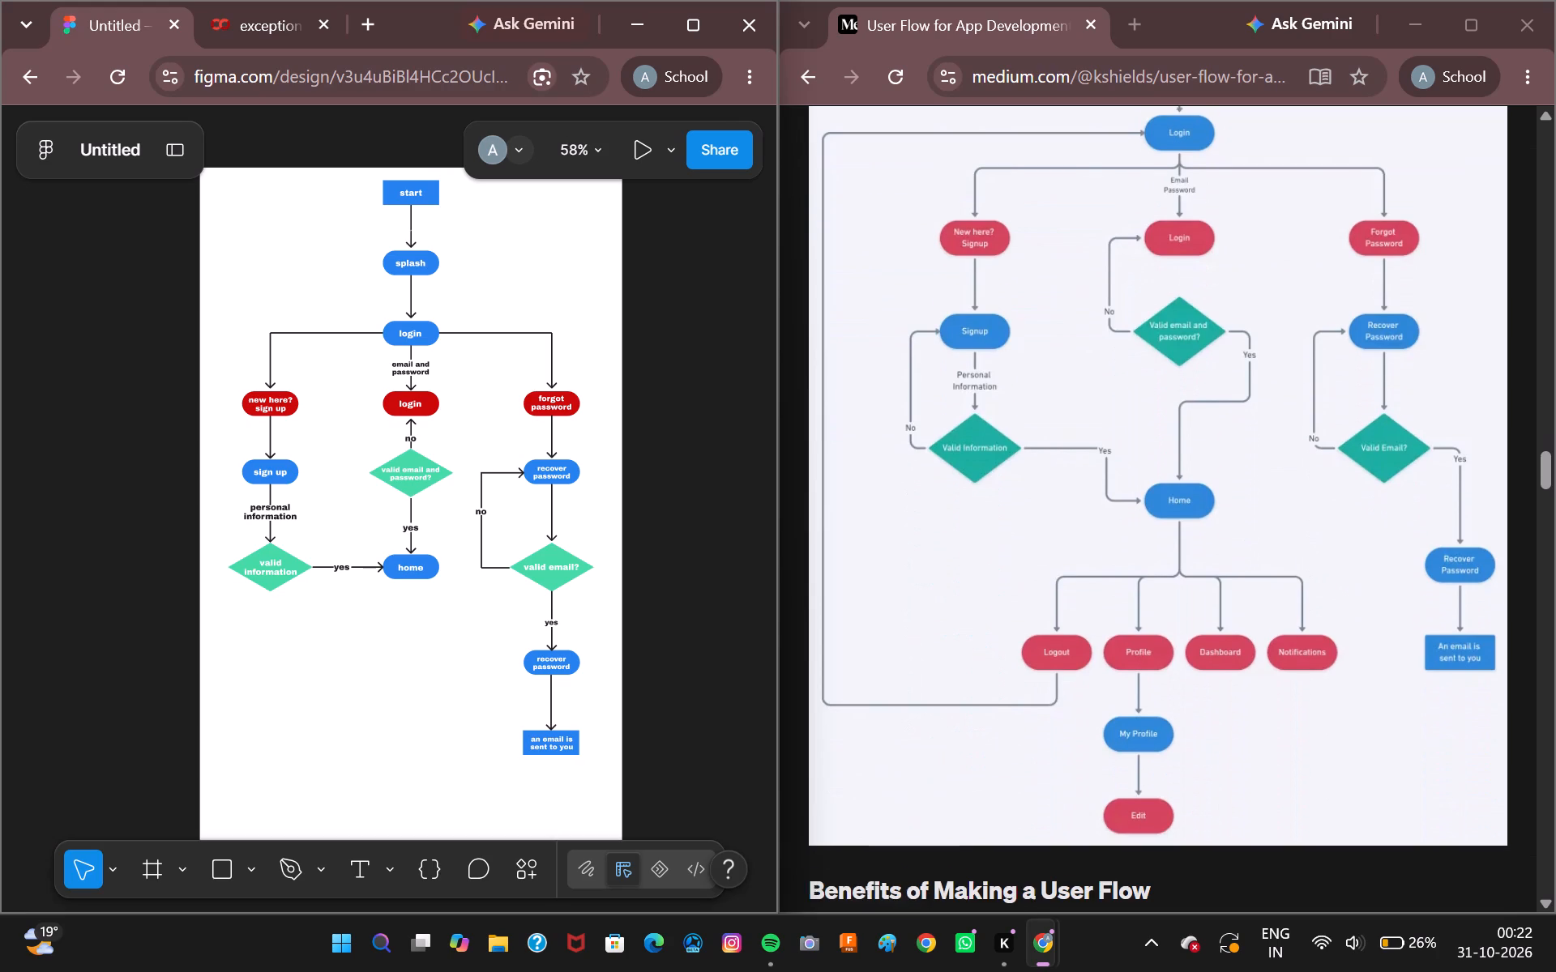
pyautogui.scroll(-1, 1147, 467)
pyautogui.scroll(1, 1147, 467)
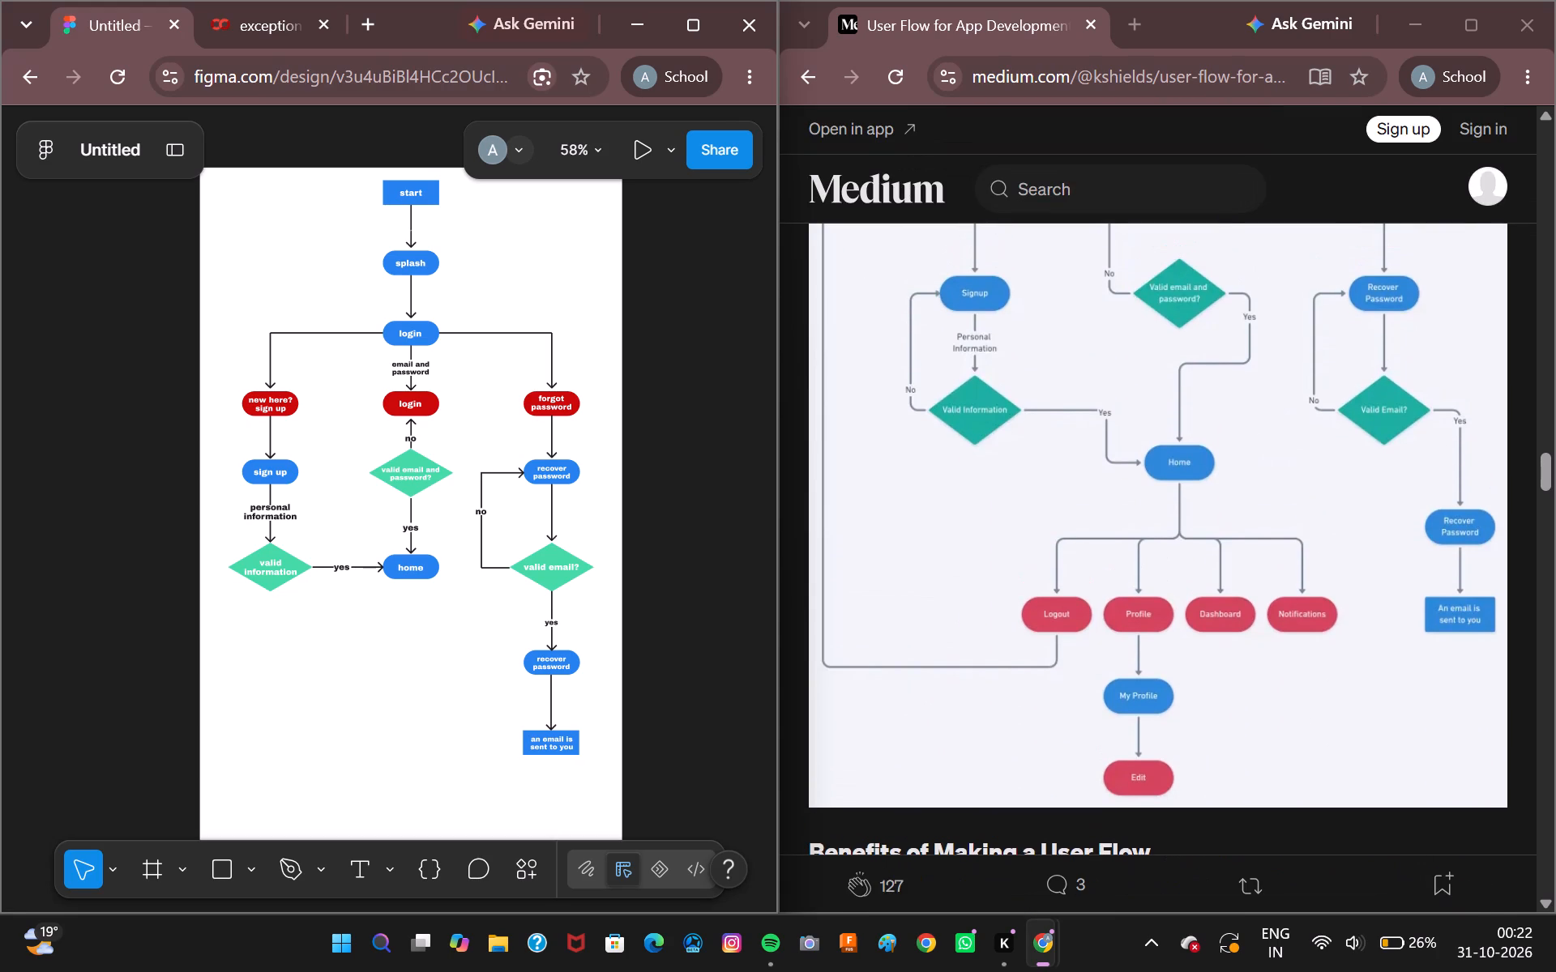
pyautogui.click(1253, 621)
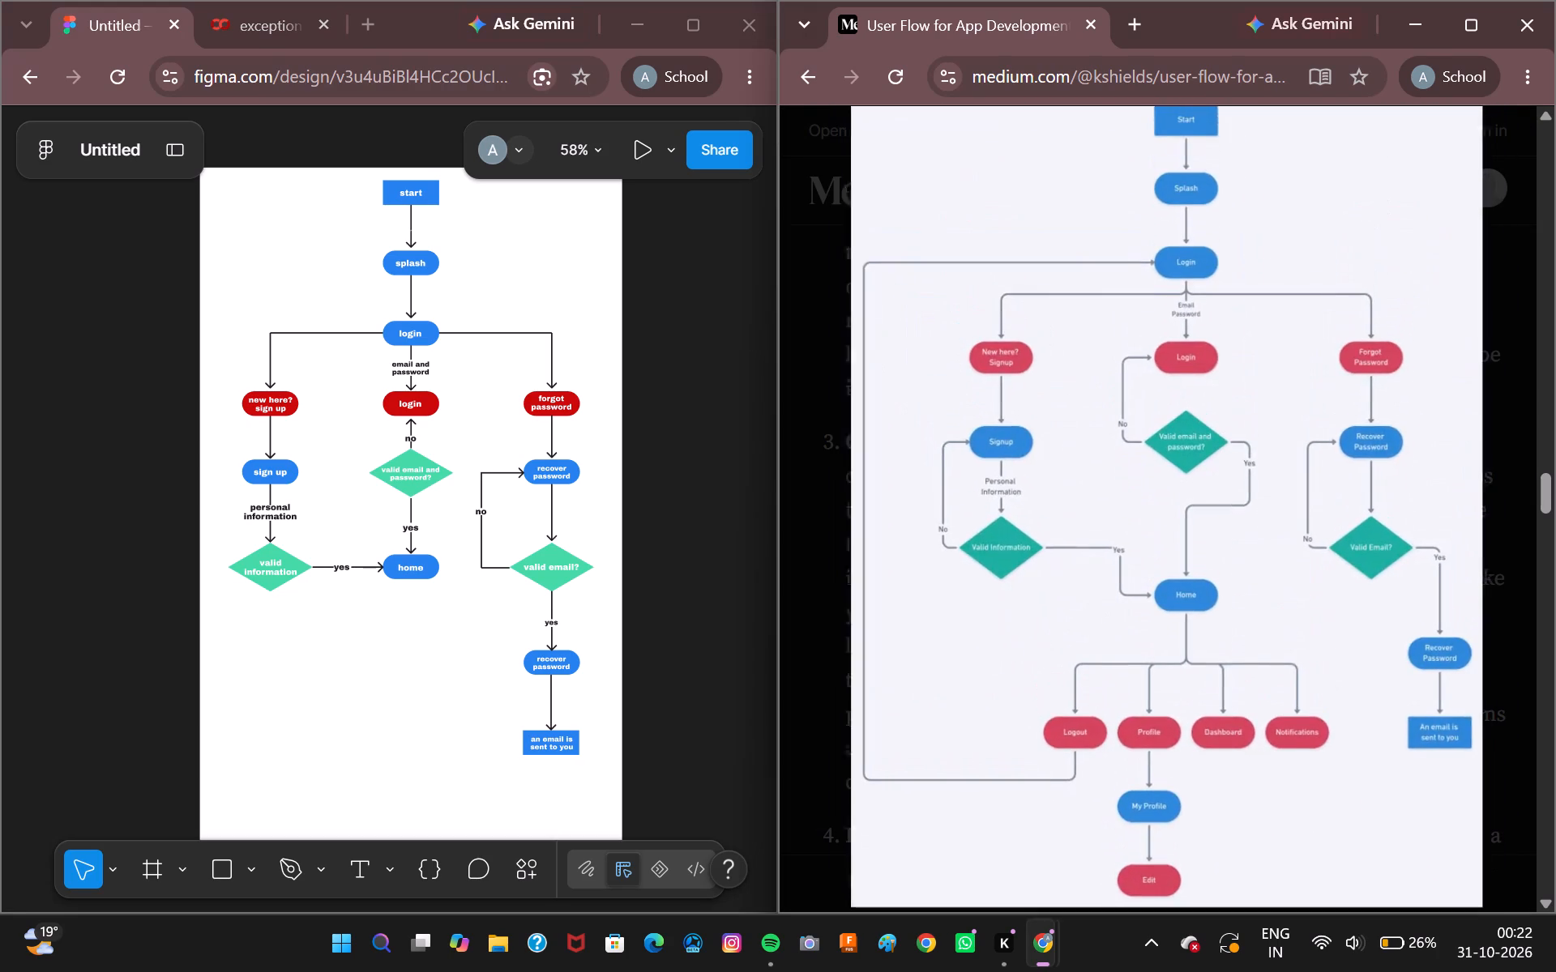
pyautogui.click(1253, 621)
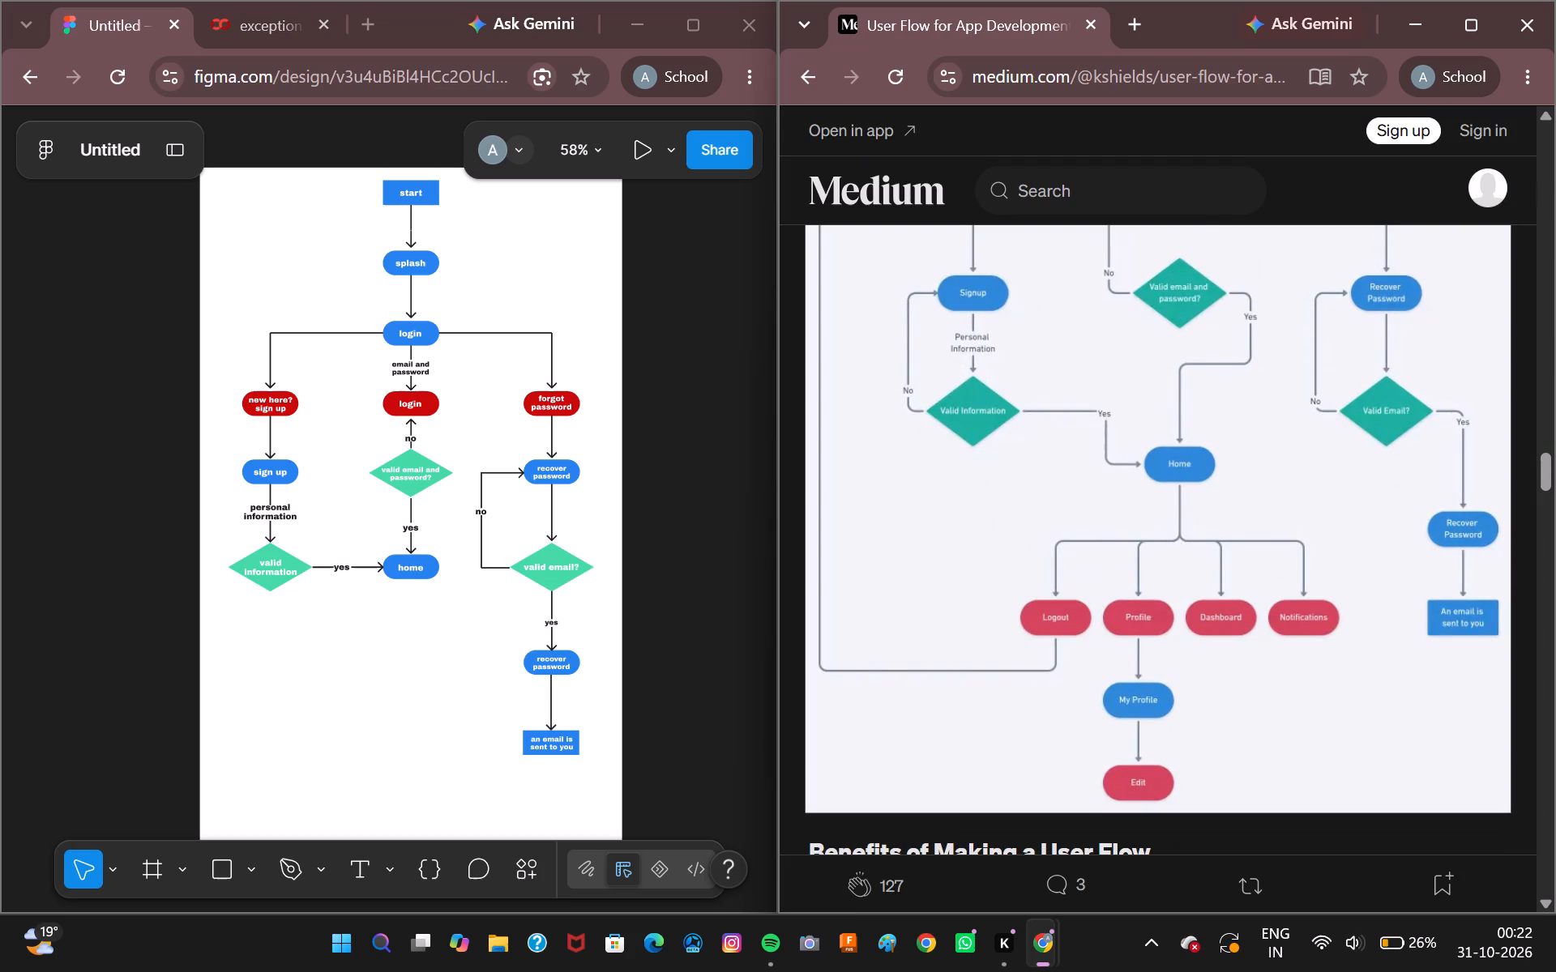
pyautogui.click(1219, 622)
pyautogui.click(1219, 622)
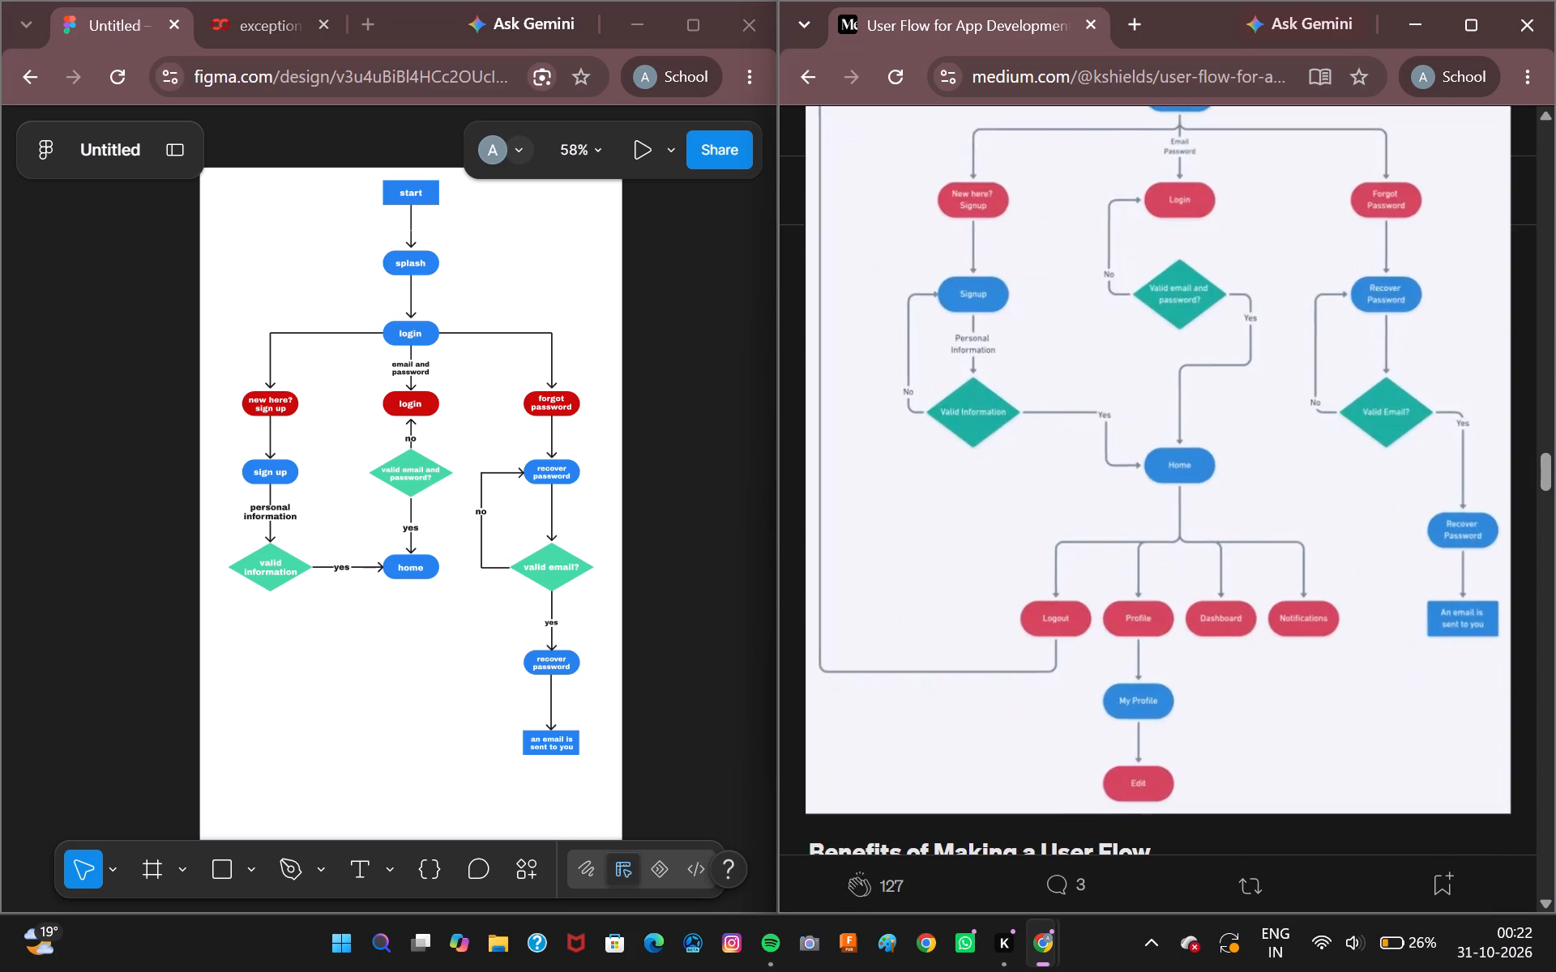
pyautogui.scroll(-1, 1184, 633)
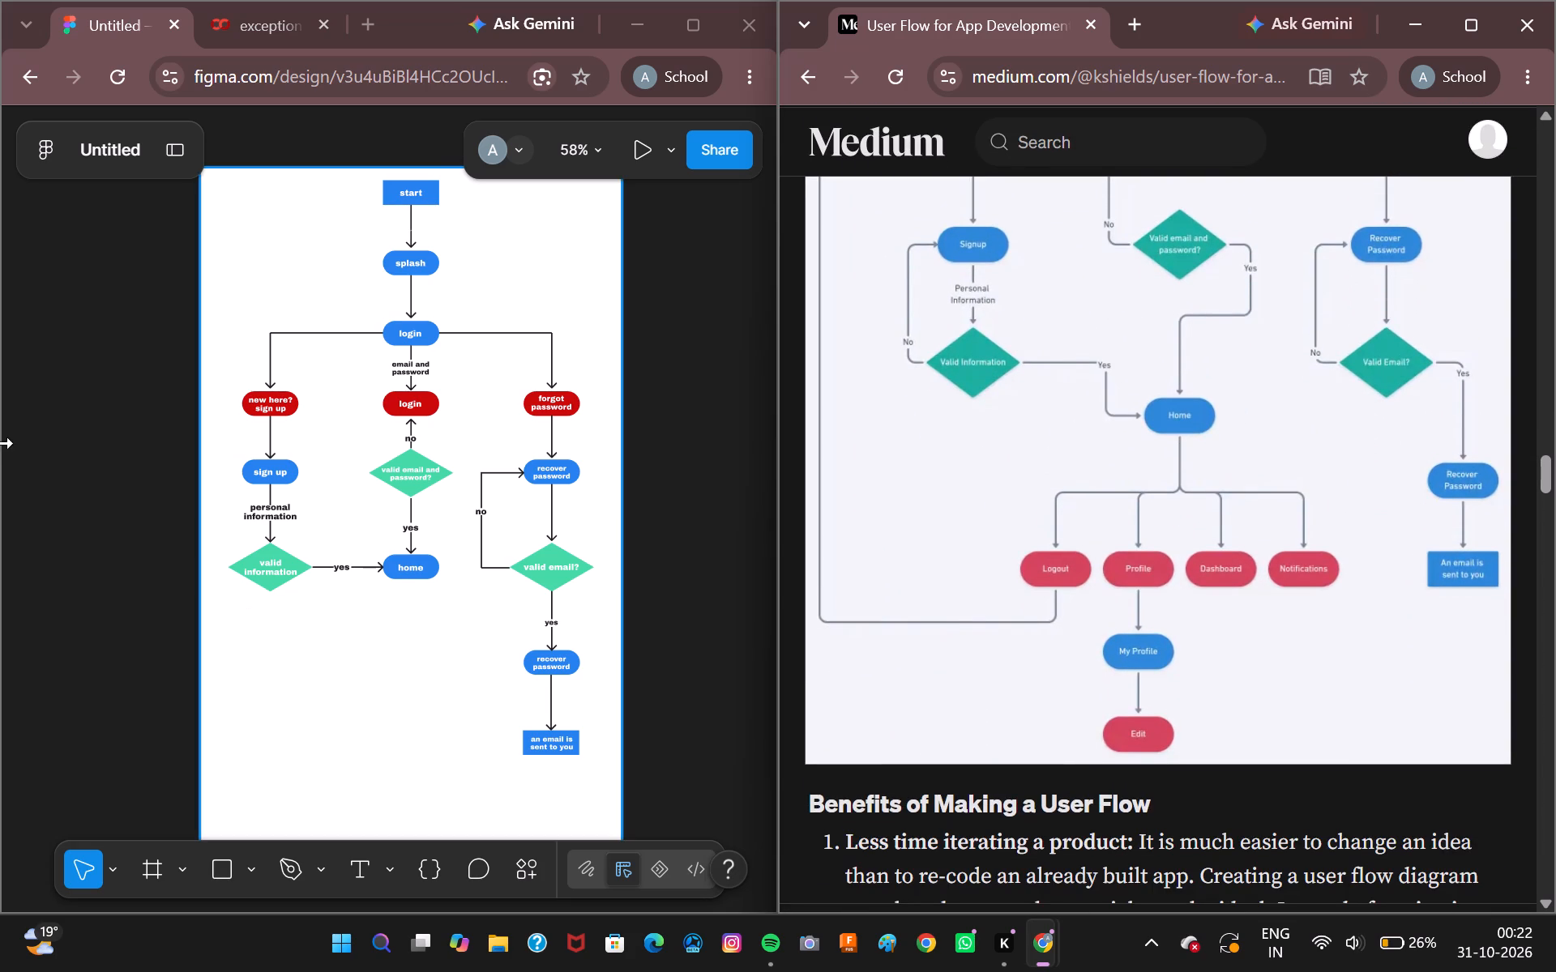
# Draw a rectangle below the home node in the Figma flowchart, sized 80 × 35 with corner radius 30.
pyautogui.scroll(-1, 447, 408)
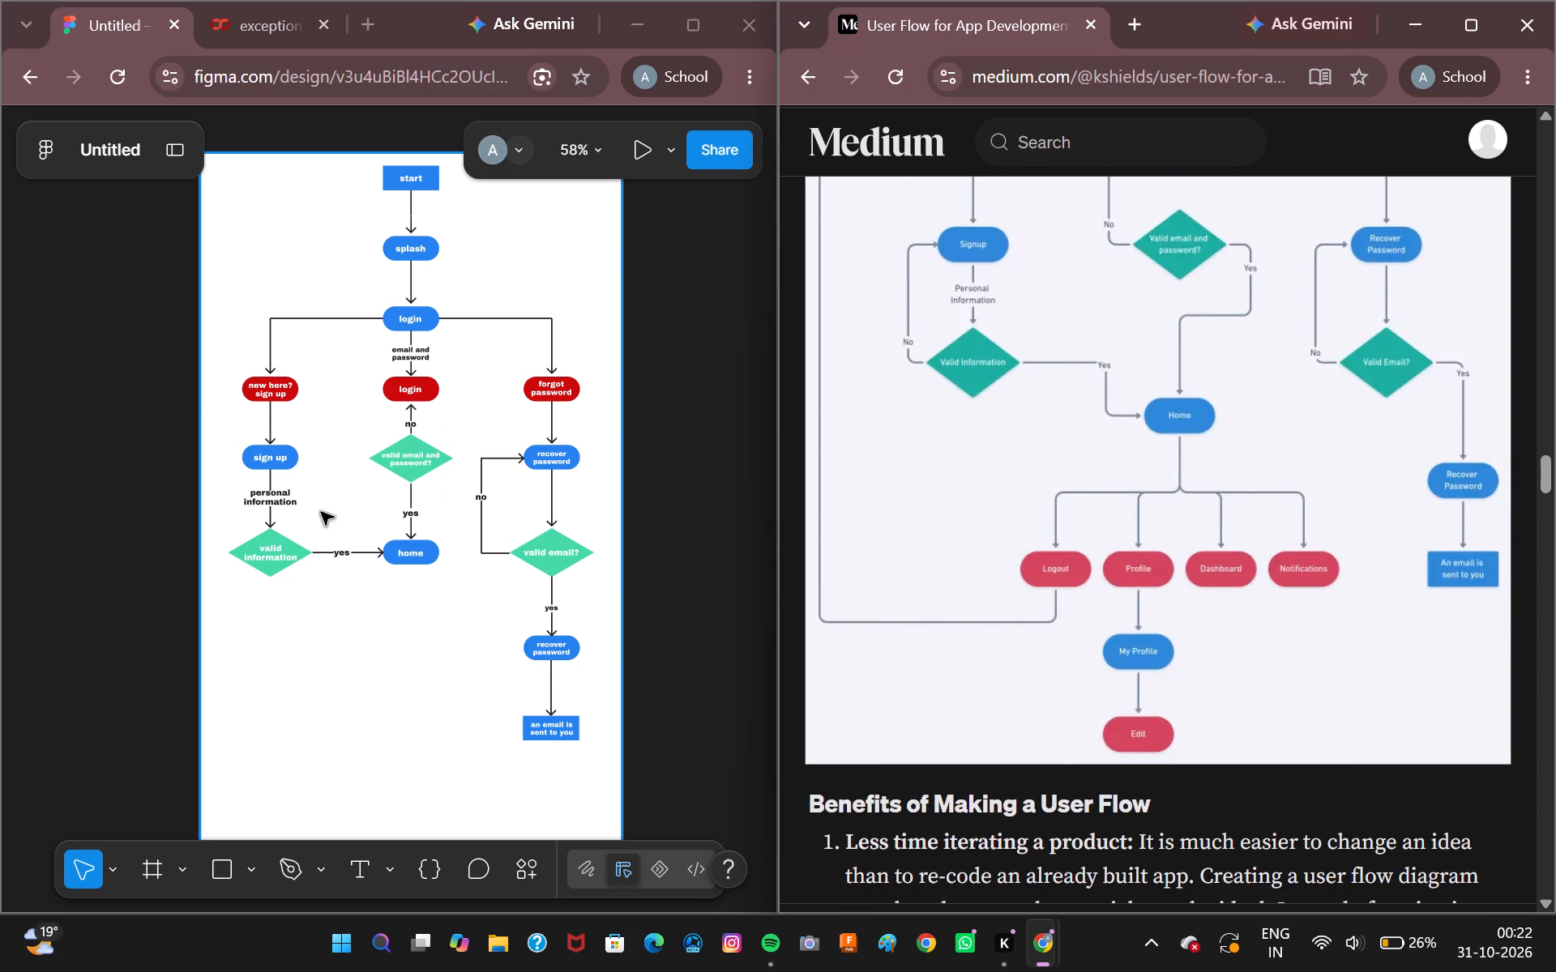
pyautogui.click(227, 872)
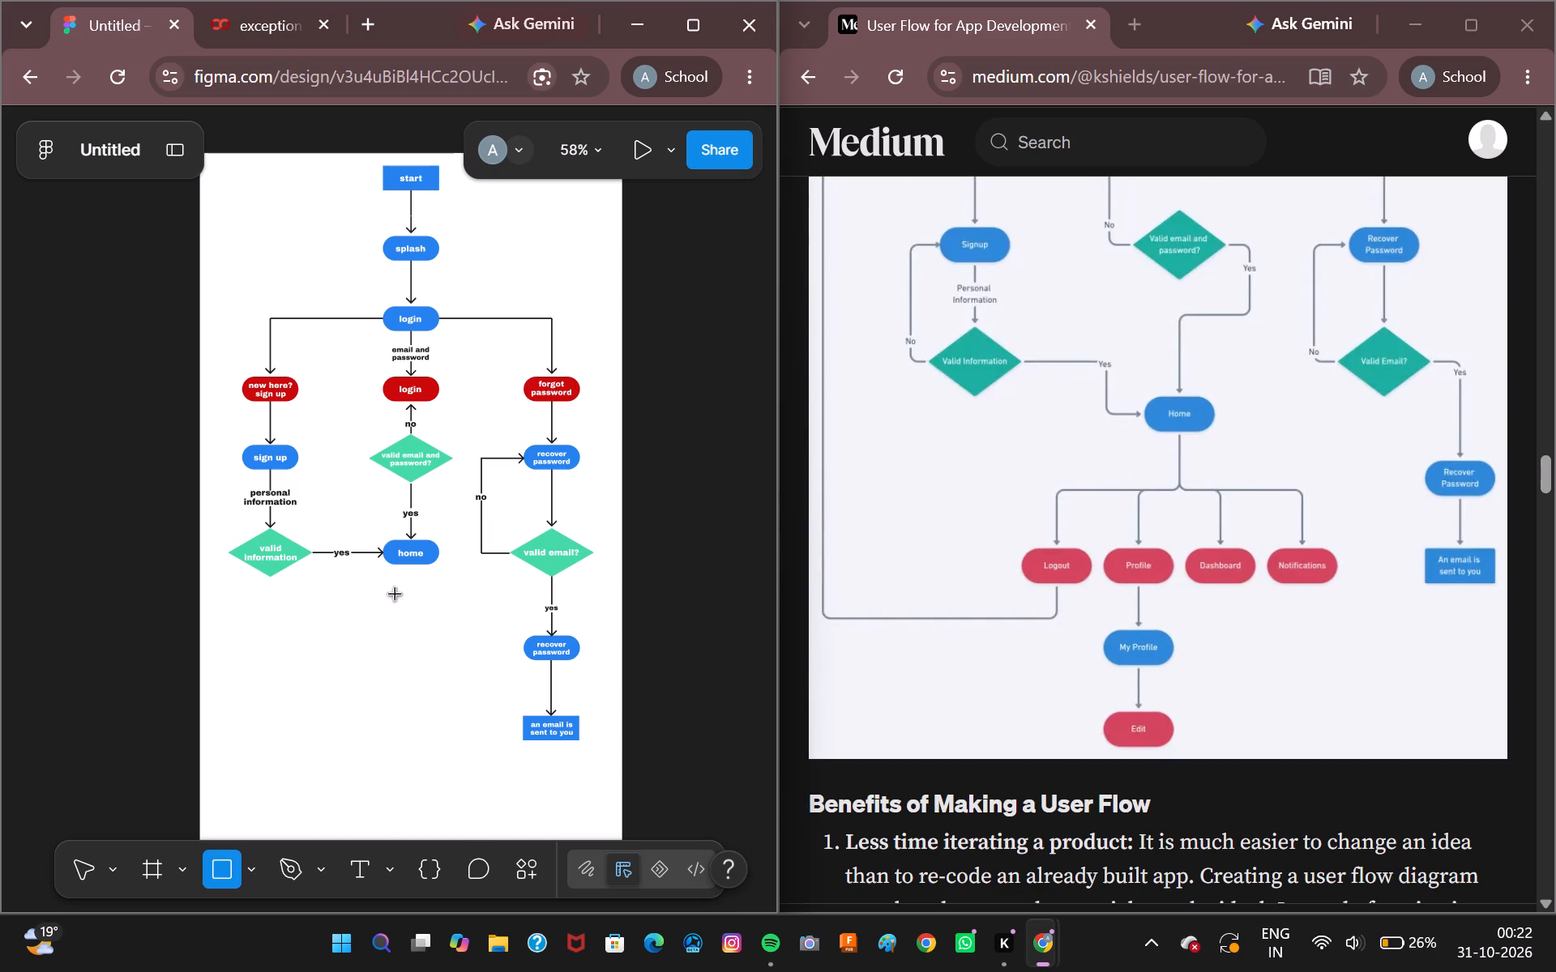
pyautogui.moveTo(393, 590); pyautogui.dragTo(433, 612)
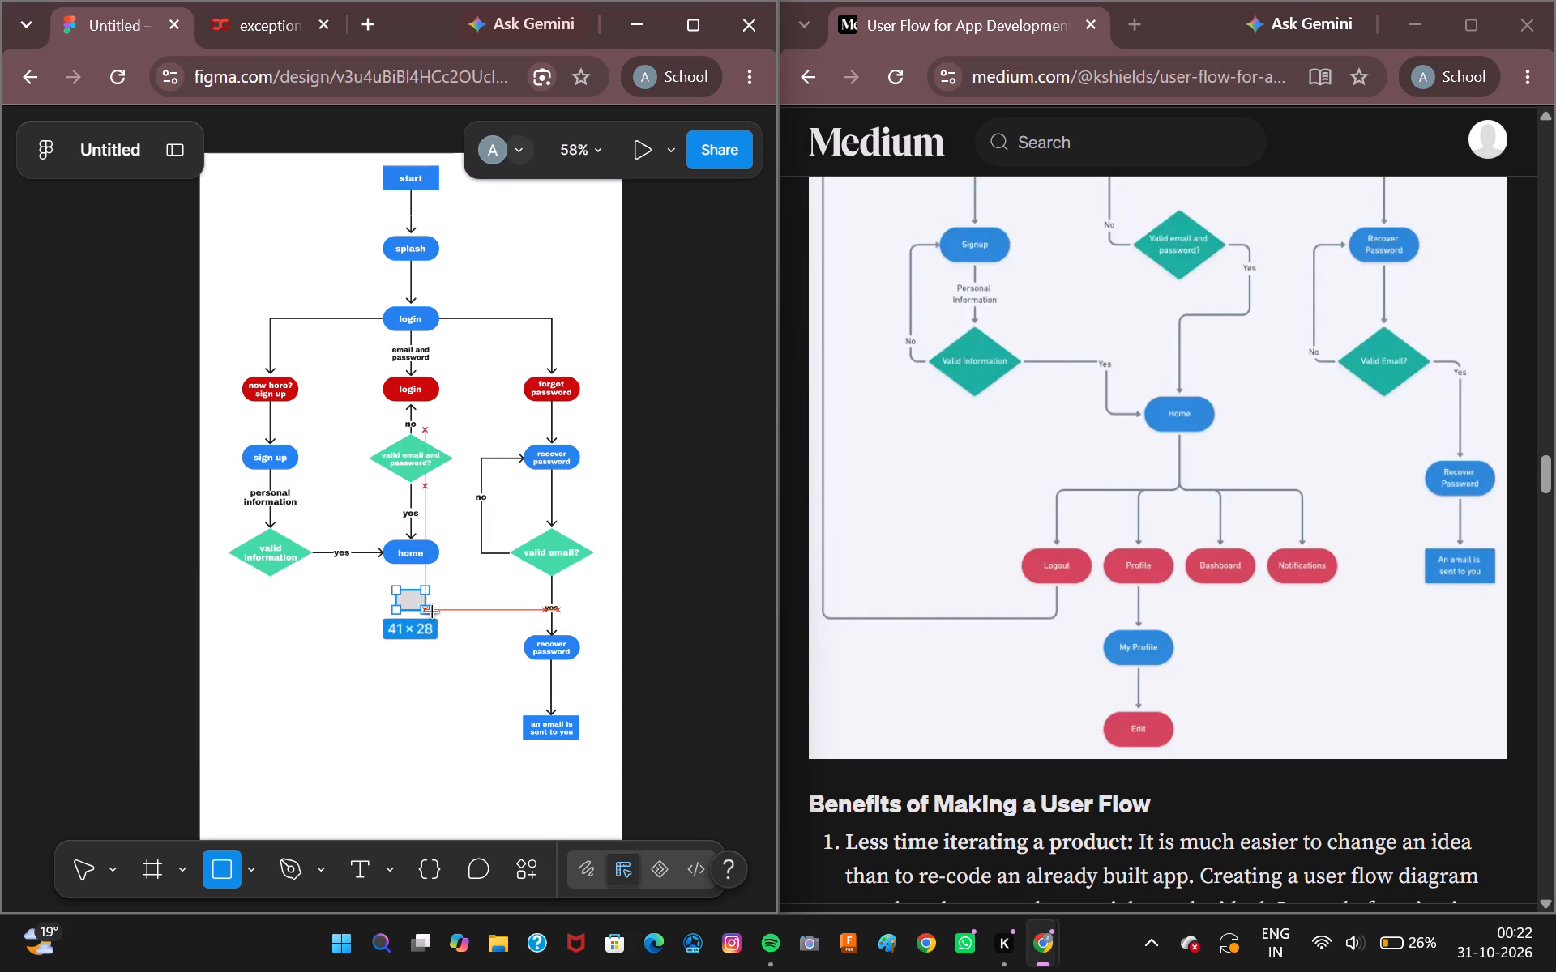
pyautogui.moveTo(433, 612); pyautogui.dragTo(444, 616)
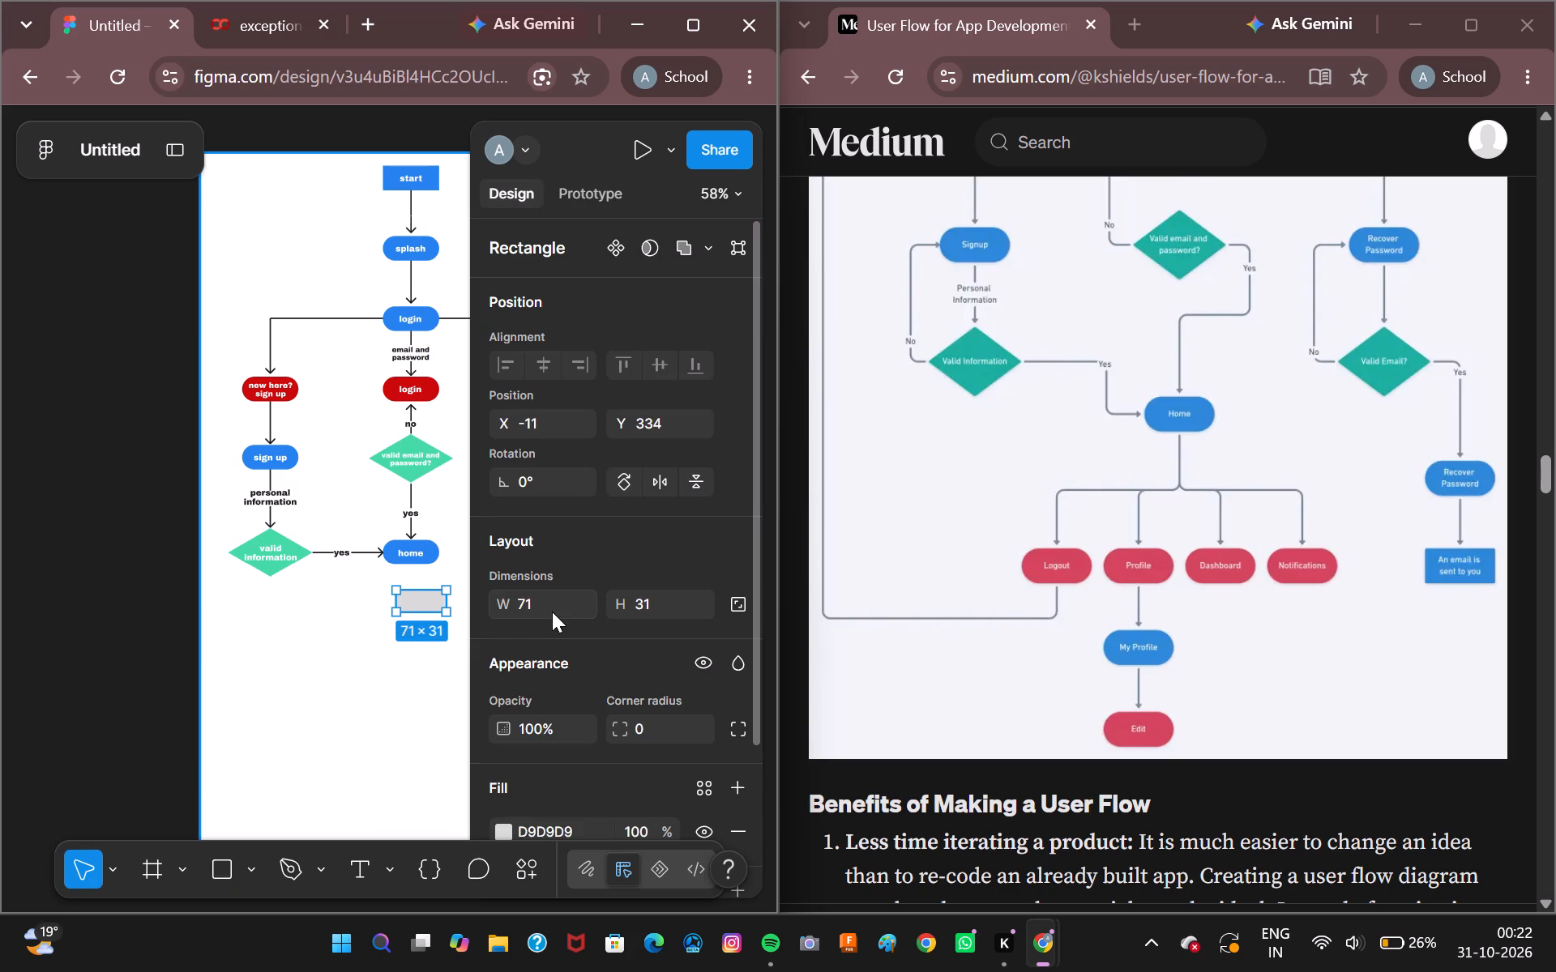
pyautogui.click(552, 611)
pyautogui.write('80')
pyautogui.click(665, 603)
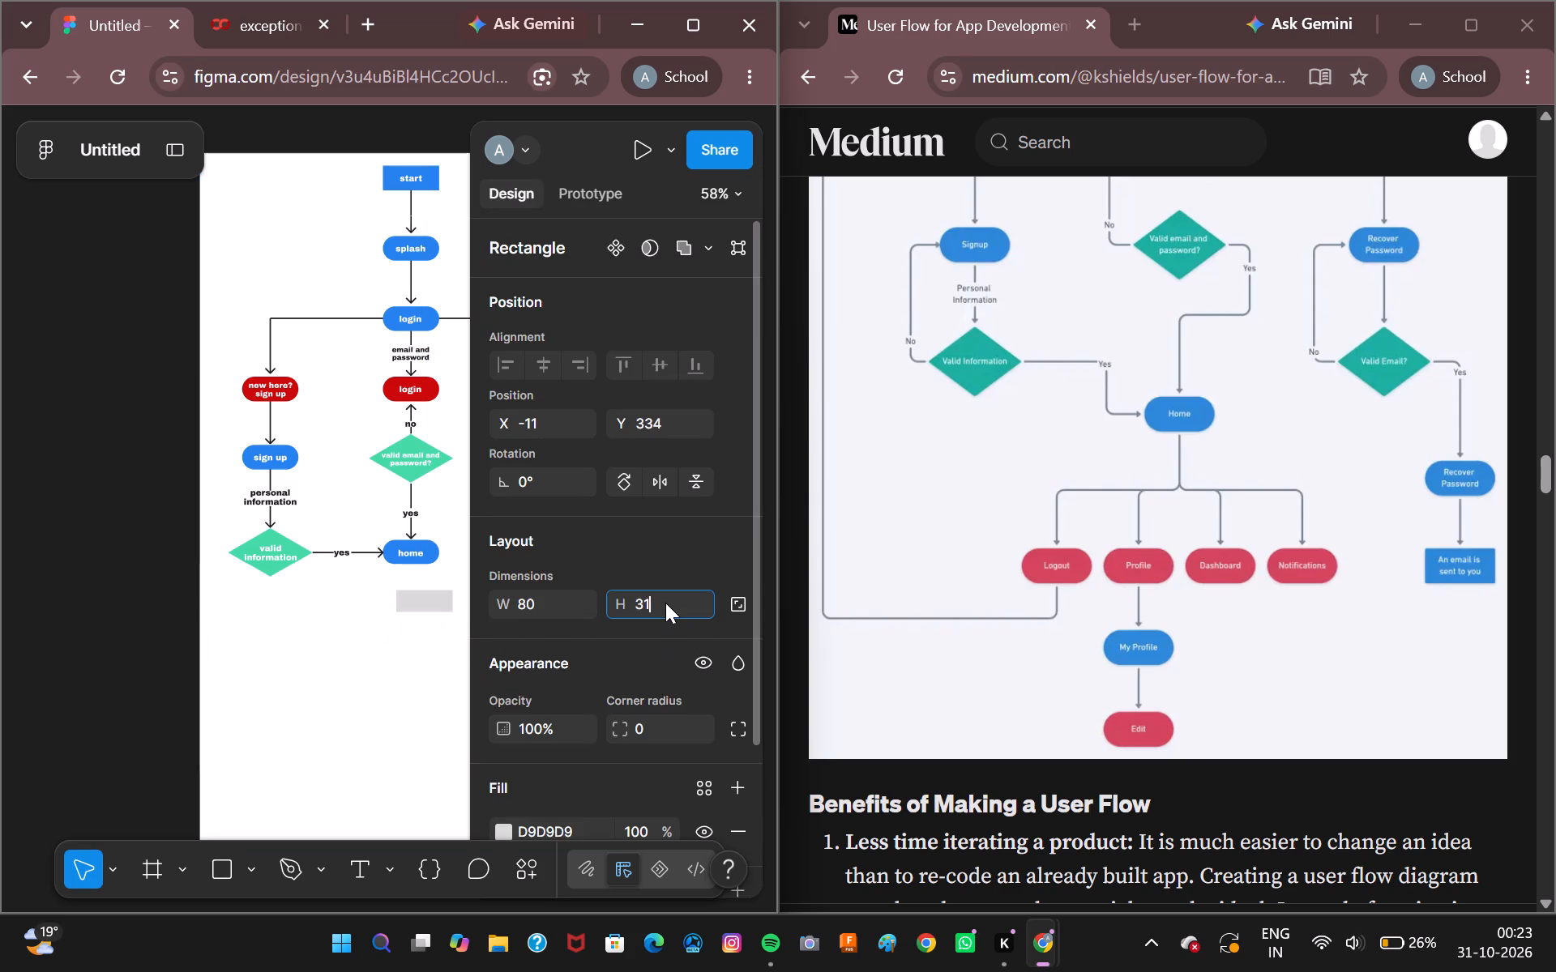
pyautogui.write('35')
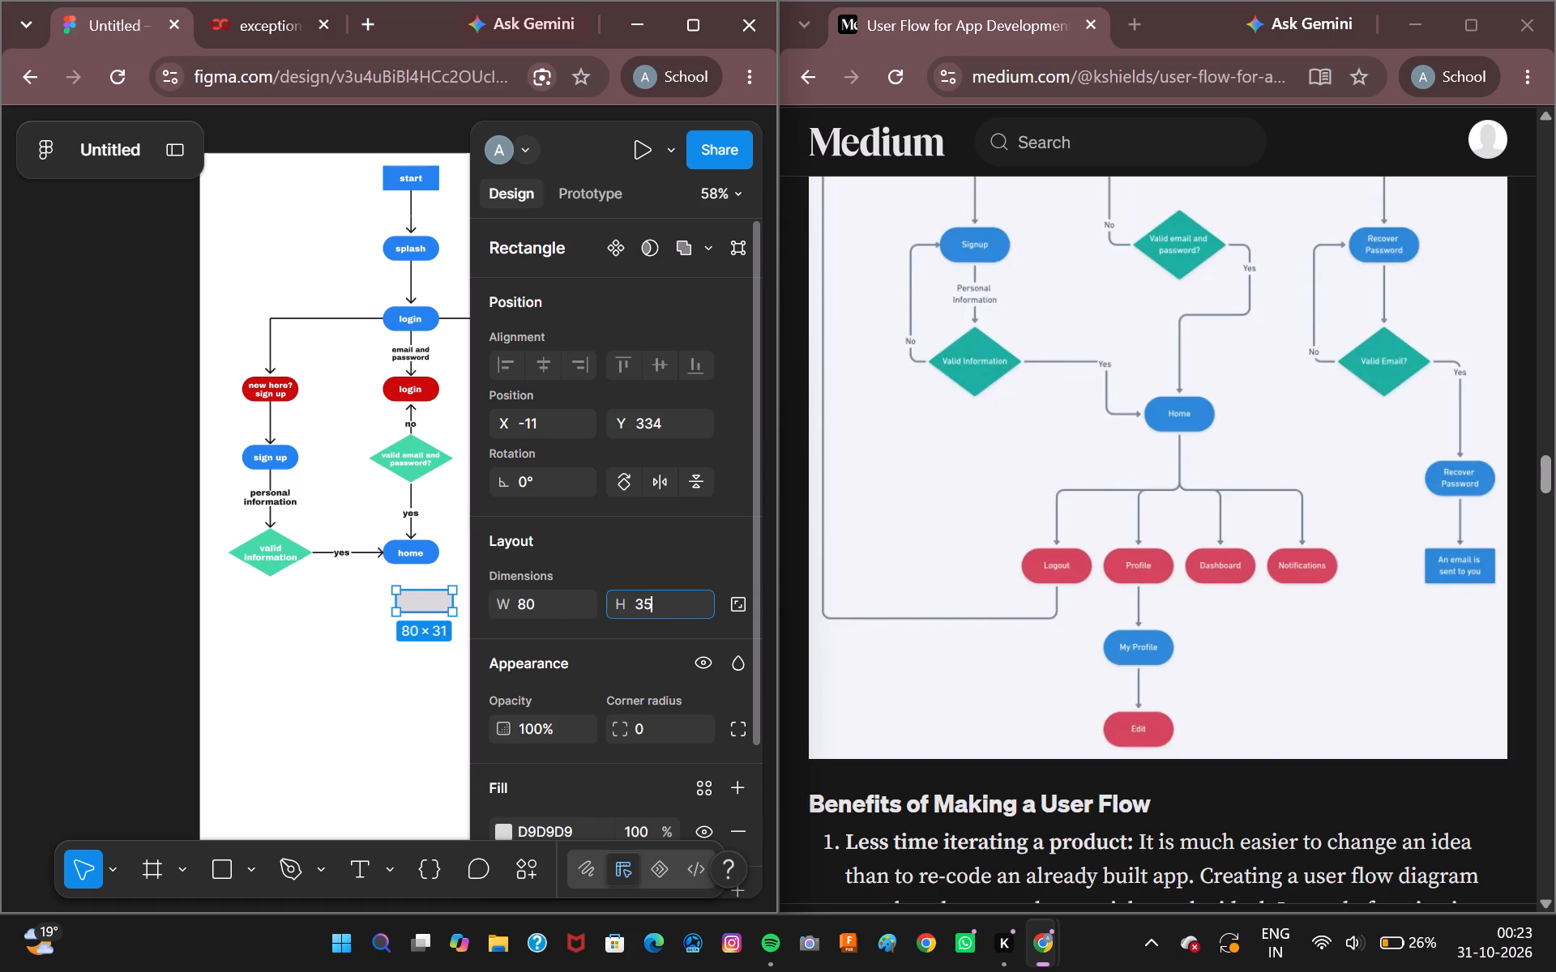
pyautogui.press('Return')
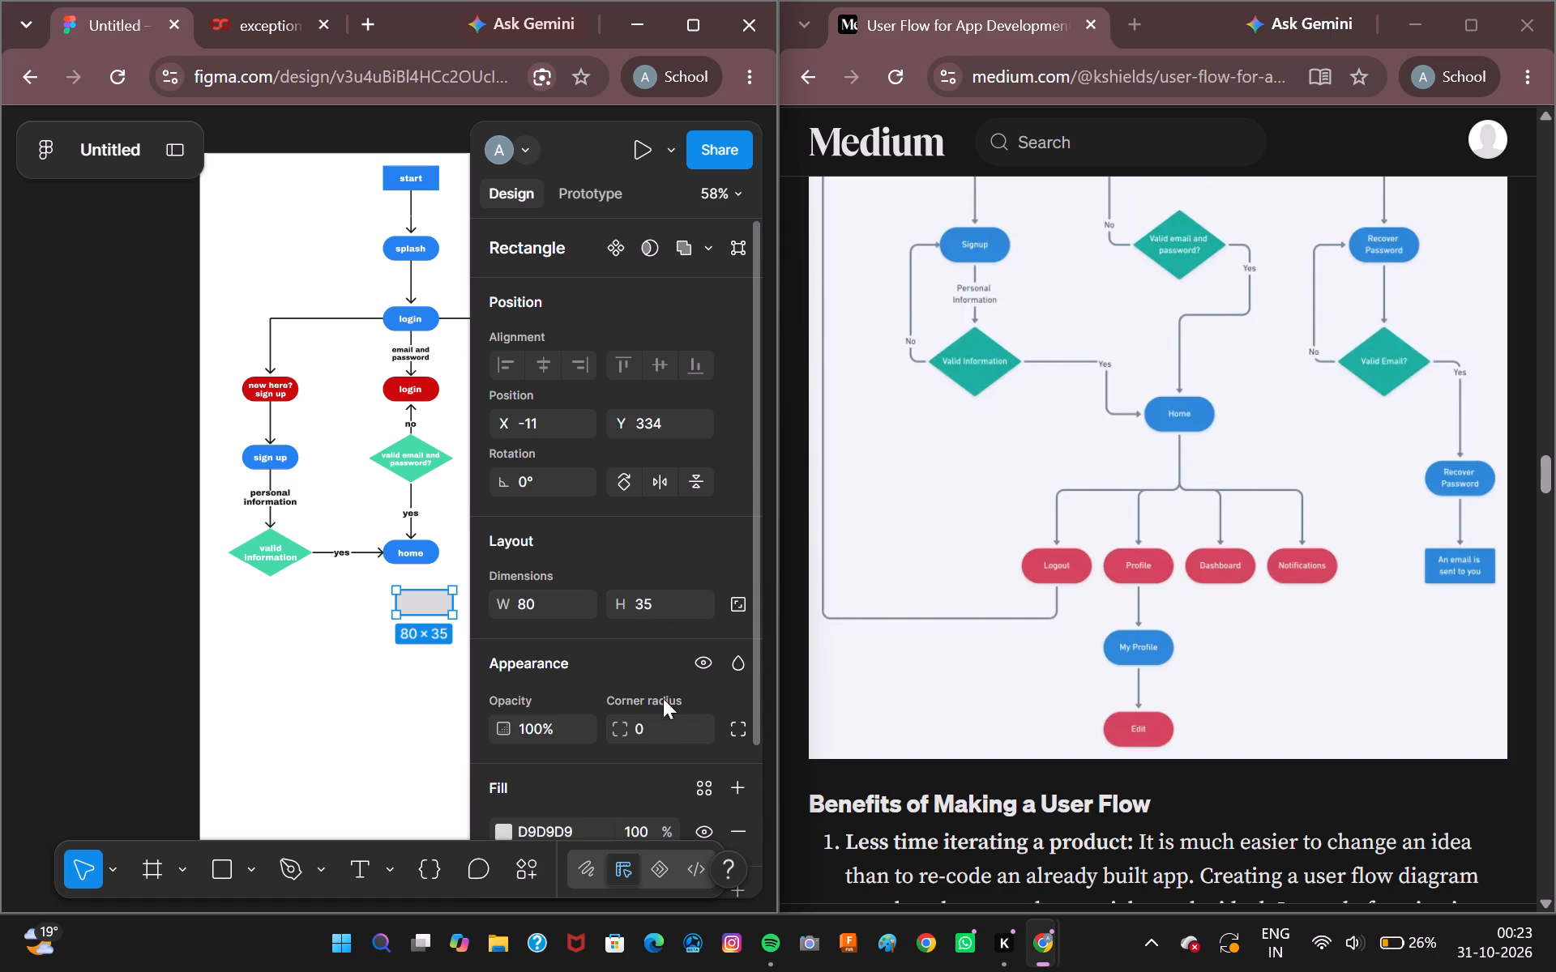
pyautogui.click(660, 734)
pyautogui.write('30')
# Fill the rounded rectangle below the home node with red CA0808 and position it at X -30, Y 396.
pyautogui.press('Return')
pyautogui.scroll(-1, 500, 756)
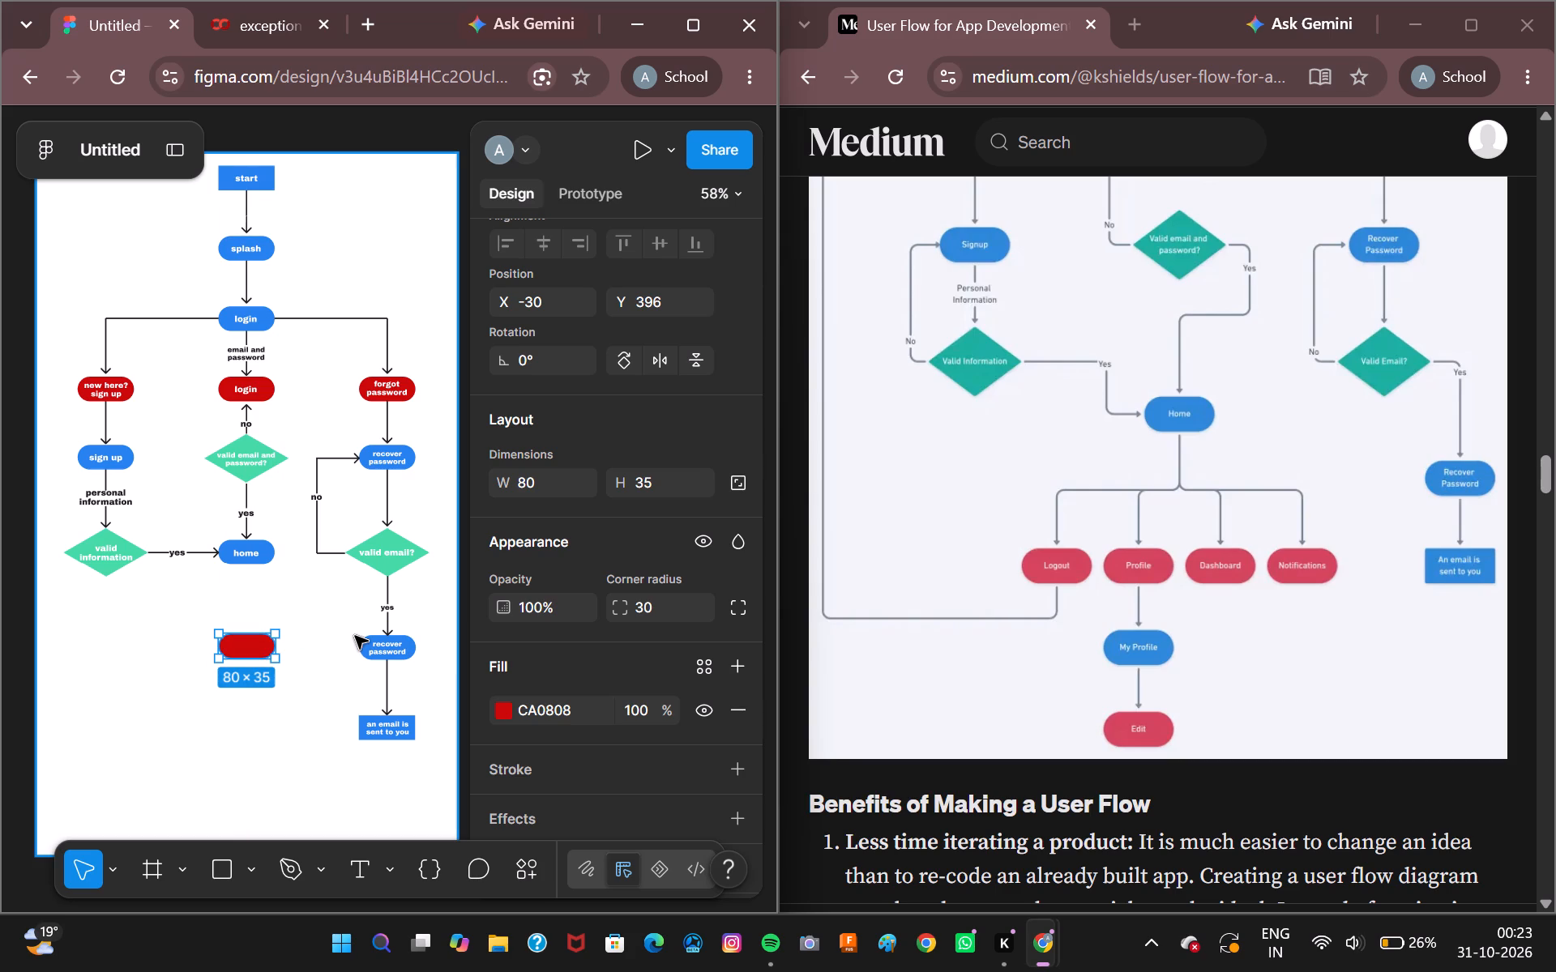
# Draw a second rectangle about 80 × 20 to the right of the red pill under home and open its height for editing.
pyautogui.click(223, 879)
pyautogui.moveTo(297, 637); pyautogui.dragTo(318, 659)
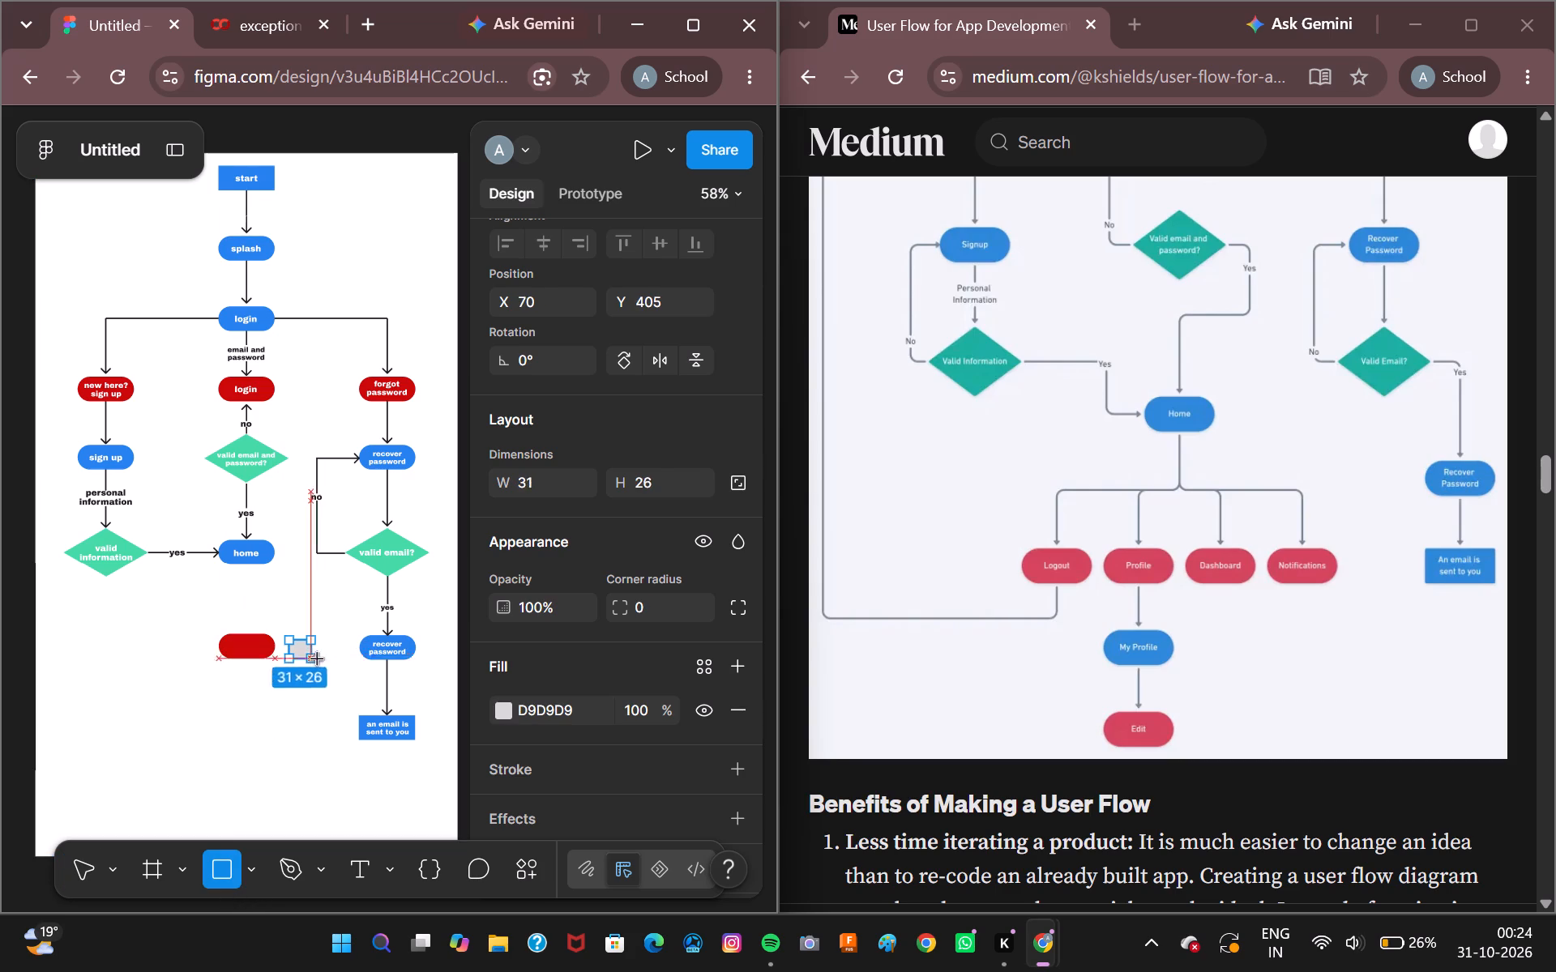
pyautogui.moveTo(318, 659); pyautogui.dragTo(346, 651)
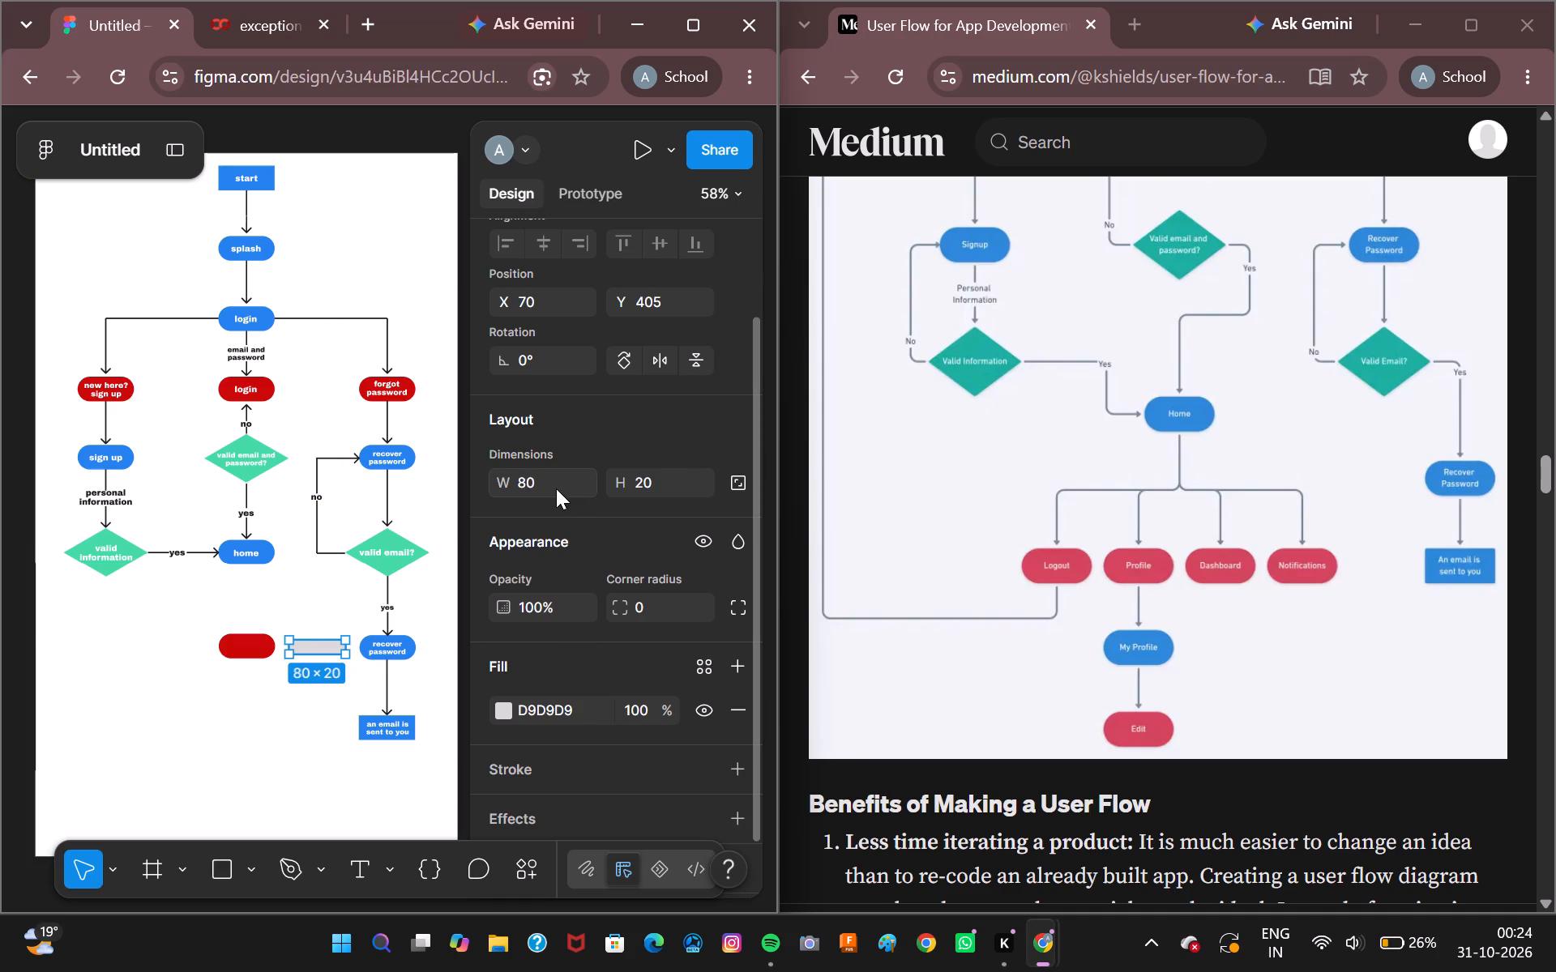
pyautogui.click(660, 487)
# Set the height of the new grey rectangle beside the red pill below home to 35.
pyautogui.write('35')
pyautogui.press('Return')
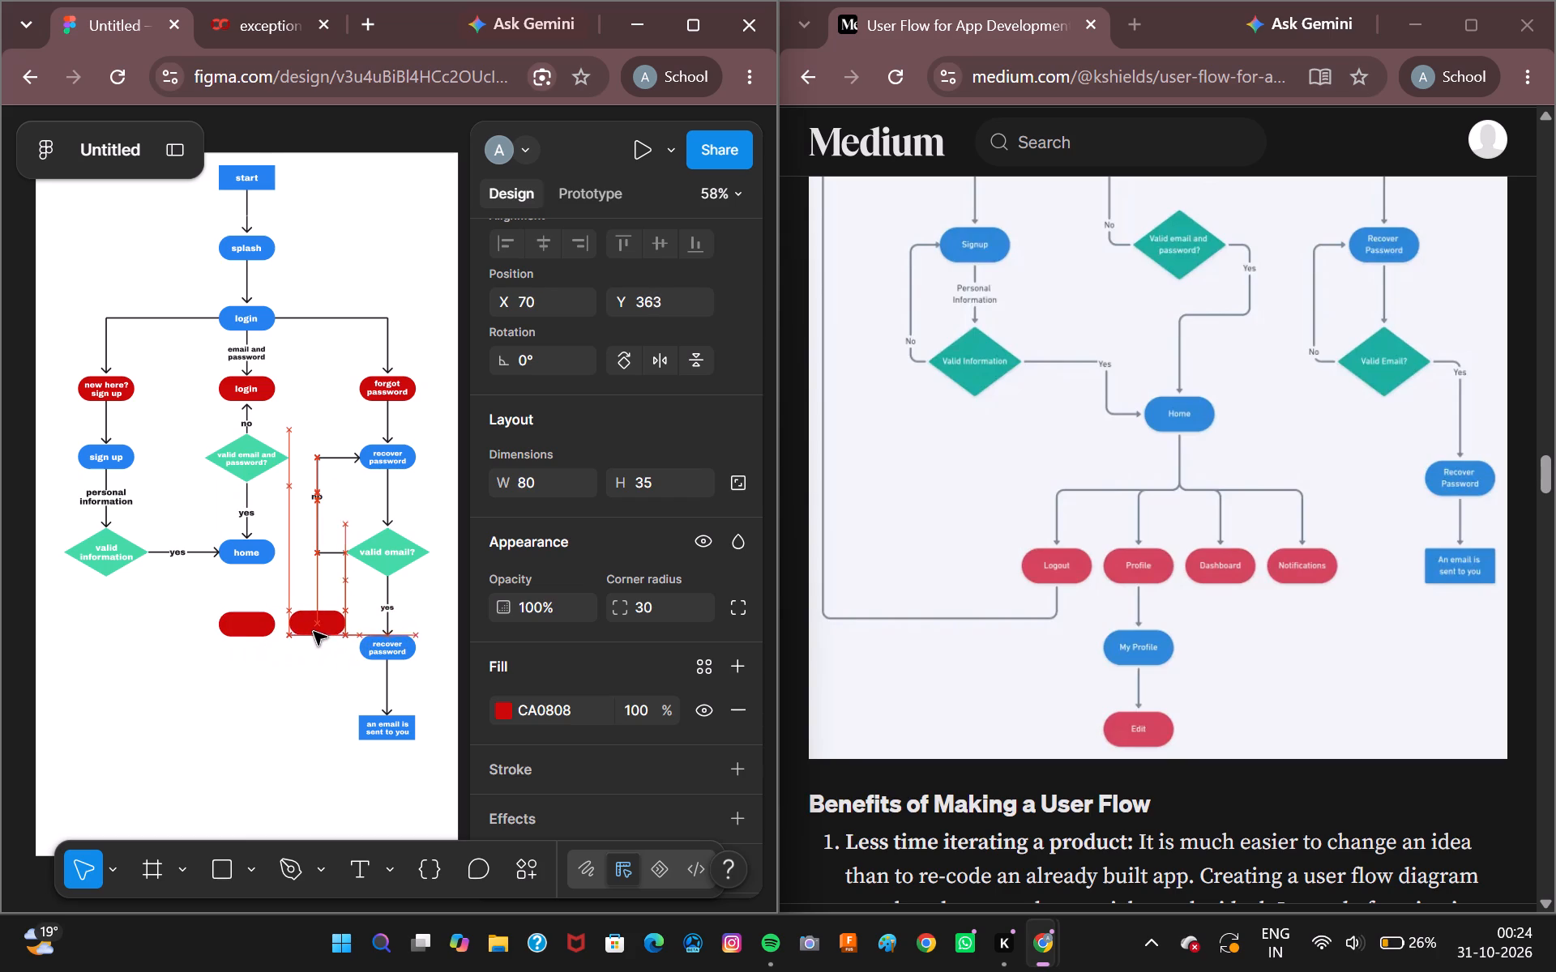
# Align the second red pill level with the first one, at X 70, Y 365.
pyautogui.moveTo(314, 632); pyautogui.dragTo(315, 632)
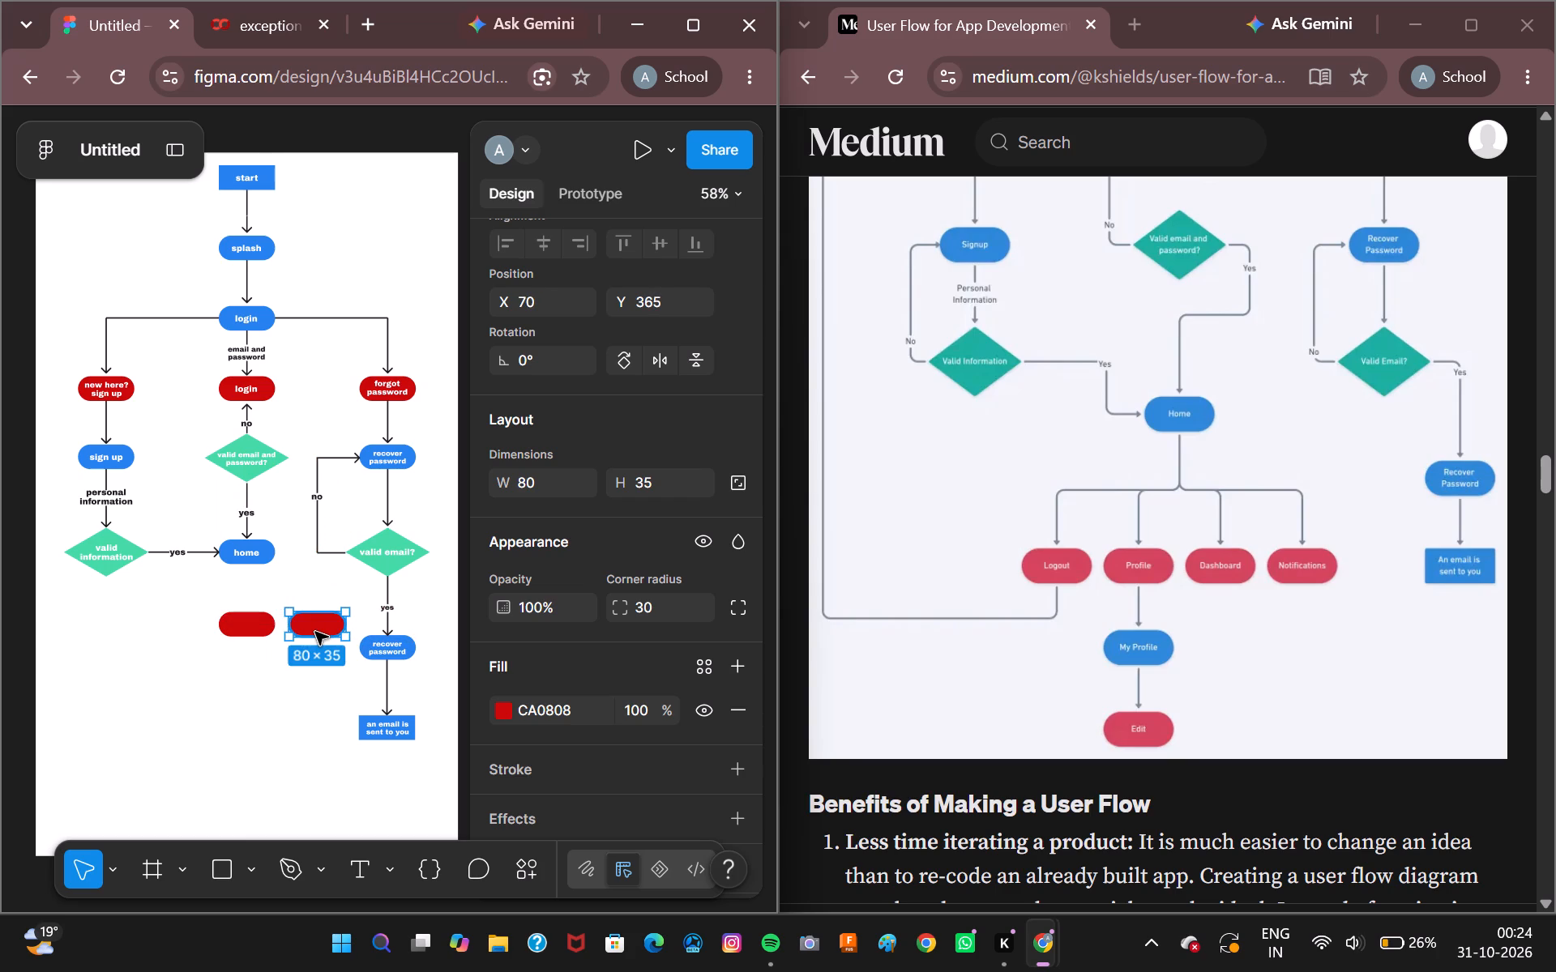
# Draw a third rectangle to the left of the two red pills, sized 80 × 35 with corner radius 30.
pyautogui.click(214, 865)
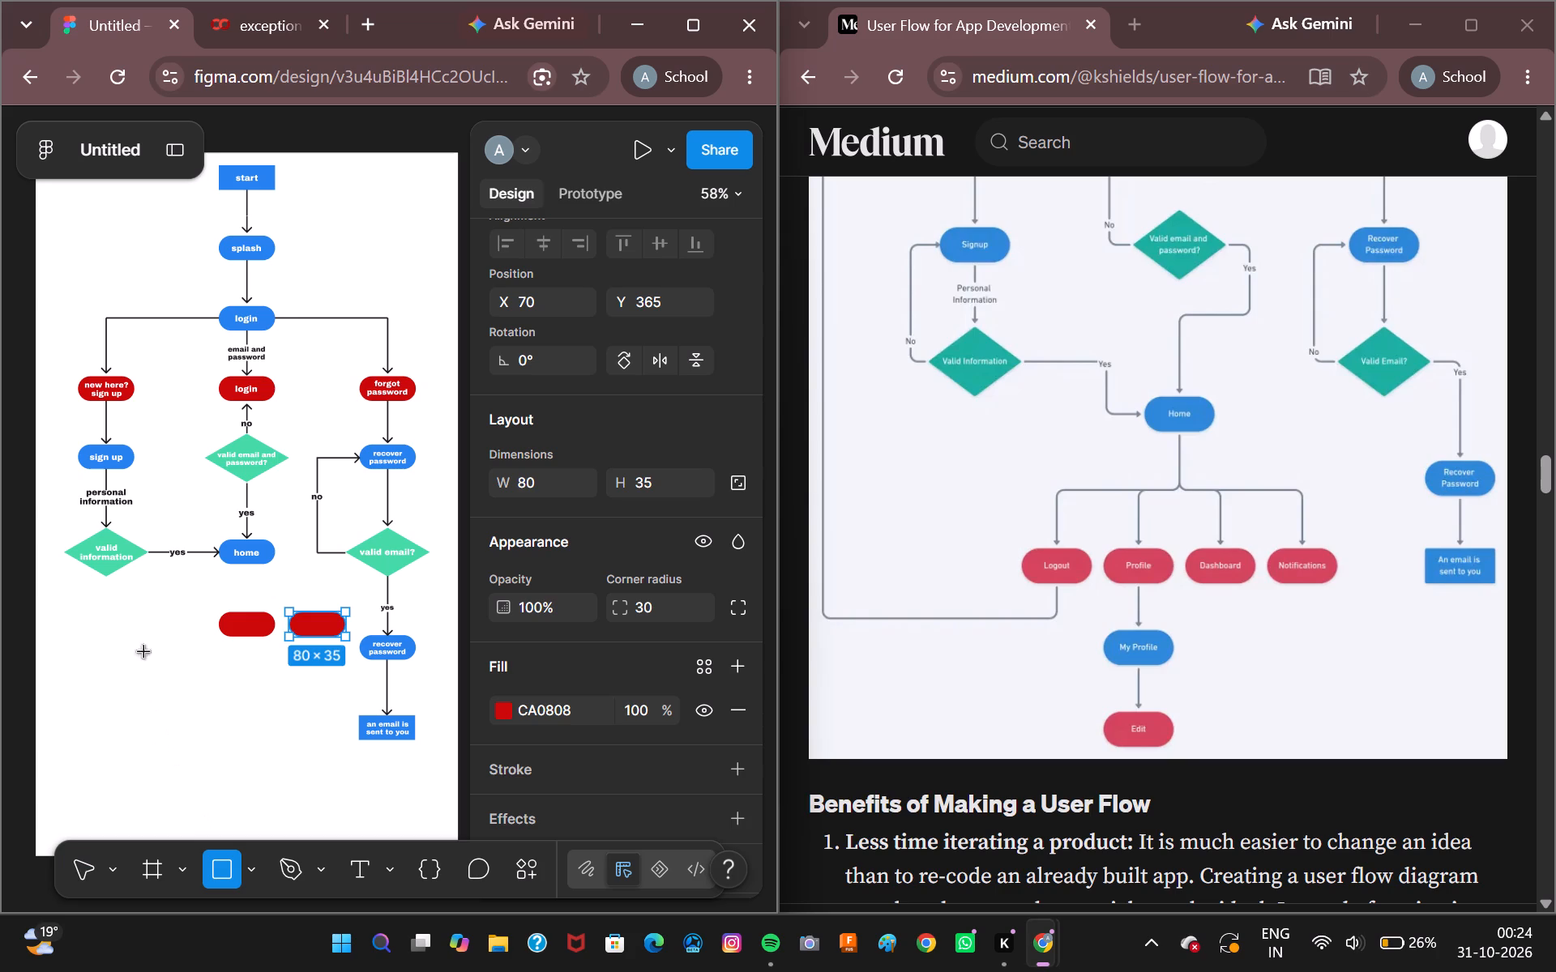
pyautogui.moveTo(153, 616); pyautogui.dragTo(202, 643)
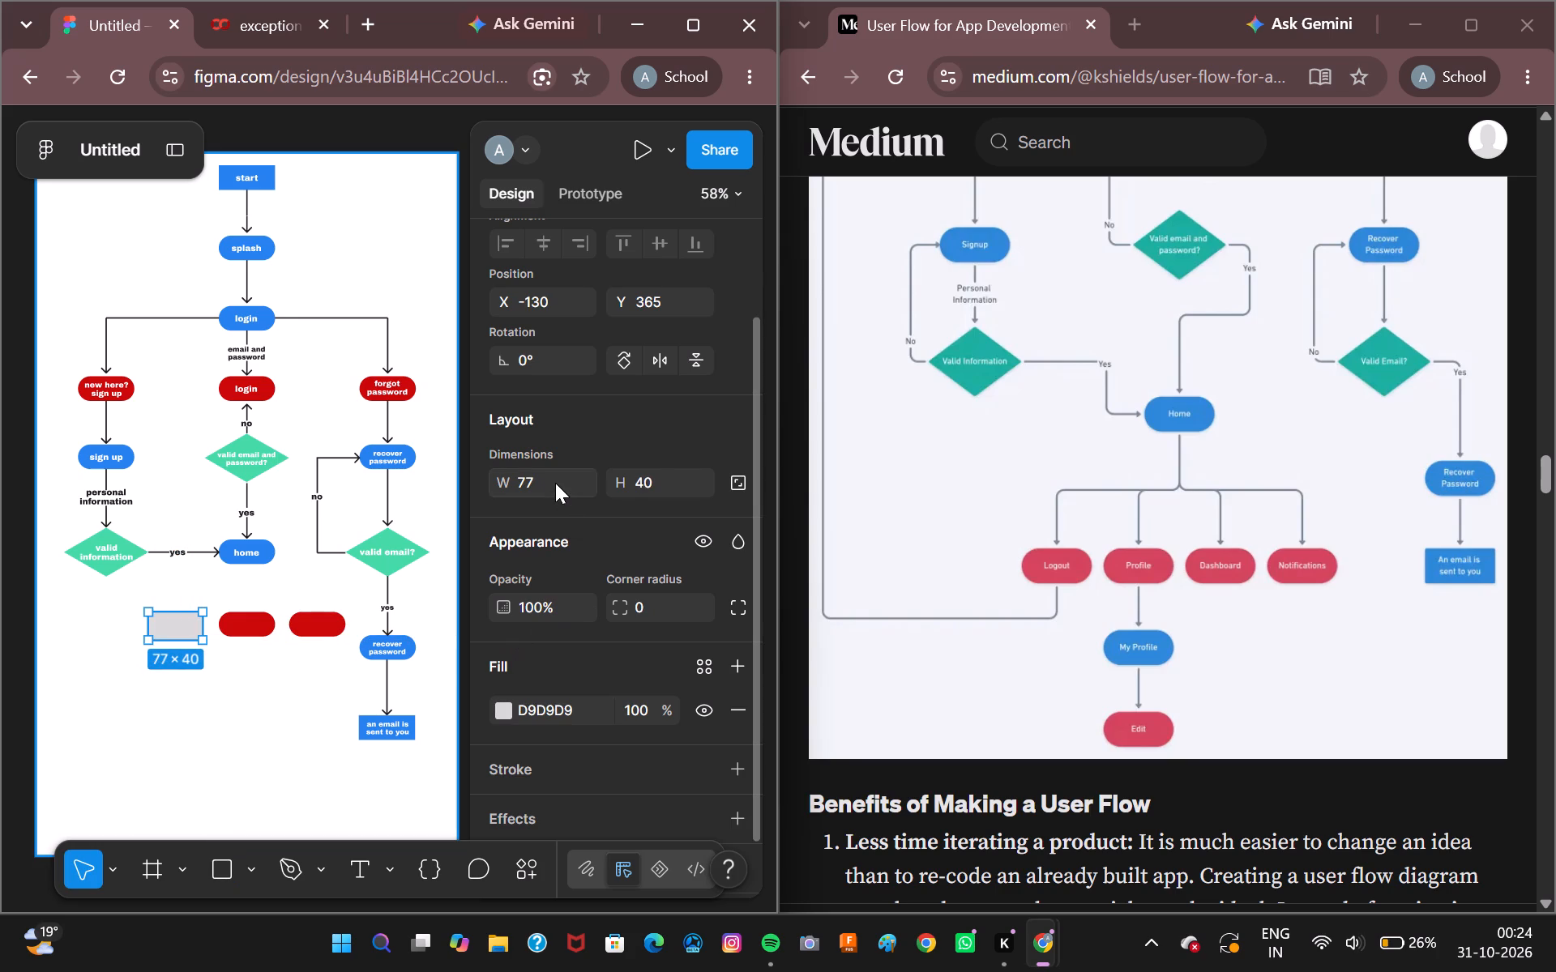
pyautogui.click(555, 483)
pyautogui.write('80')
pyautogui.click(692, 478)
pyautogui.write('35')
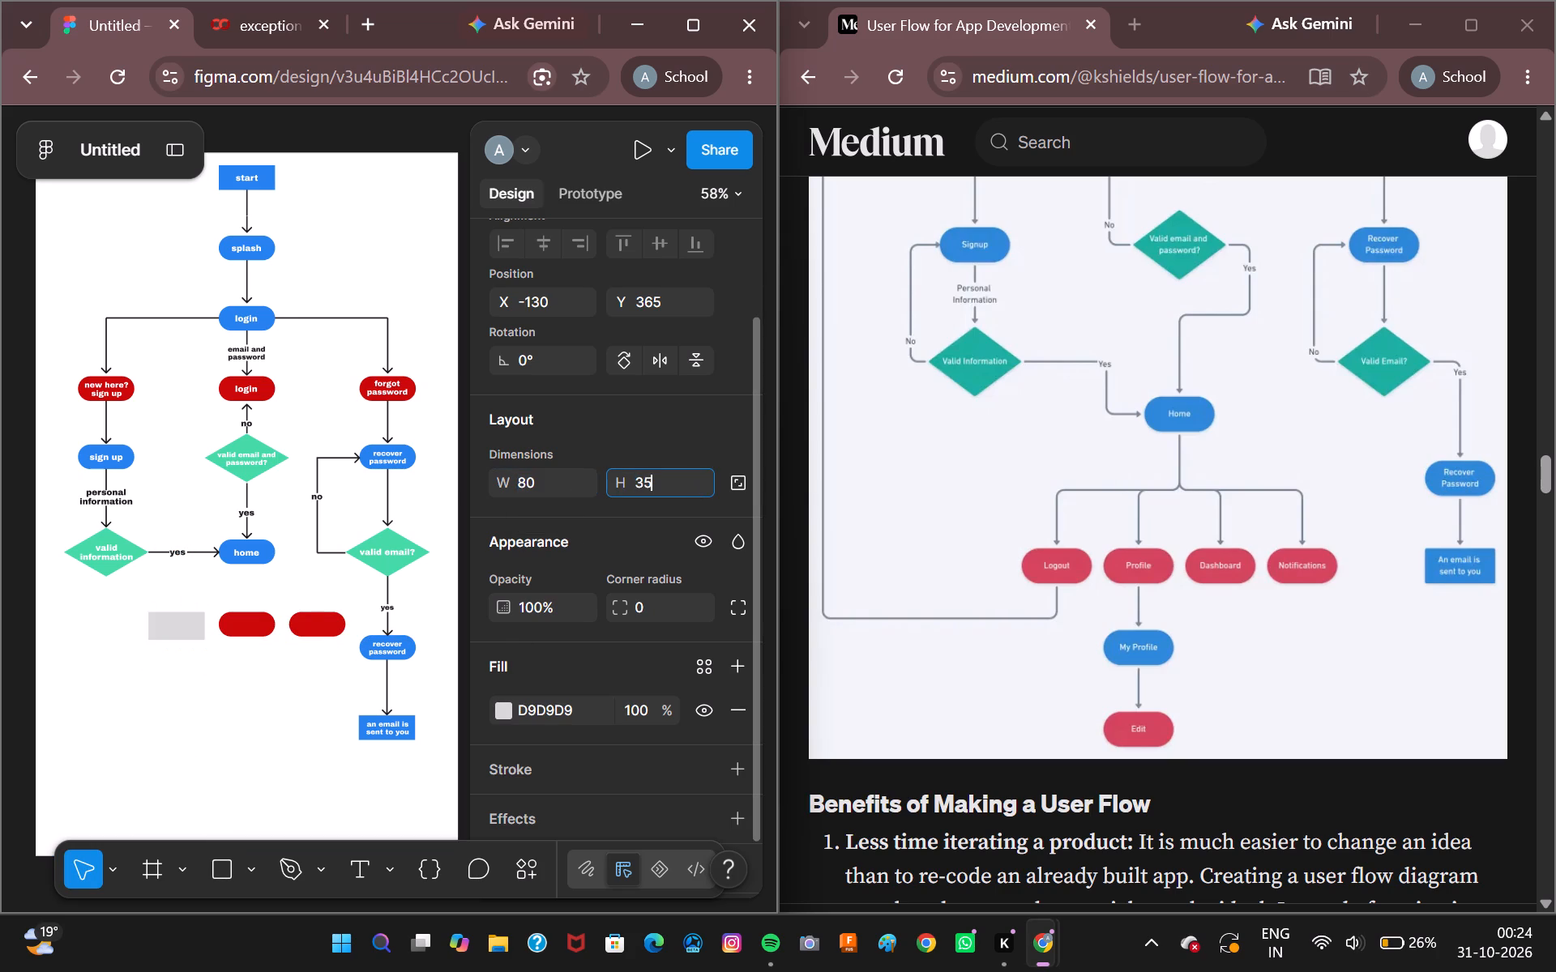
pyautogui.press('Return')
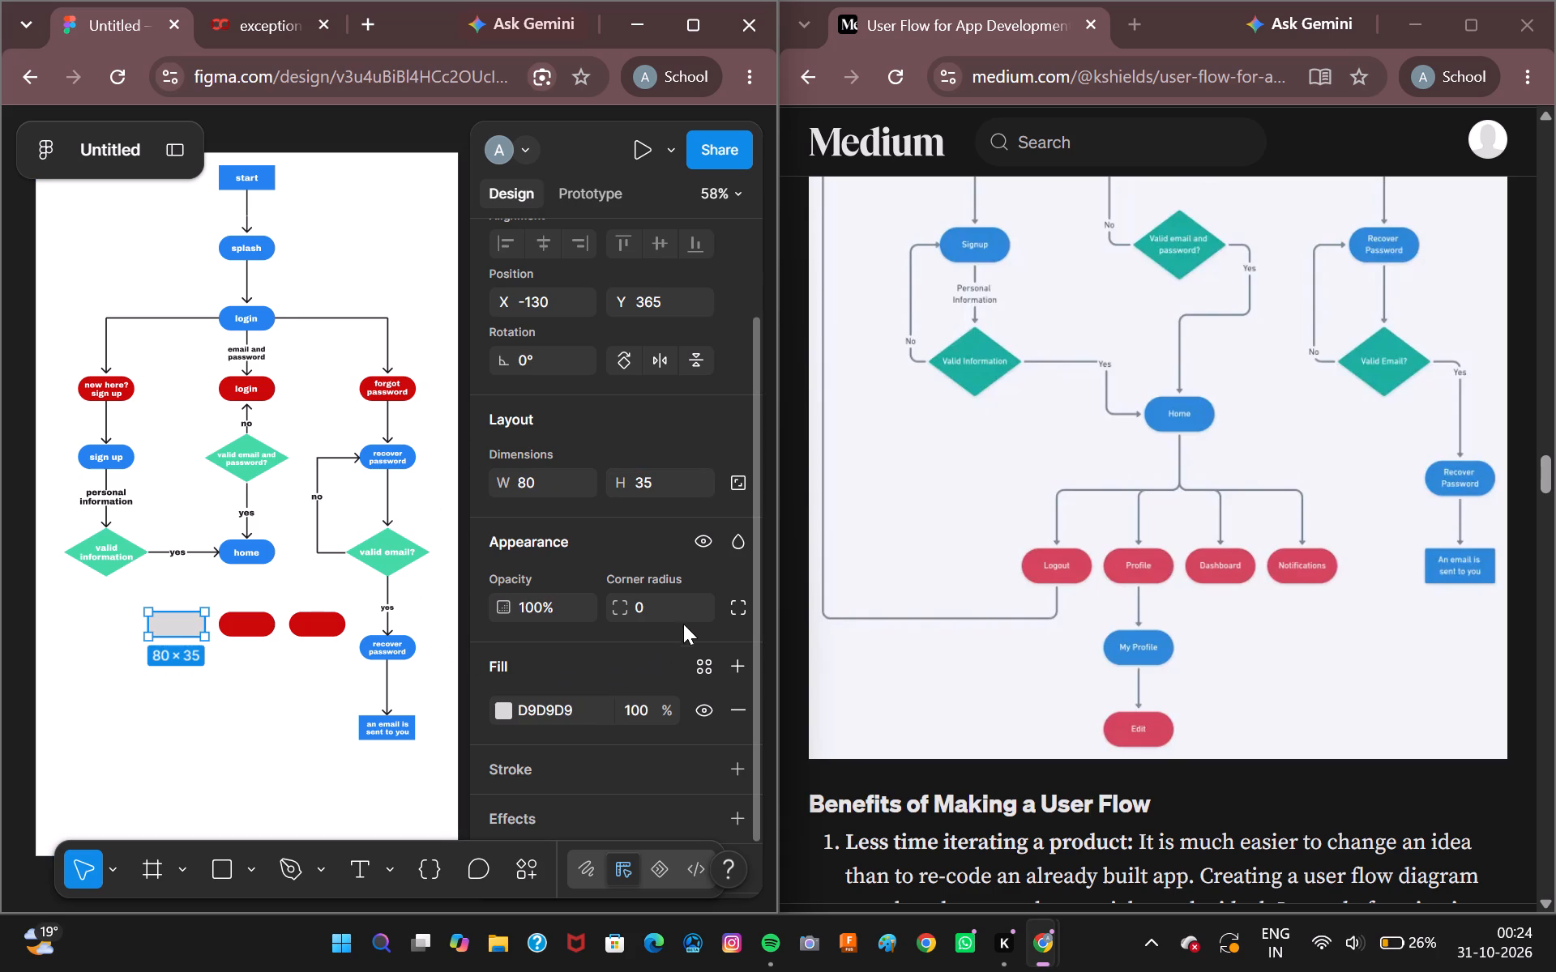
pyautogui.click(686, 612)
pyautogui.write('30')
pyautogui.press('Return')
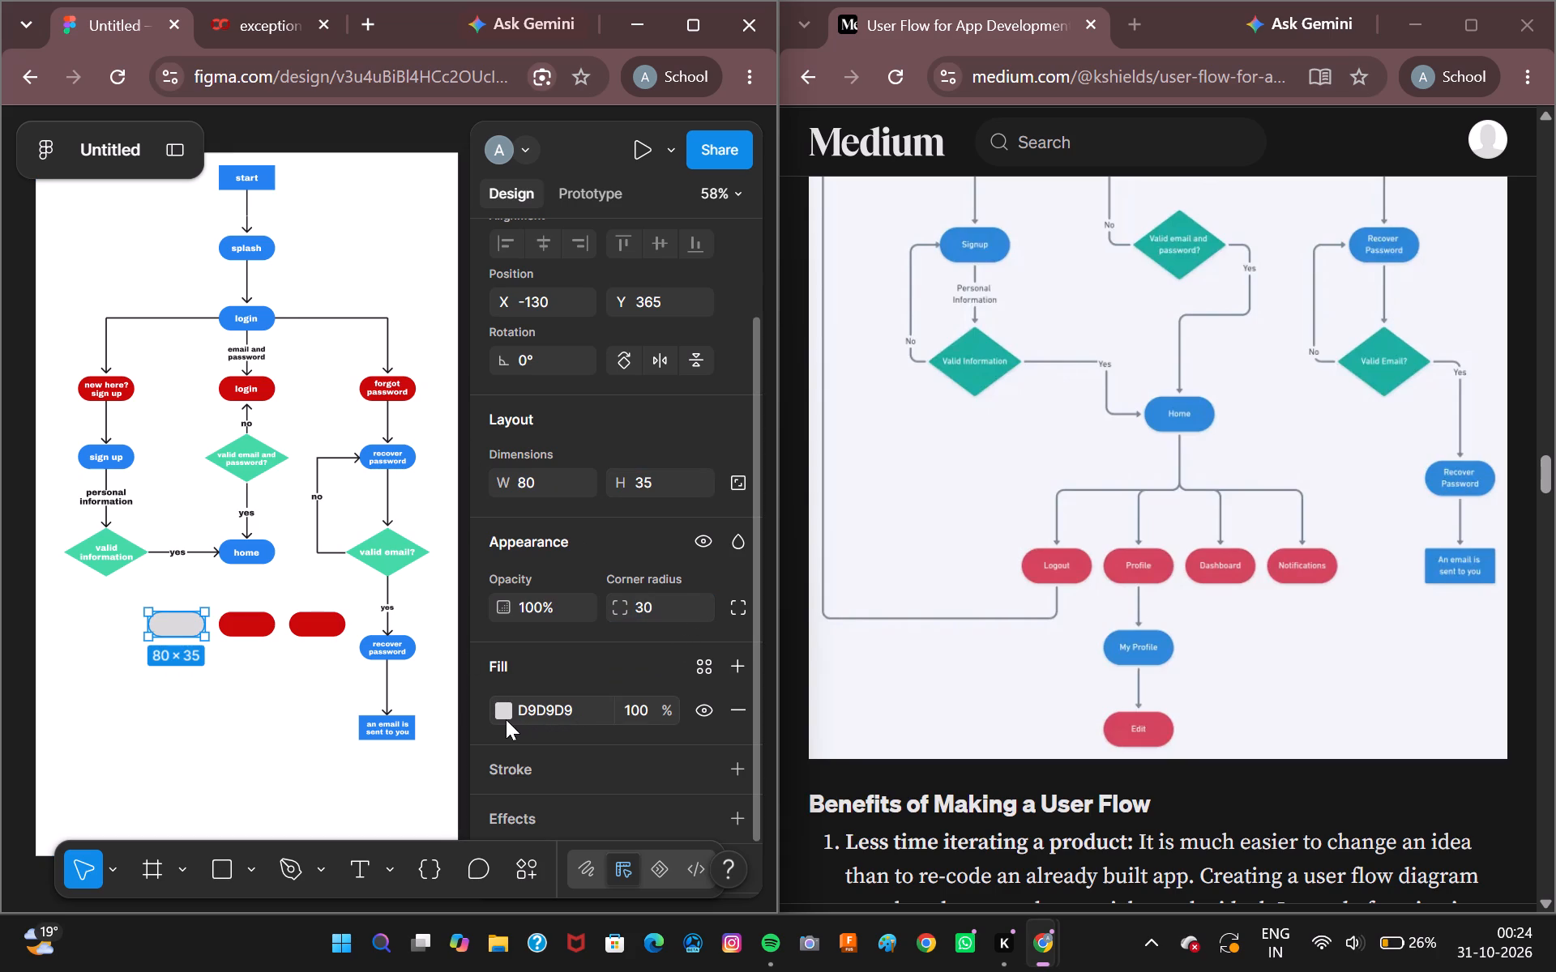
# Fill the new third pill with the page's red, CA0808.
pyautogui.click(506, 718)
pyautogui.click(500, 705)
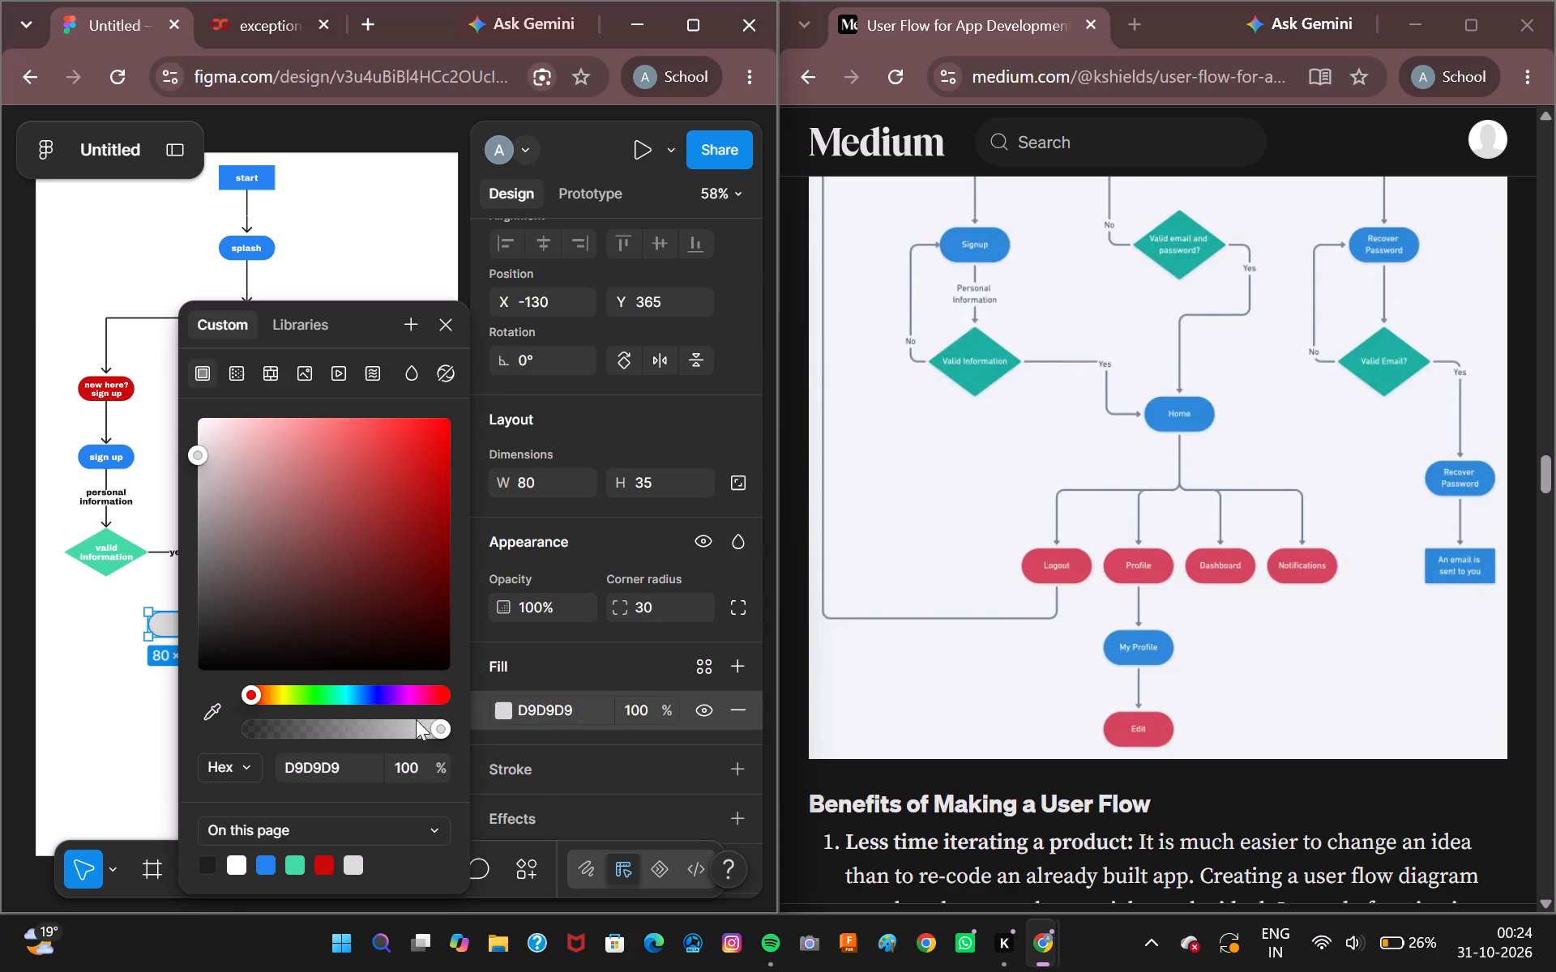
pyautogui.click(326, 865)
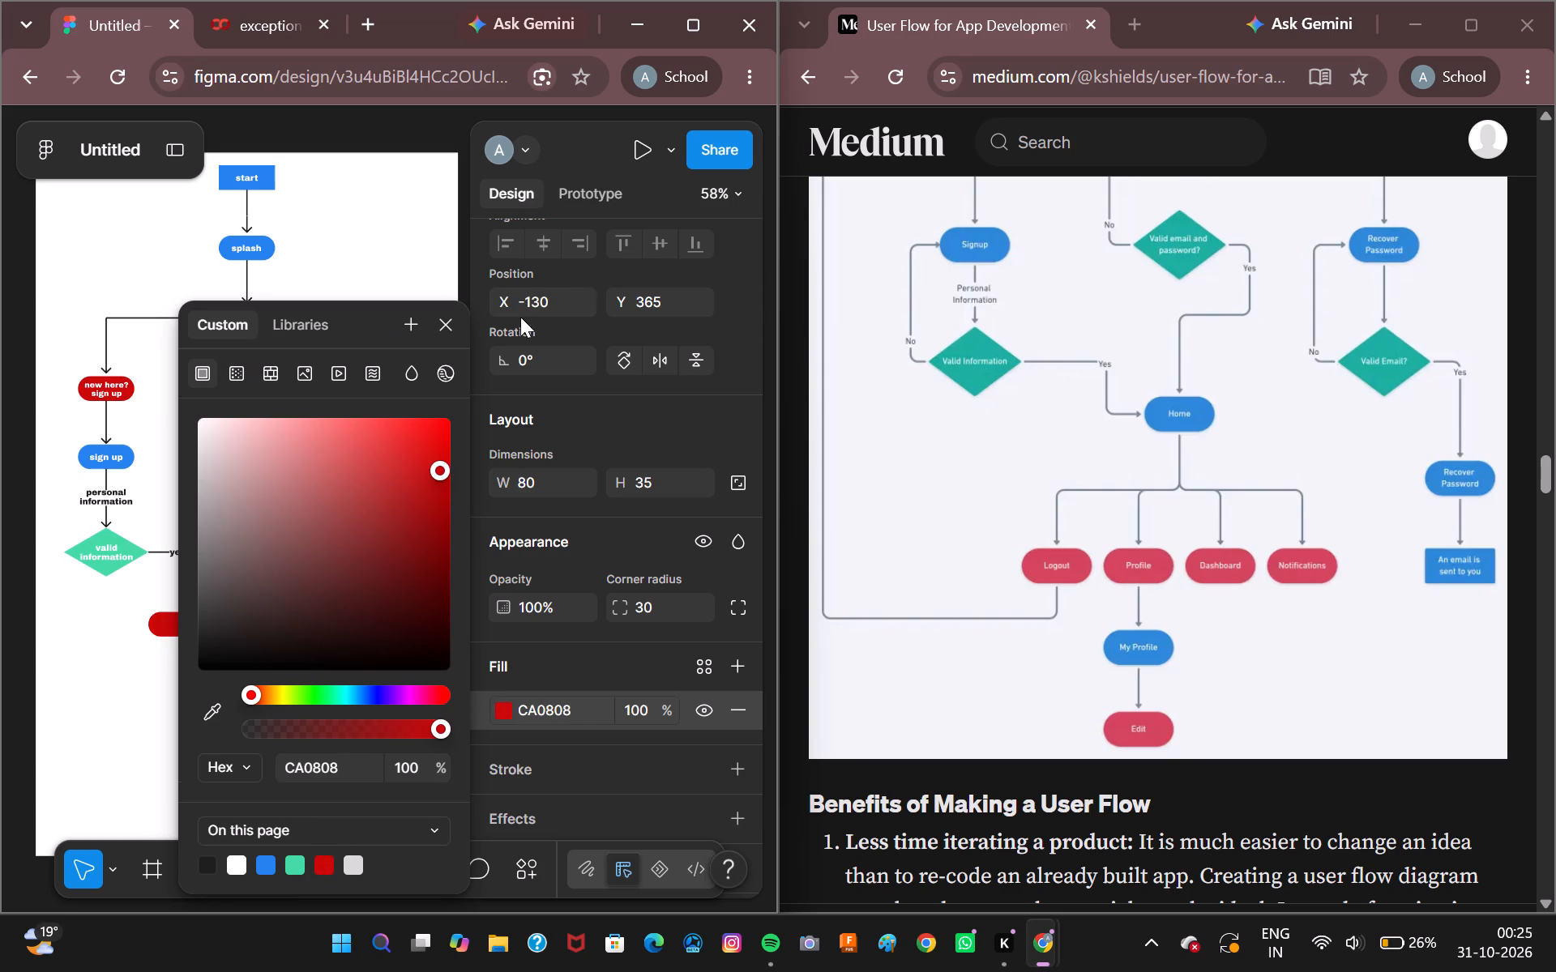
# Draw a fourth rectangle about 71 × 34 to the left of the three red pills below the home node.
pyautogui.click(447, 326)
pyautogui.click(100, 697)
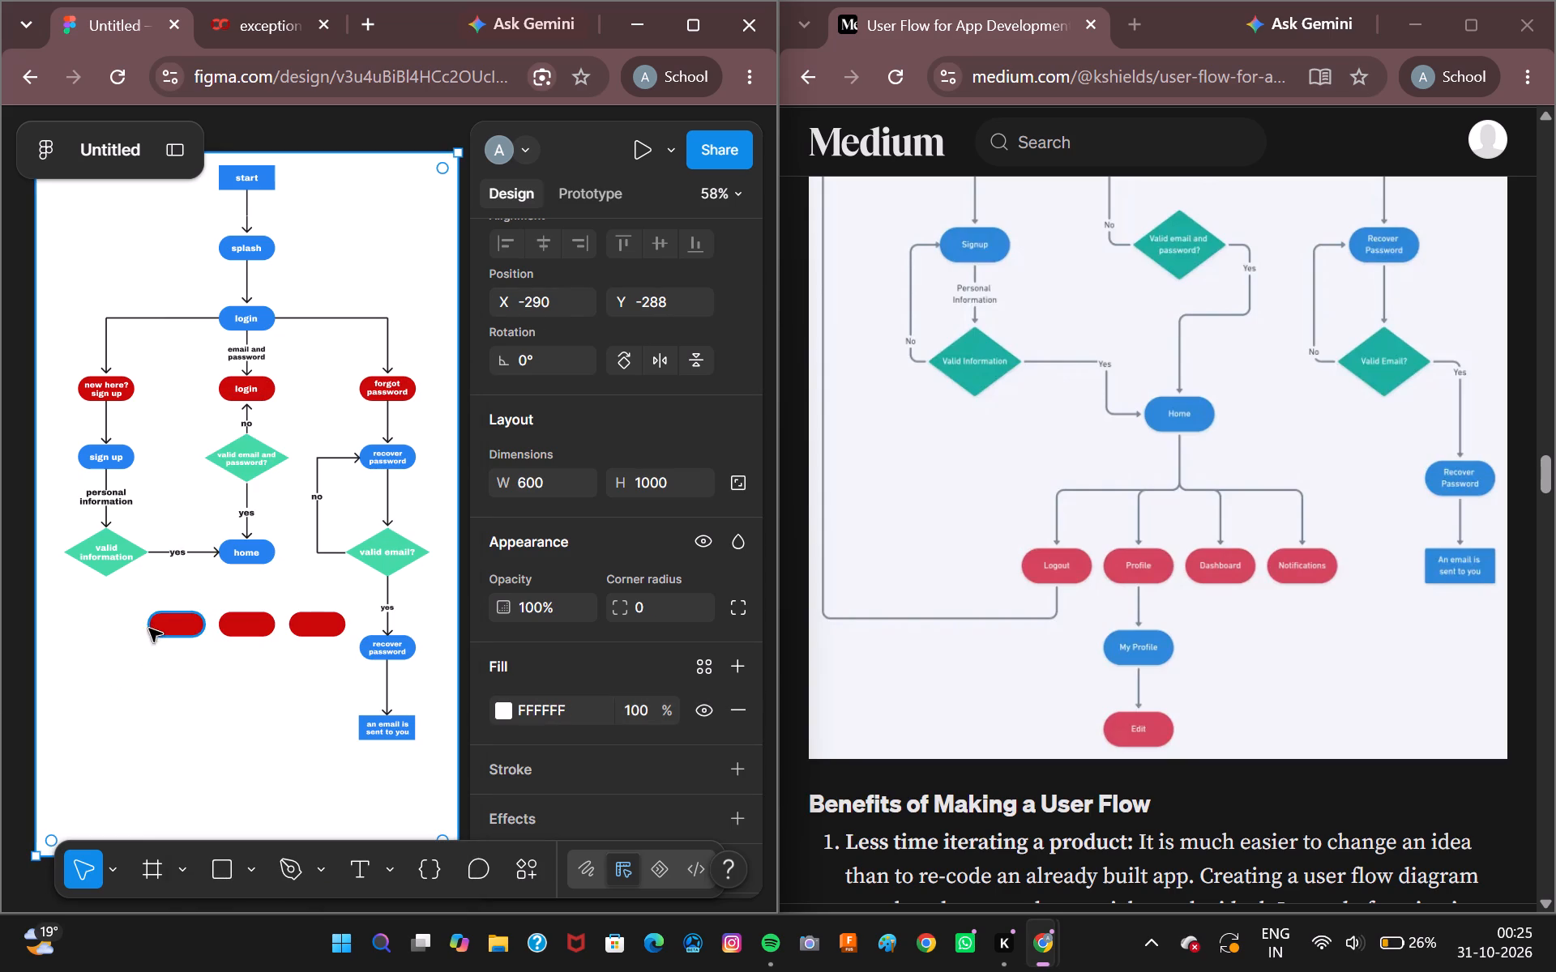
pyautogui.click(165, 630)
pyautogui.click(181, 627)
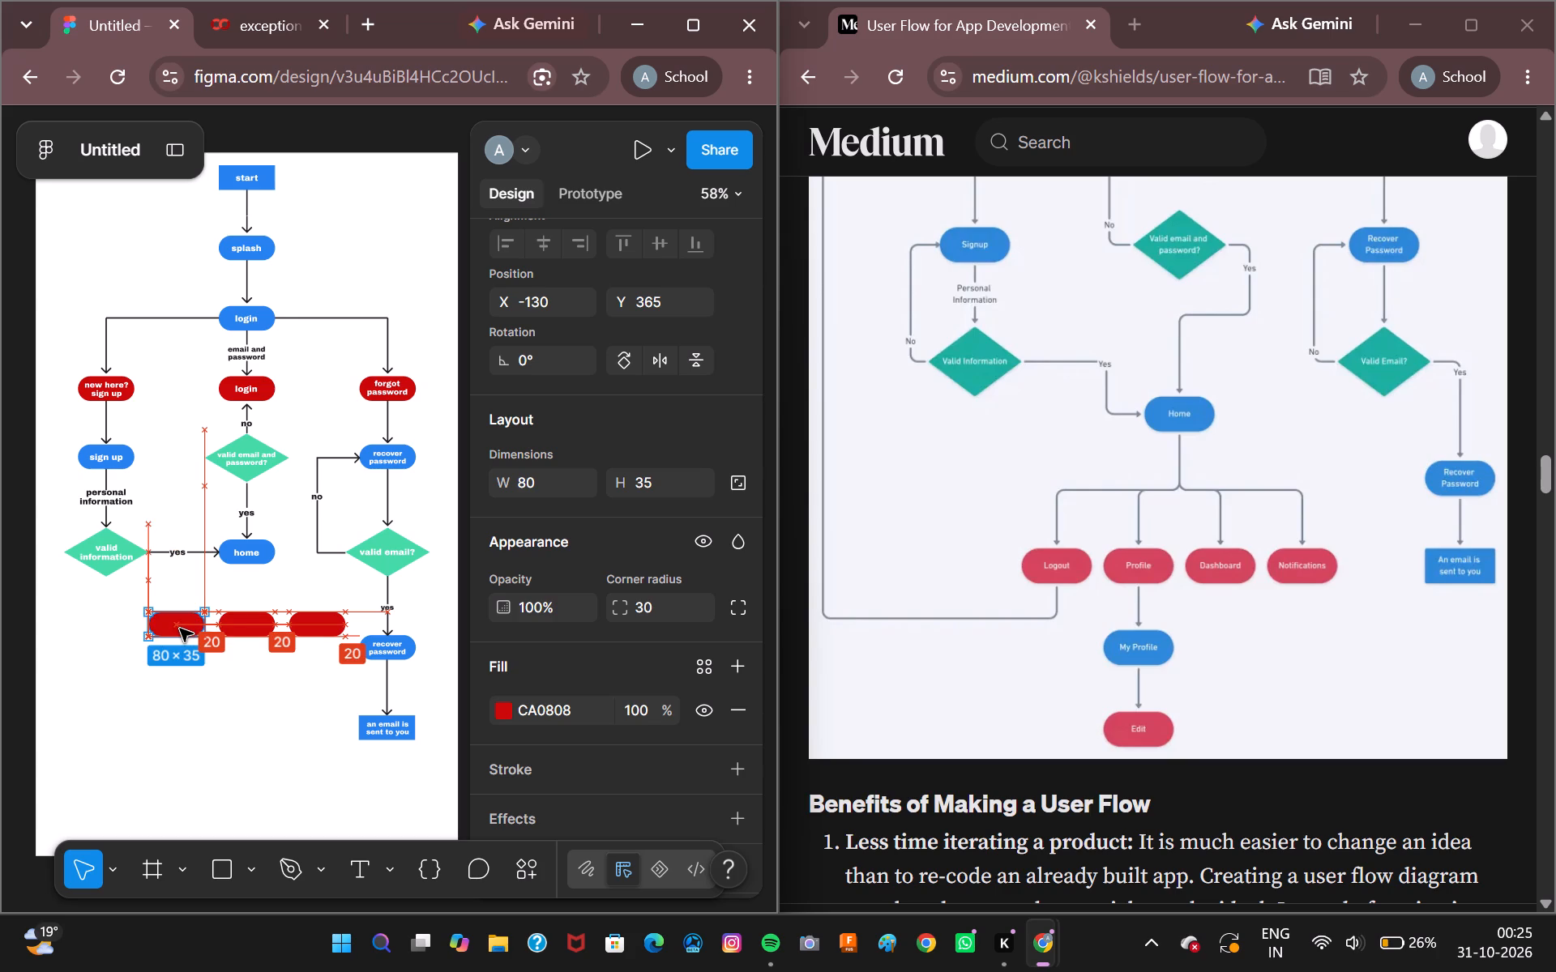
pyautogui.click(183, 721)
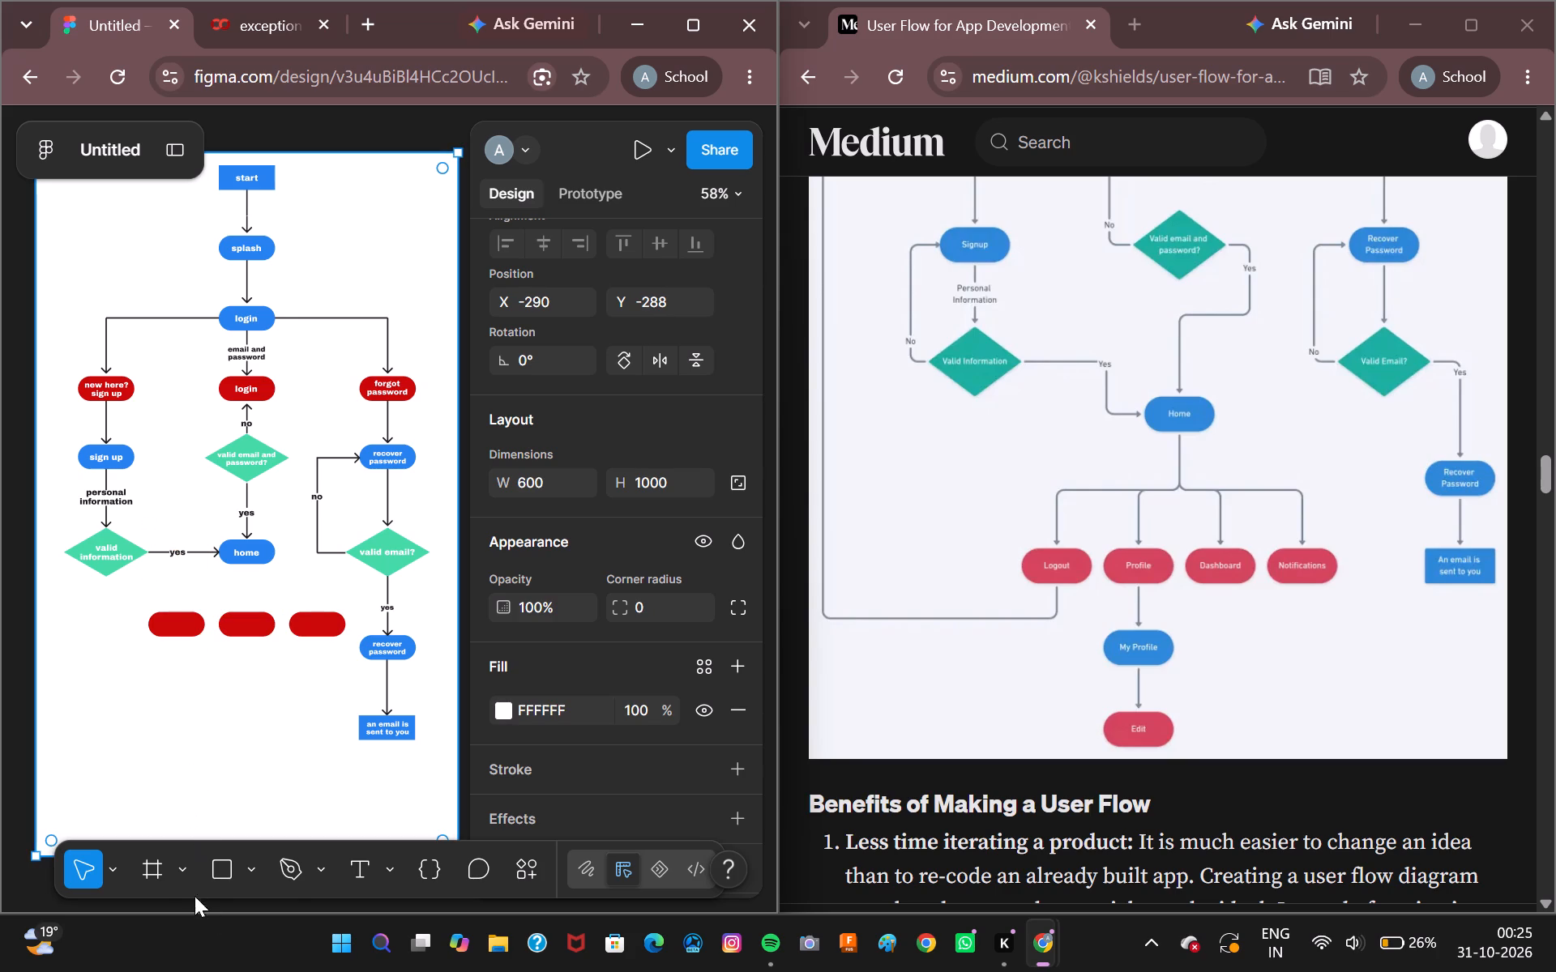
pyautogui.click(232, 870)
pyautogui.moveTo(80, 618); pyautogui.dragTo(88, 618)
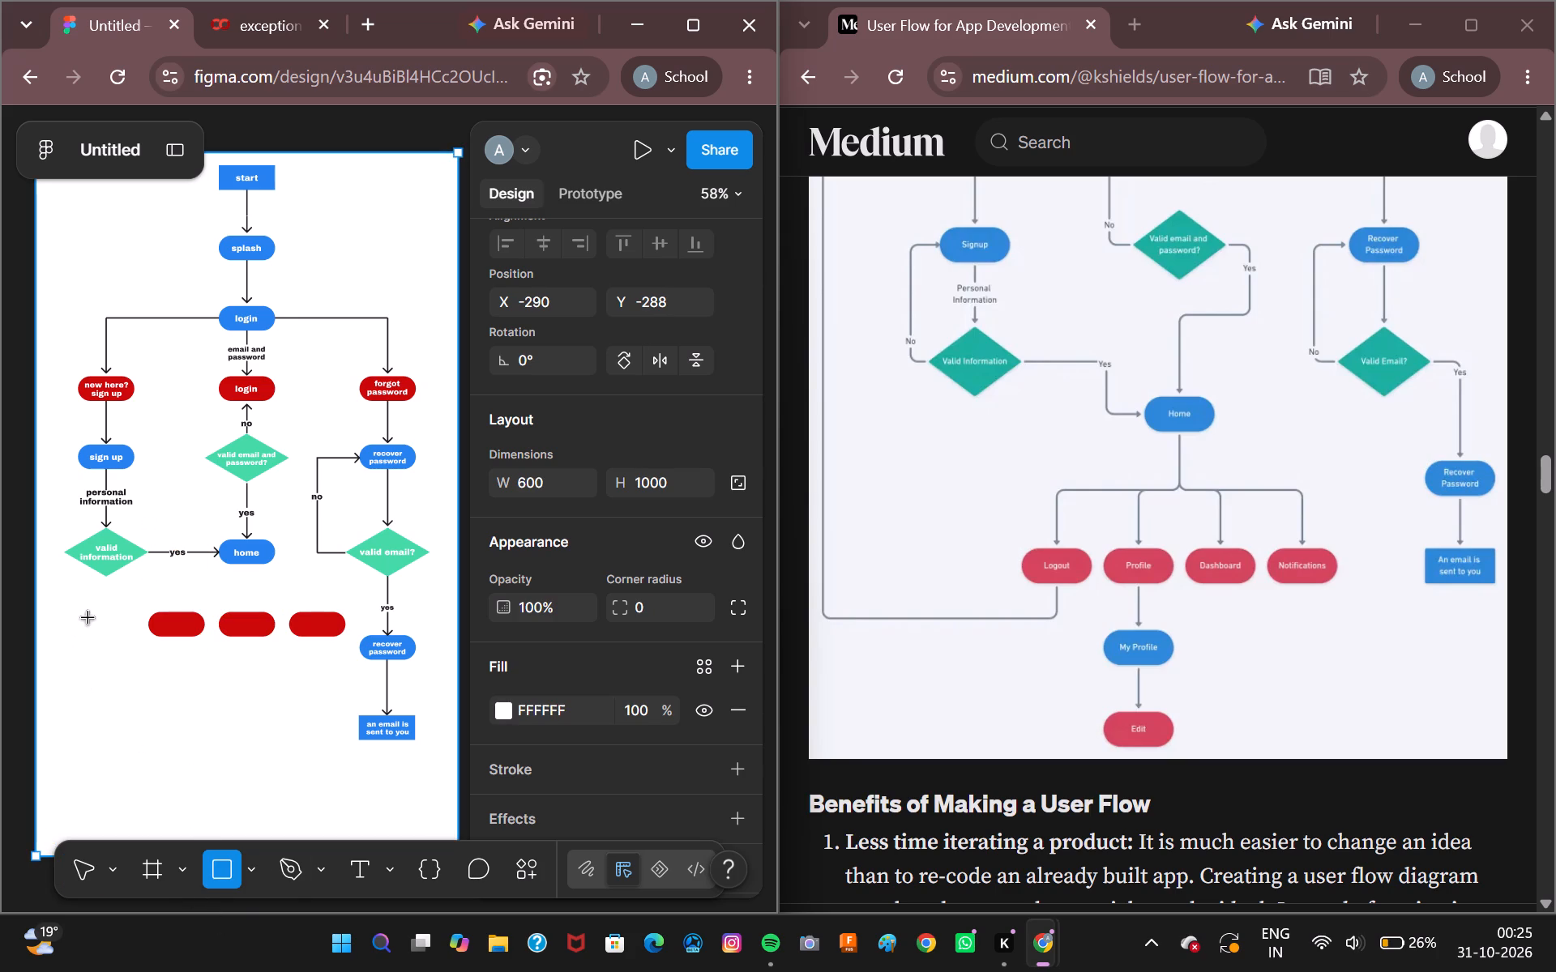
pyautogui.moveTo(88, 618); pyautogui.dragTo(127, 649)
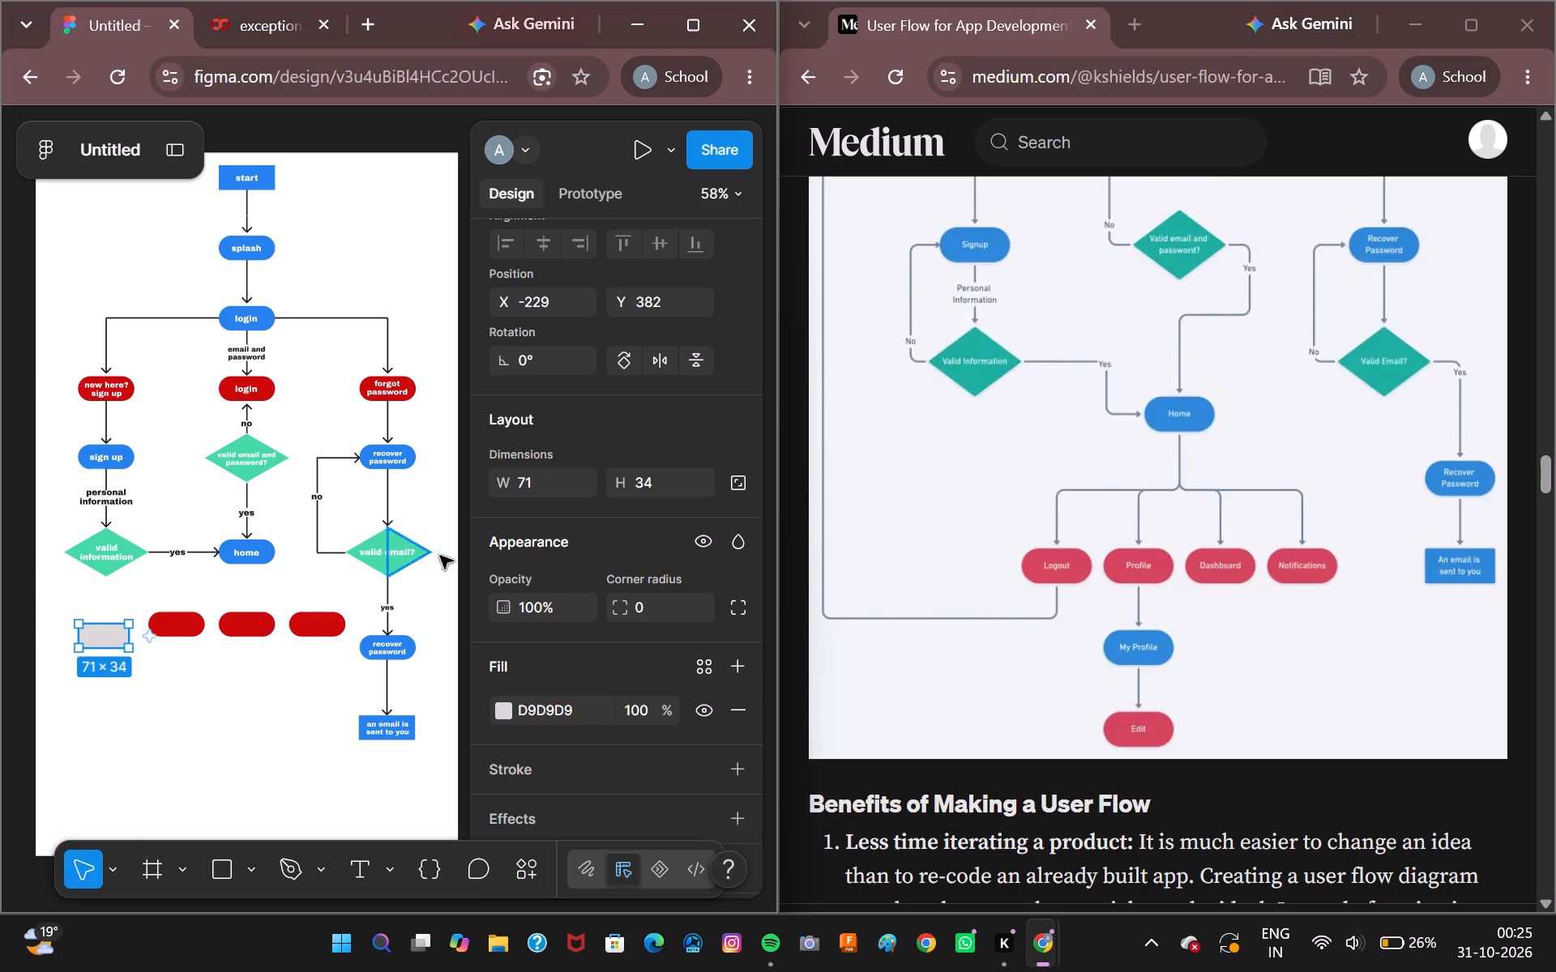
# Size the new fourth rectangle to 80 × 35 and round its corners with a radius of 30.
pyautogui.click(530, 482)
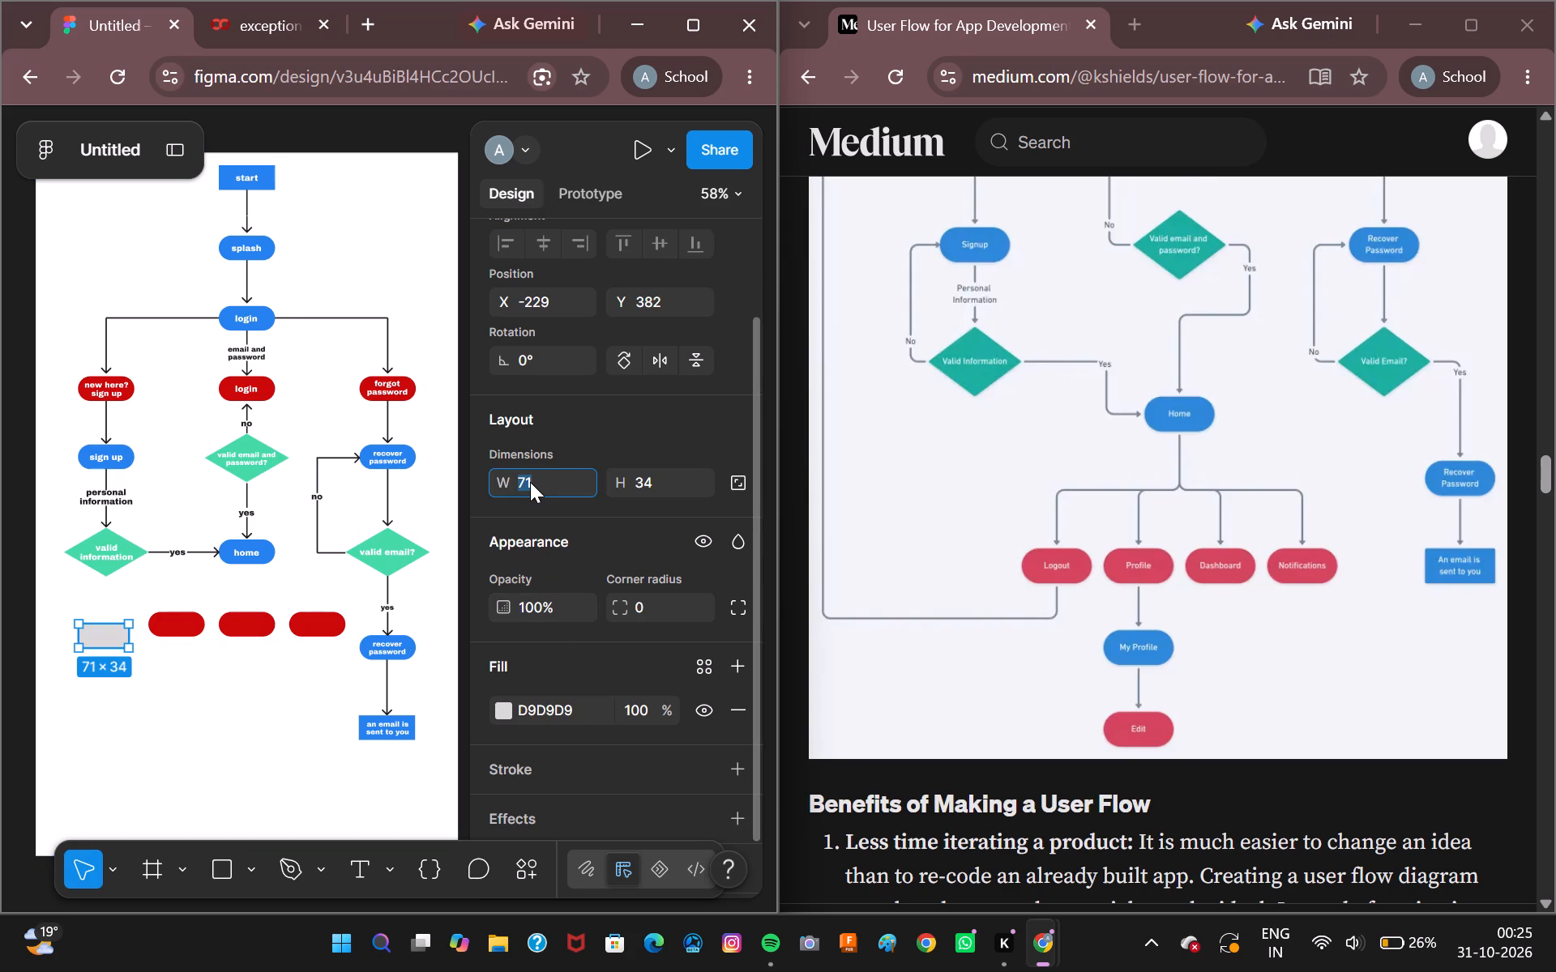
pyautogui.write('80')
pyautogui.scroll(1, 530, 482)
pyautogui.click(661, 613)
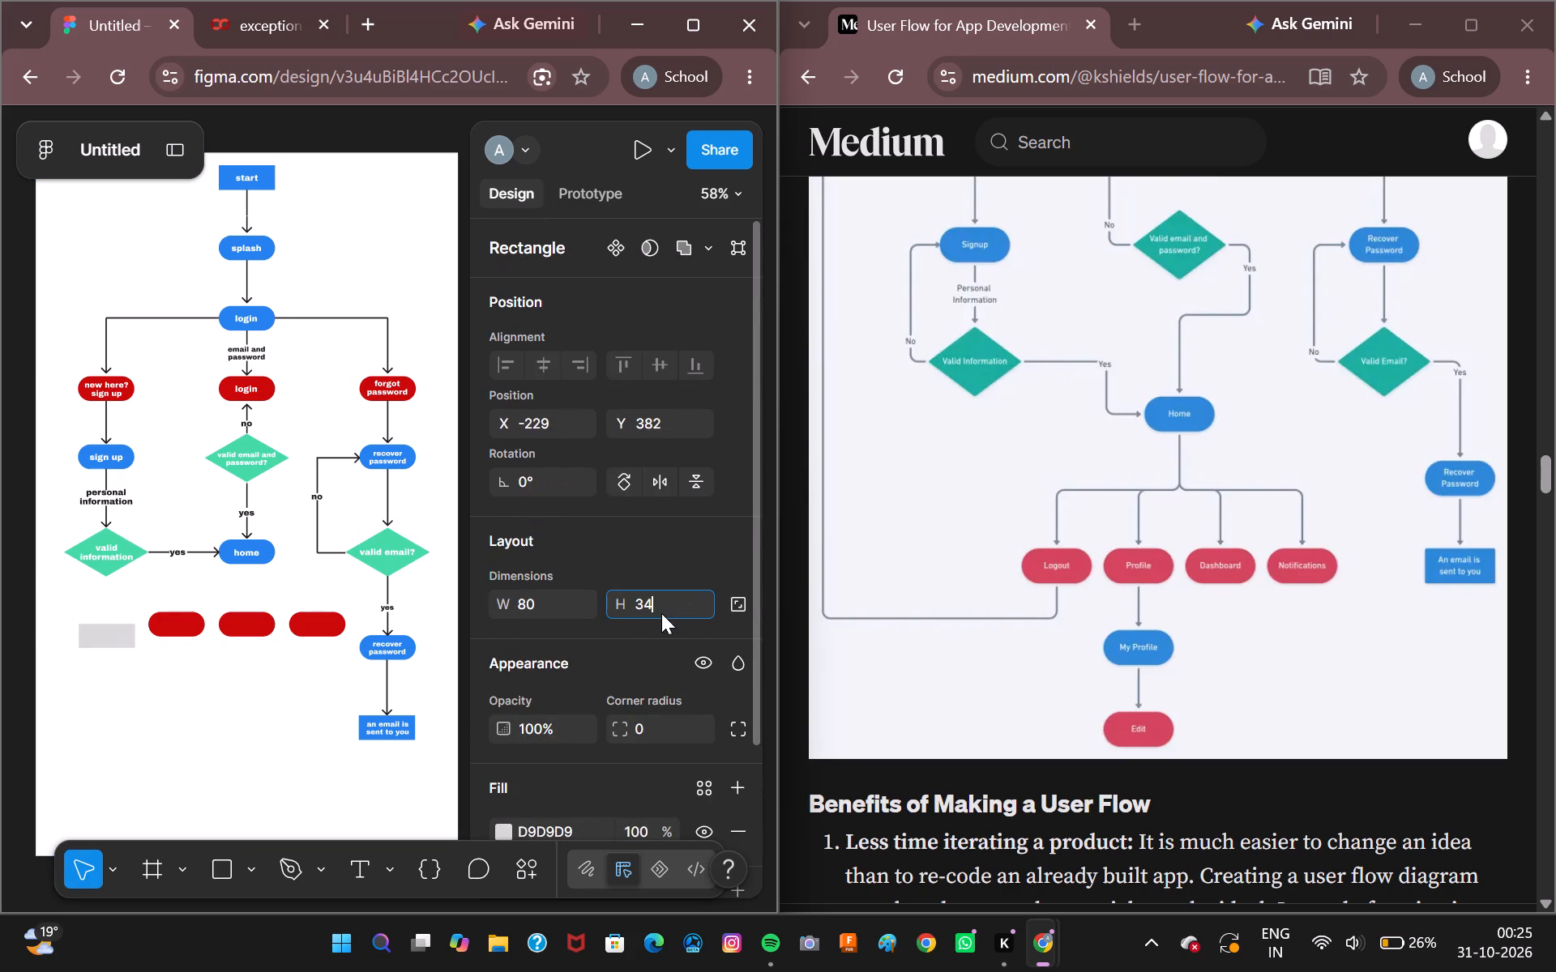
pyautogui.write('35')
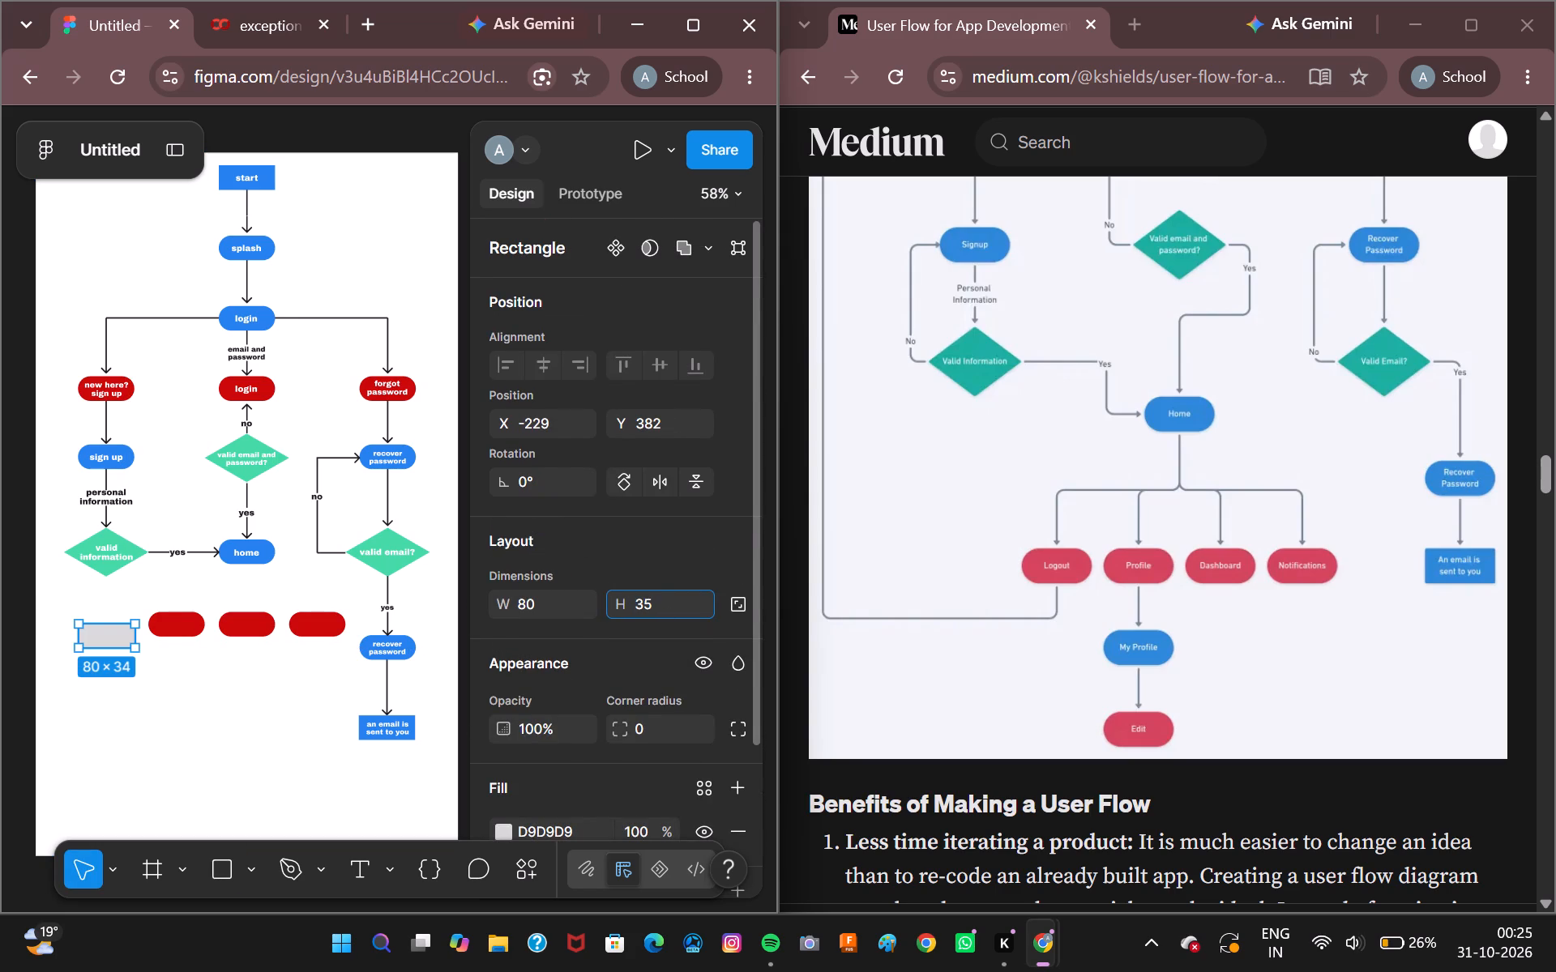
pyautogui.press('Return')
pyautogui.click(678, 716)
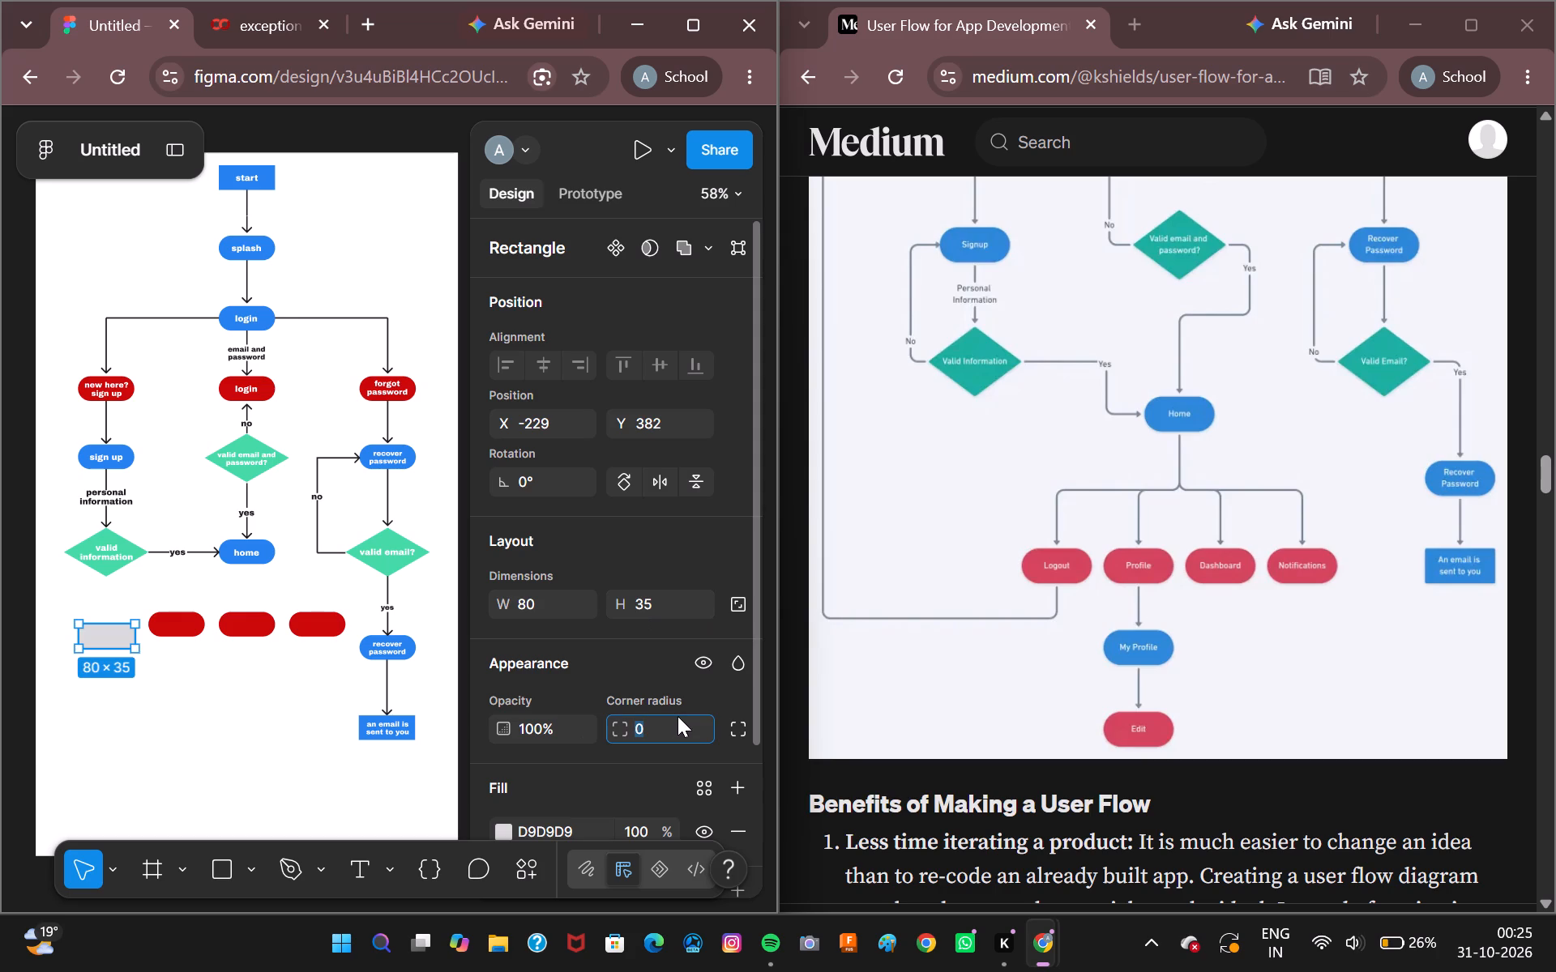
pyautogui.write('30')
pyautogui.press('Return')
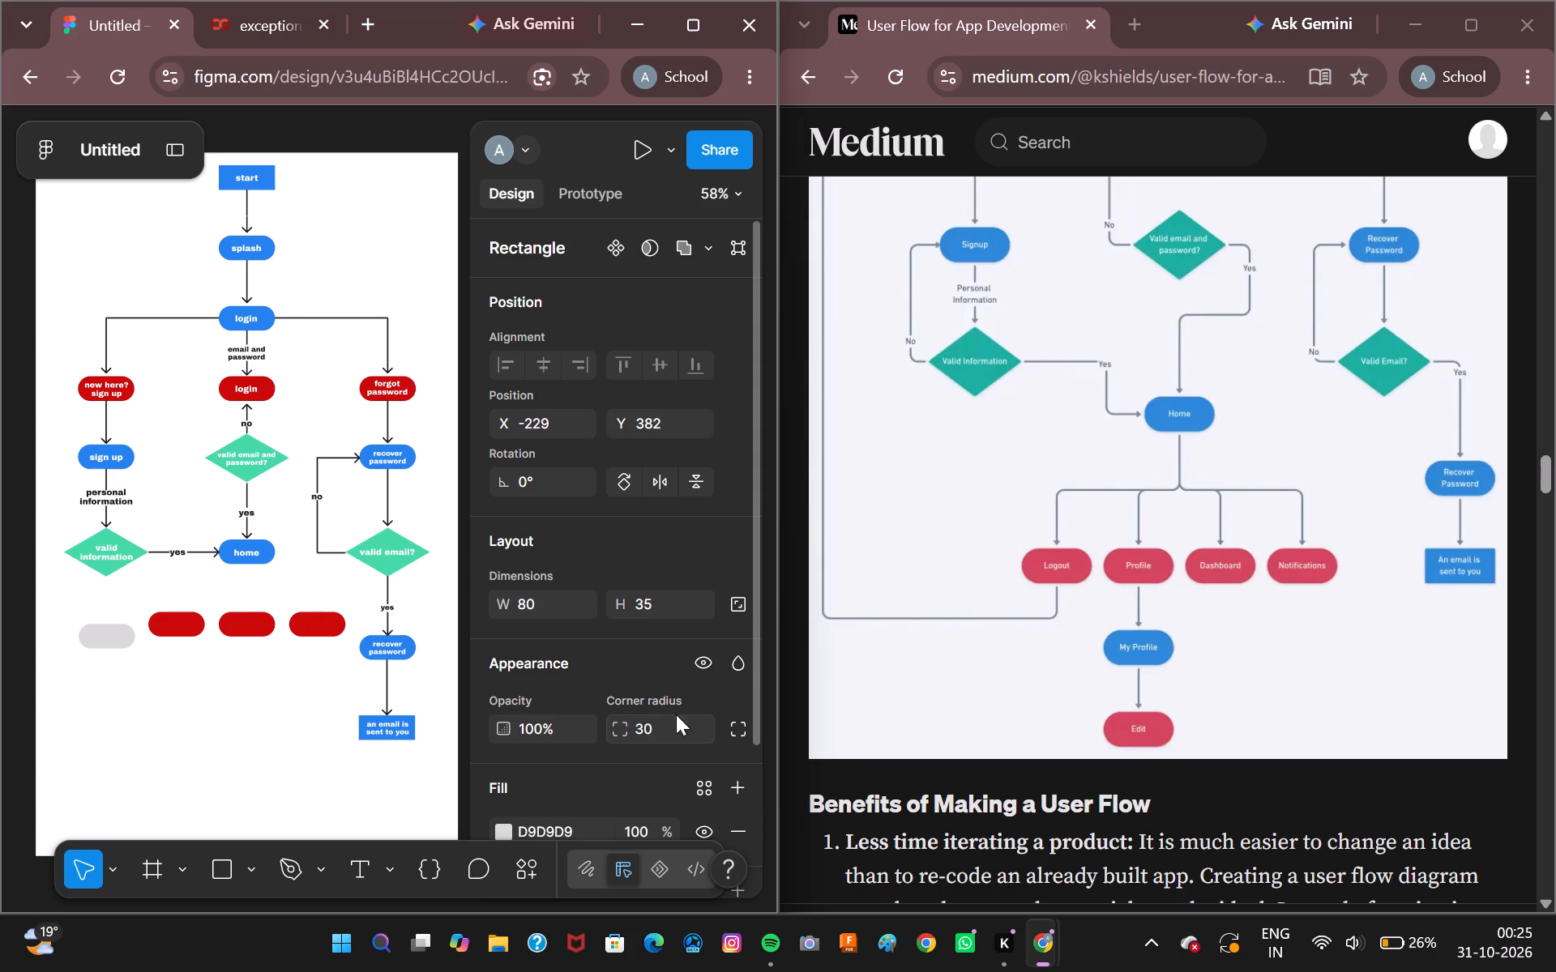
# Fill the fourth pill with the page's red, CA0808.
pyautogui.scroll(-1, 588, 767)
pyautogui.click(494, 710)
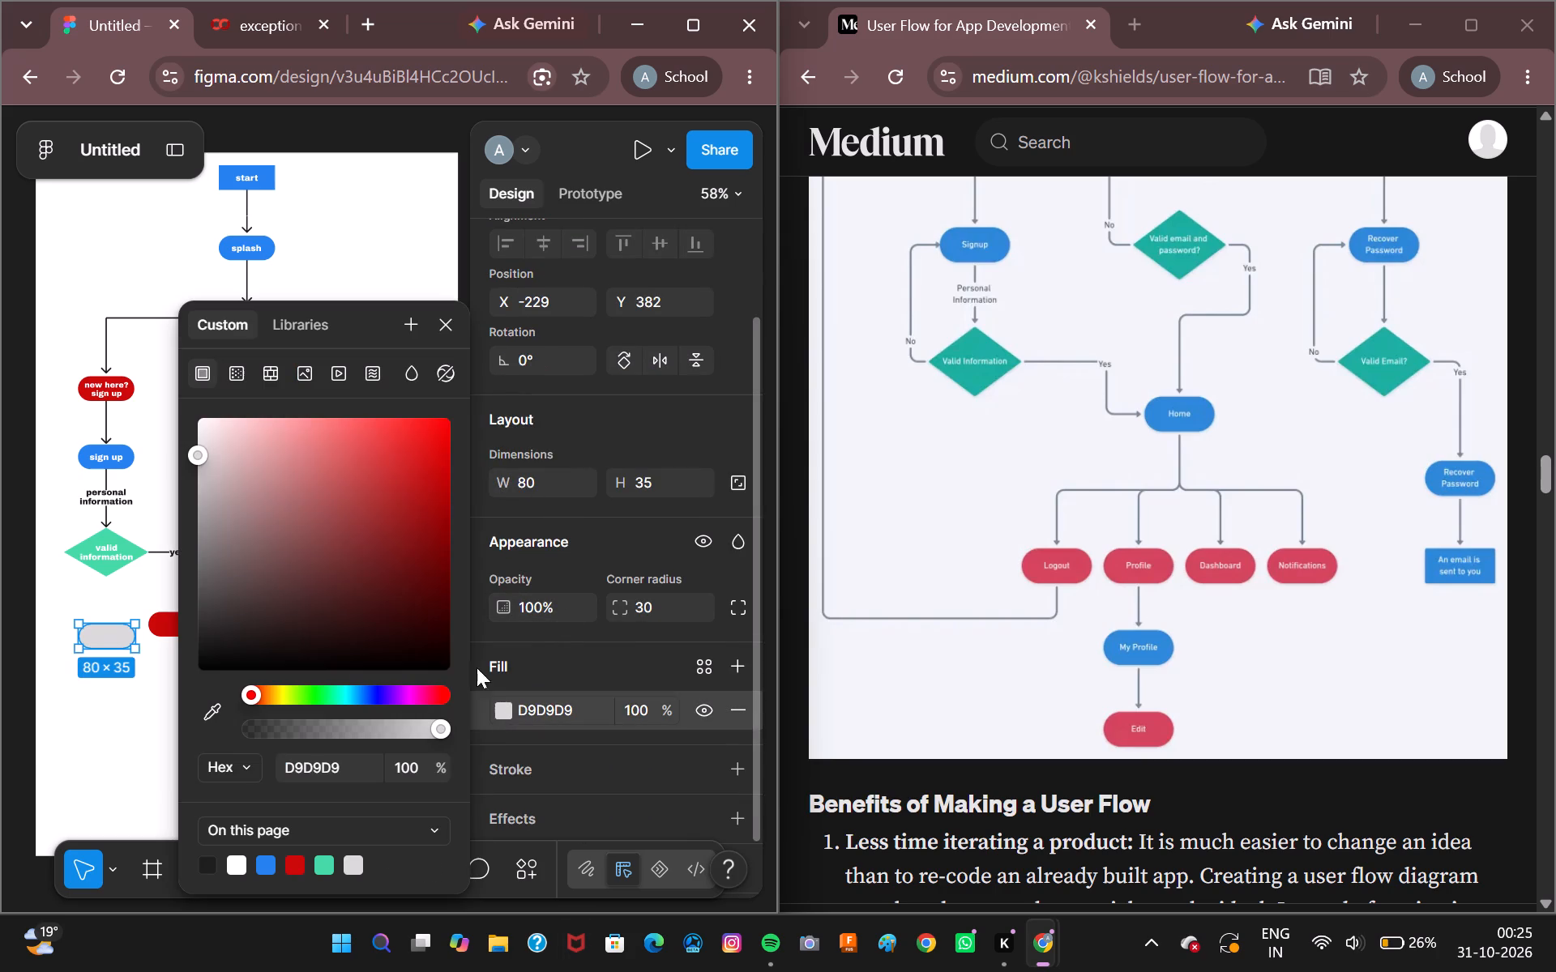
pyautogui.click(301, 862)
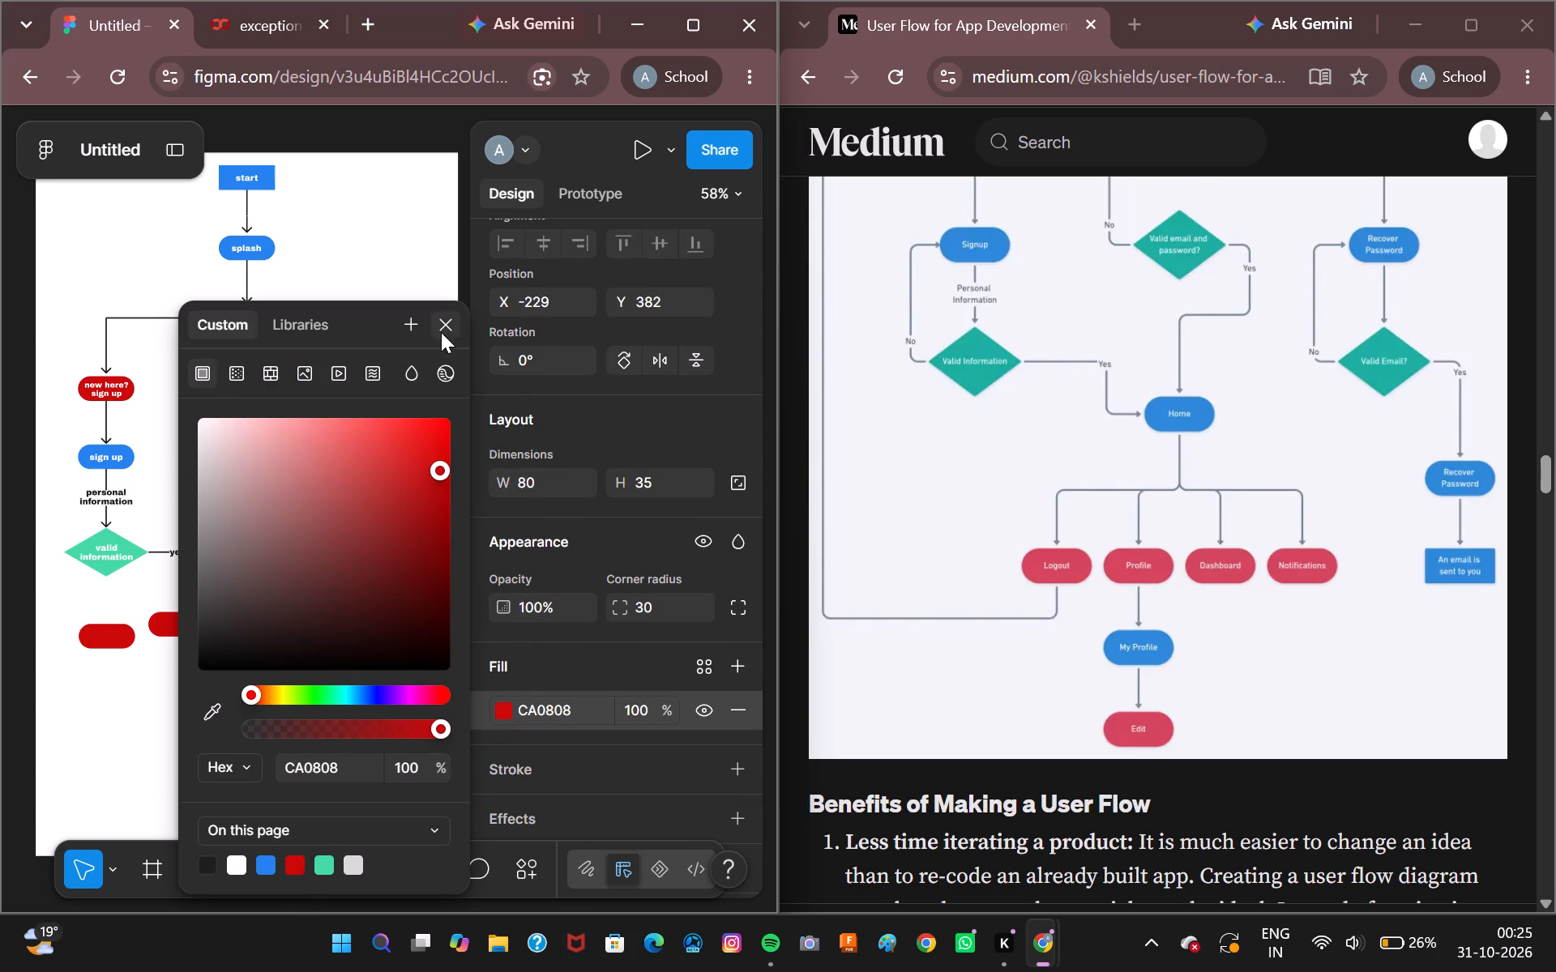
pyautogui.click(451, 324)
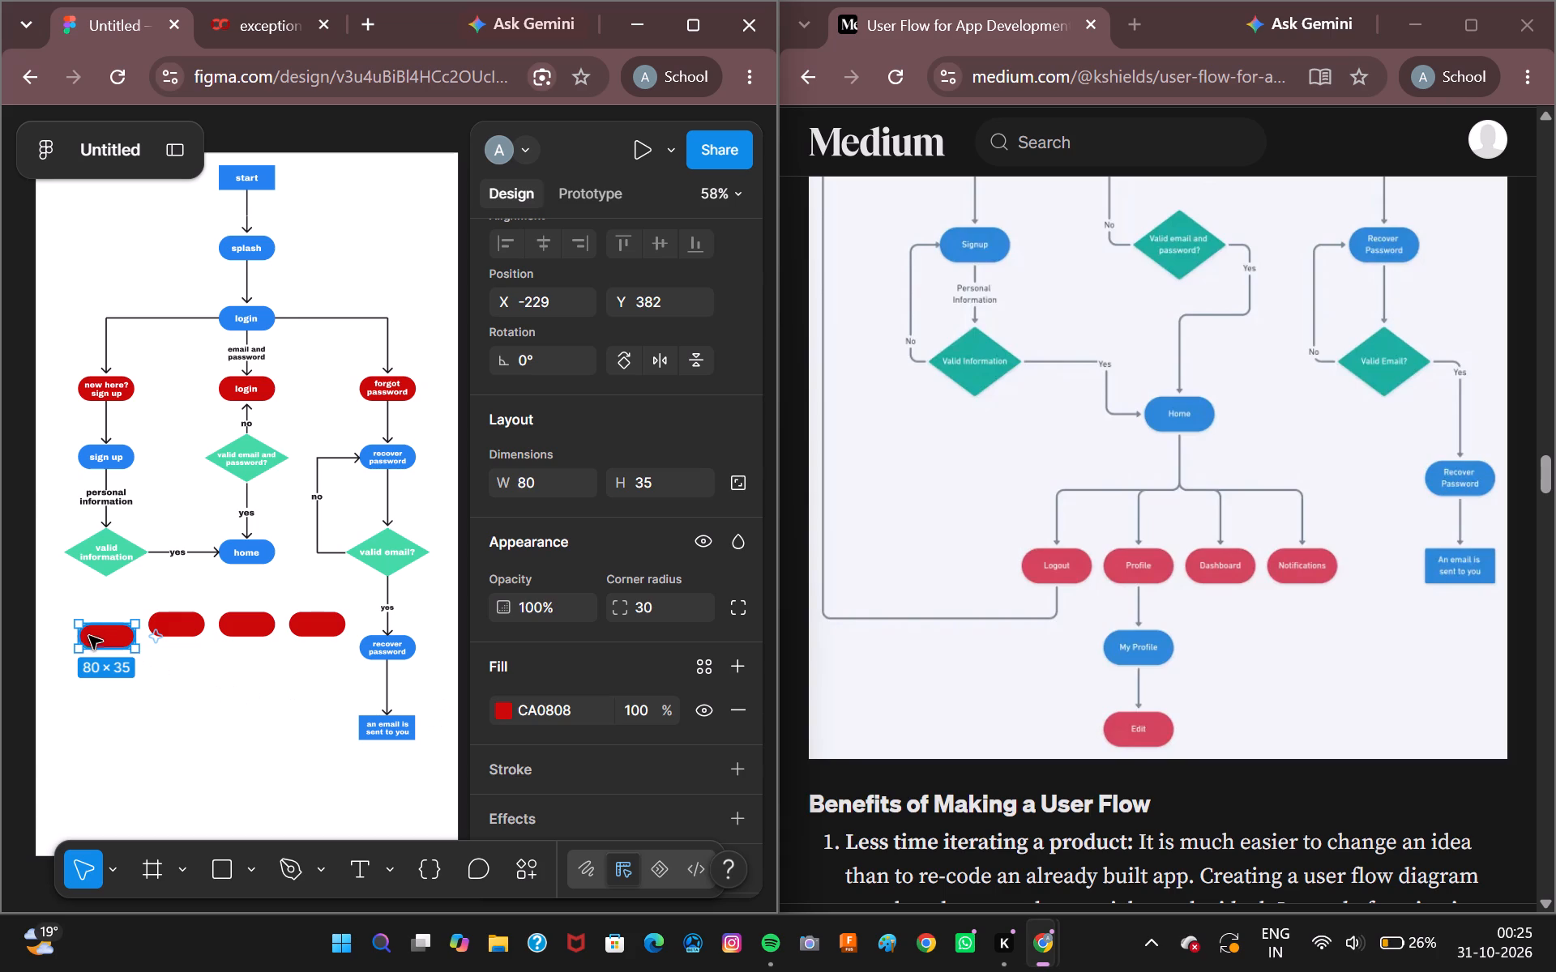
# Move the fourth red pill level with the other three, at X -228, Y 365, beside the leftmost one.
pyautogui.moveTo(102, 635); pyautogui.dragTo(103, 621)
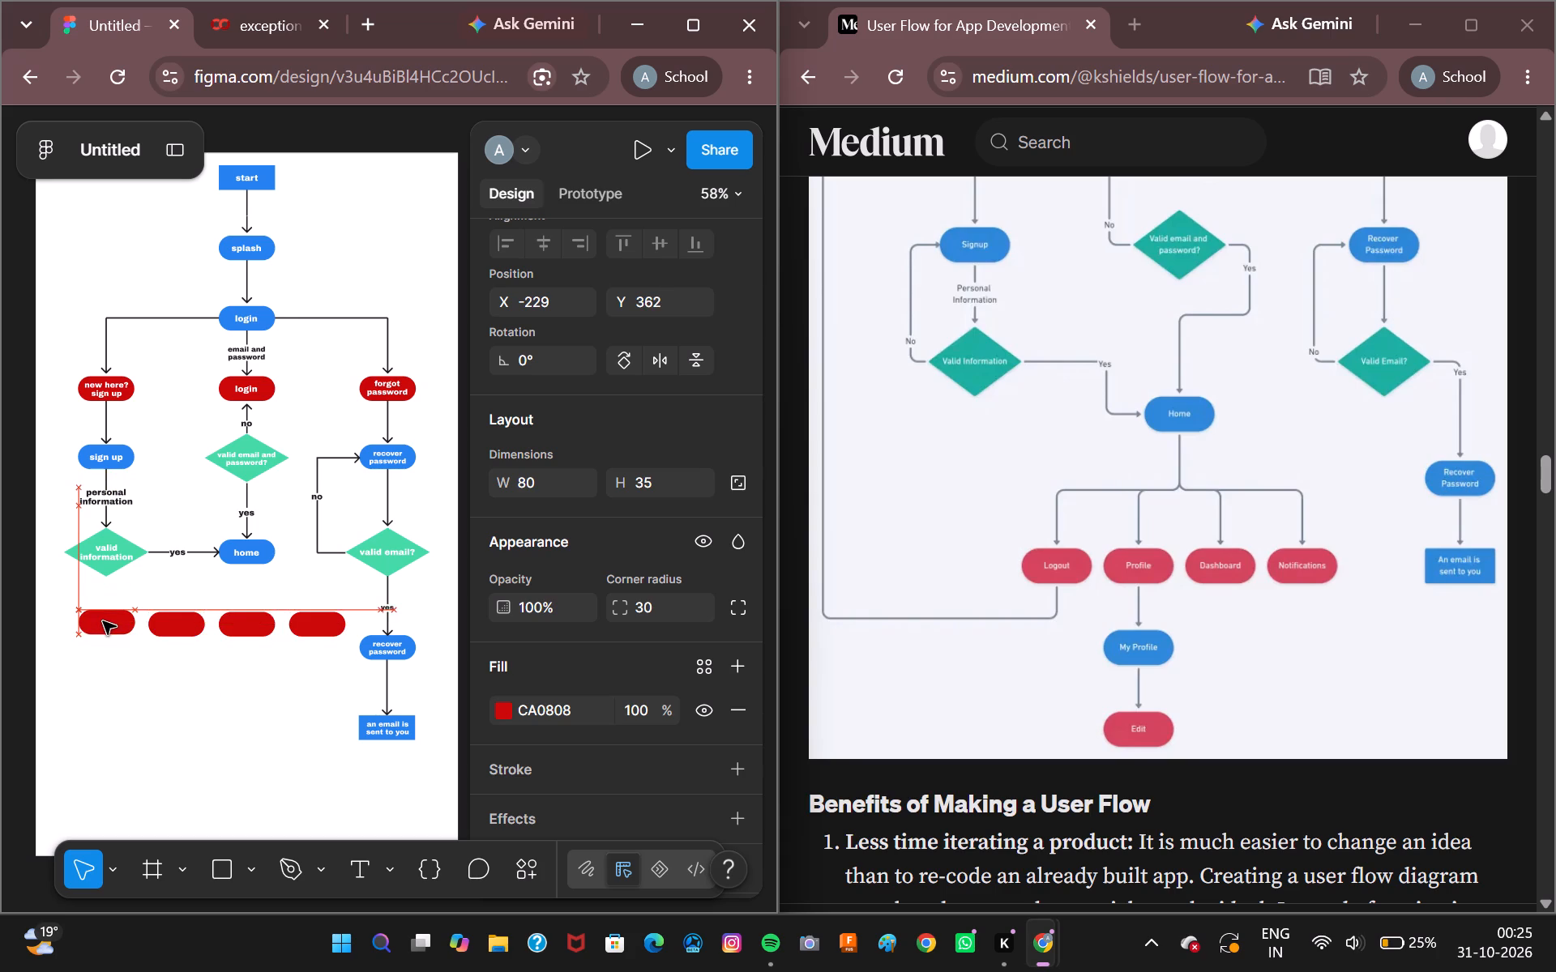
pyautogui.moveTo(103, 621); pyautogui.dragTo(99, 624)
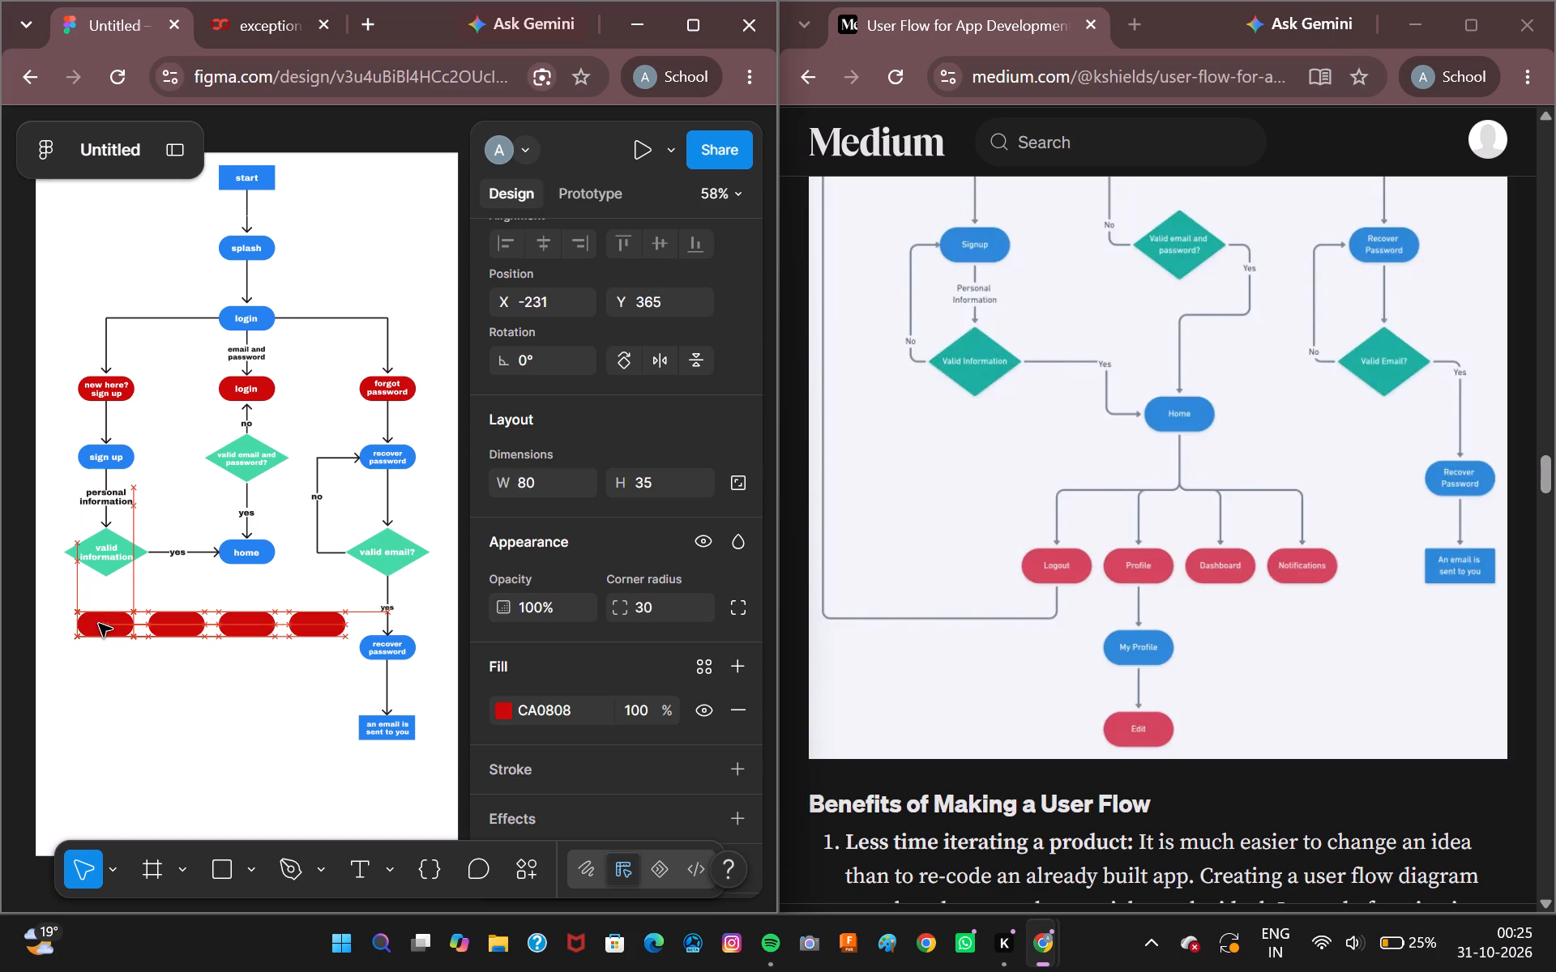
pyautogui.moveTo(99, 624); pyautogui.dragTo(103, 622)
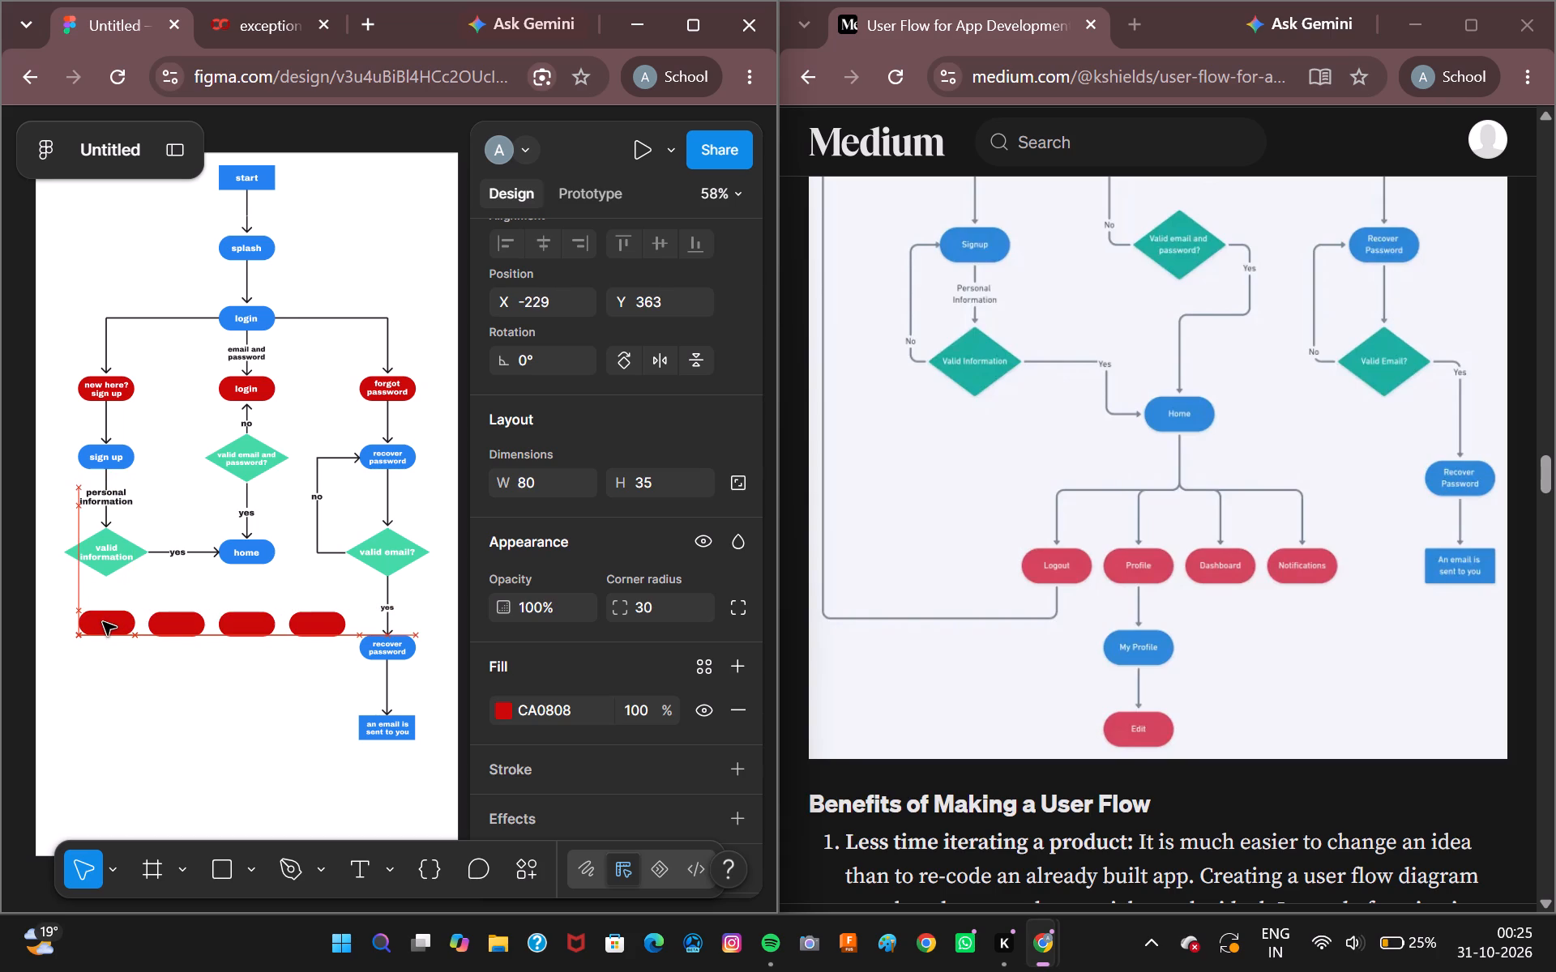
pyautogui.moveTo(103, 622); pyautogui.dragTo(107, 624)
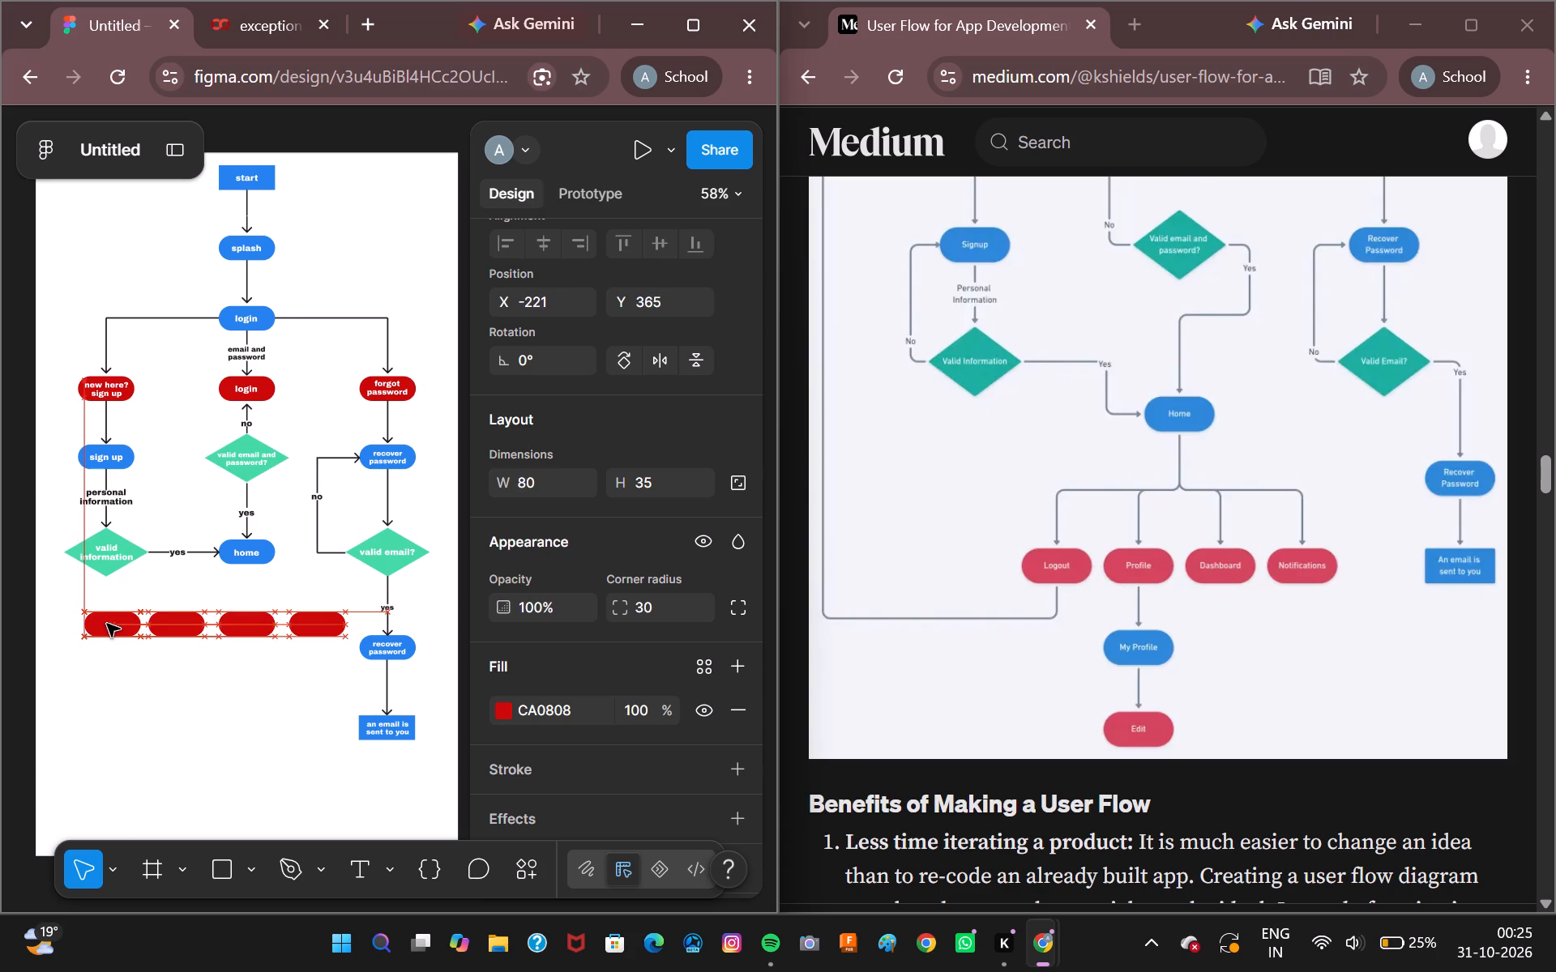
pyautogui.moveTo(107, 624); pyautogui.dragTo(101, 625)
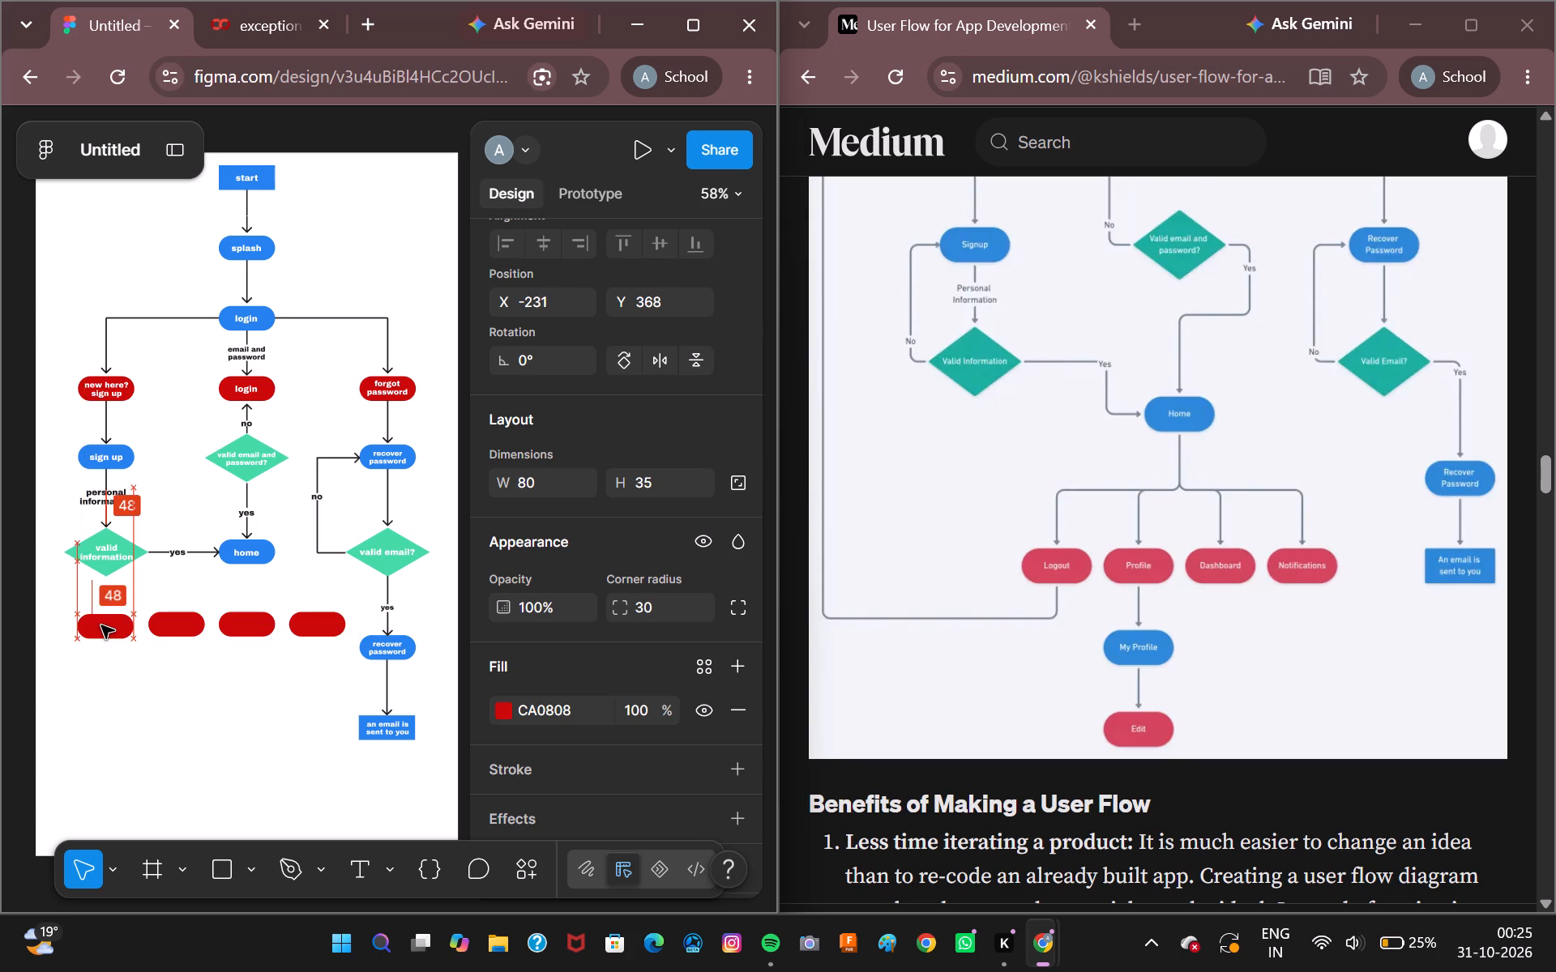
pyautogui.moveTo(101, 625); pyautogui.dragTo(109, 624)
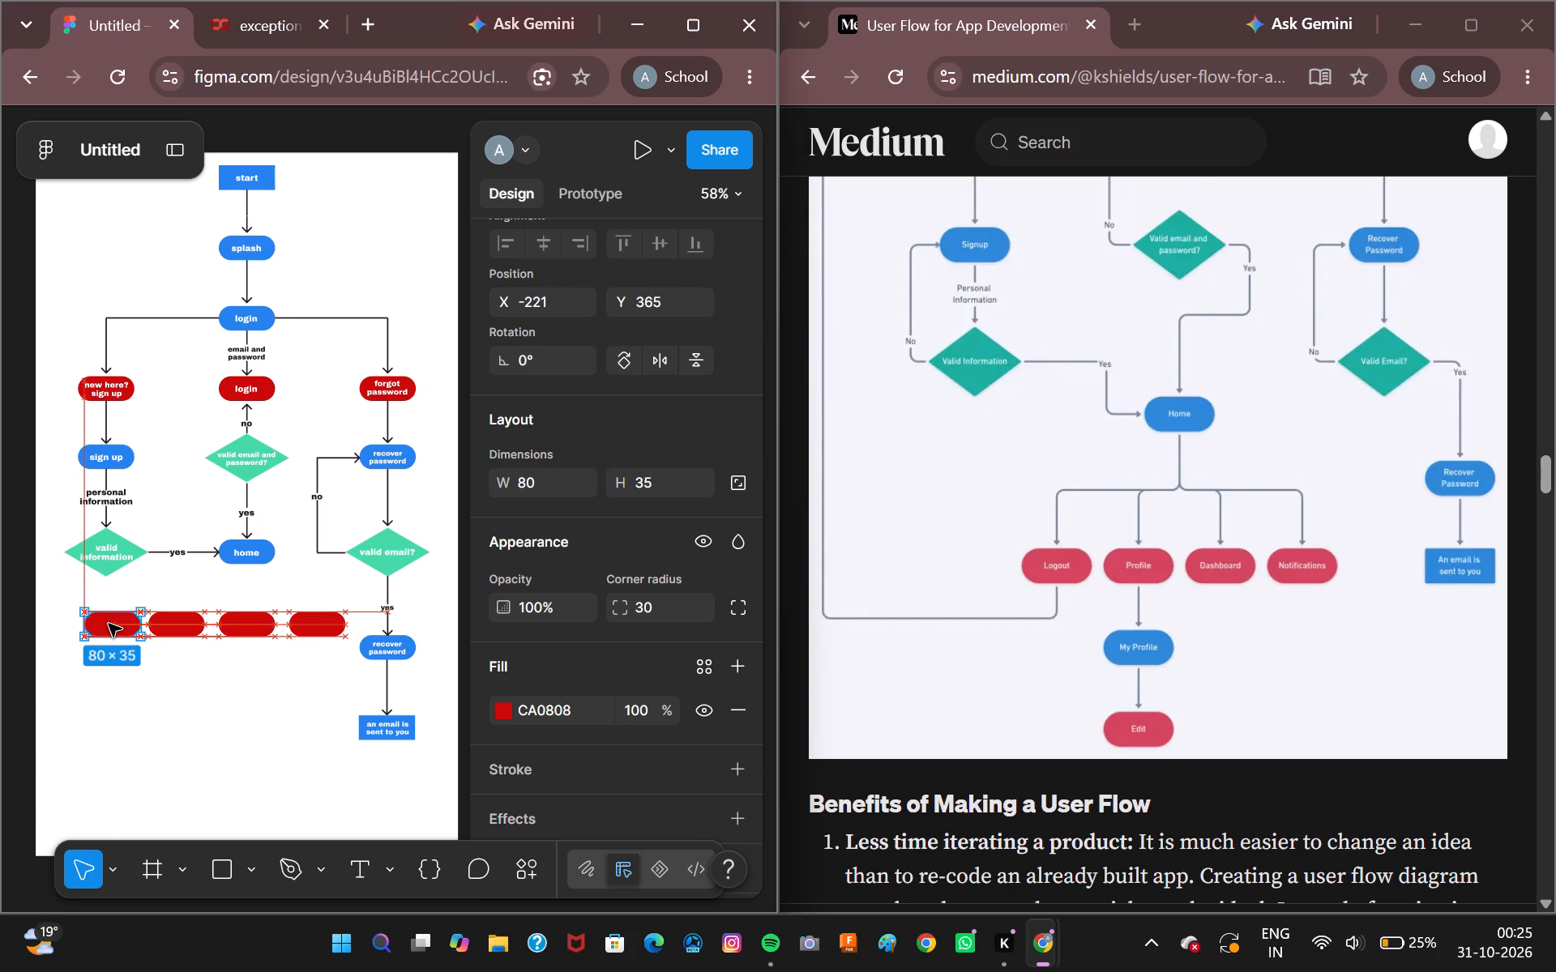
pyautogui.moveTo(109, 624); pyautogui.dragTo(105, 624)
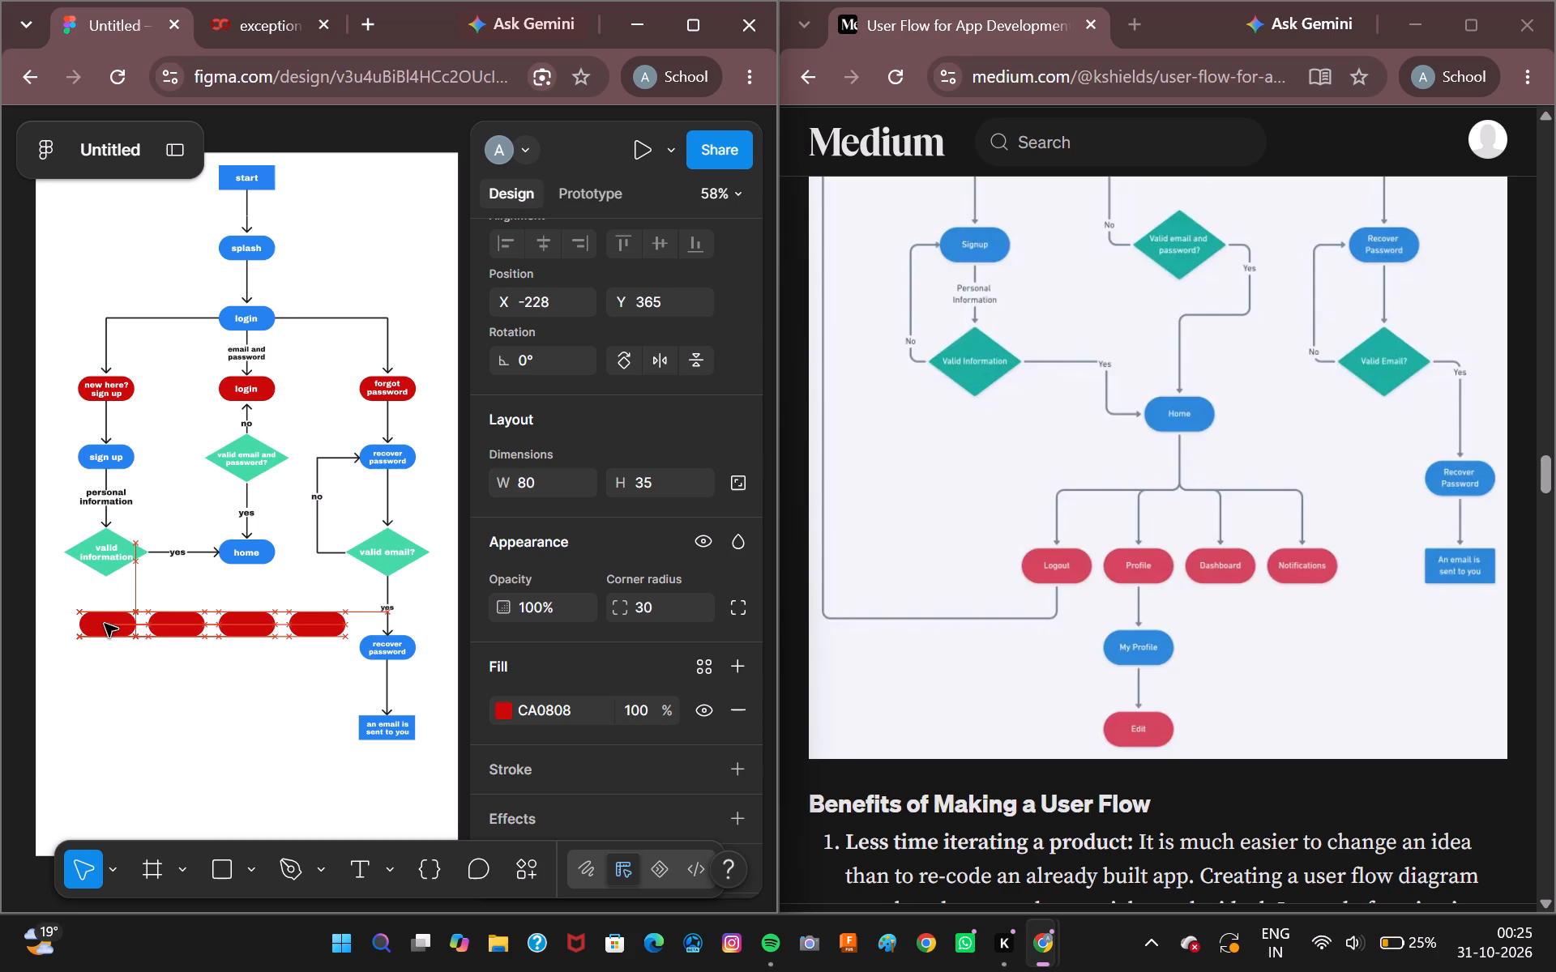
pyautogui.moveTo(105, 624); pyautogui.dragTo(107, 624)
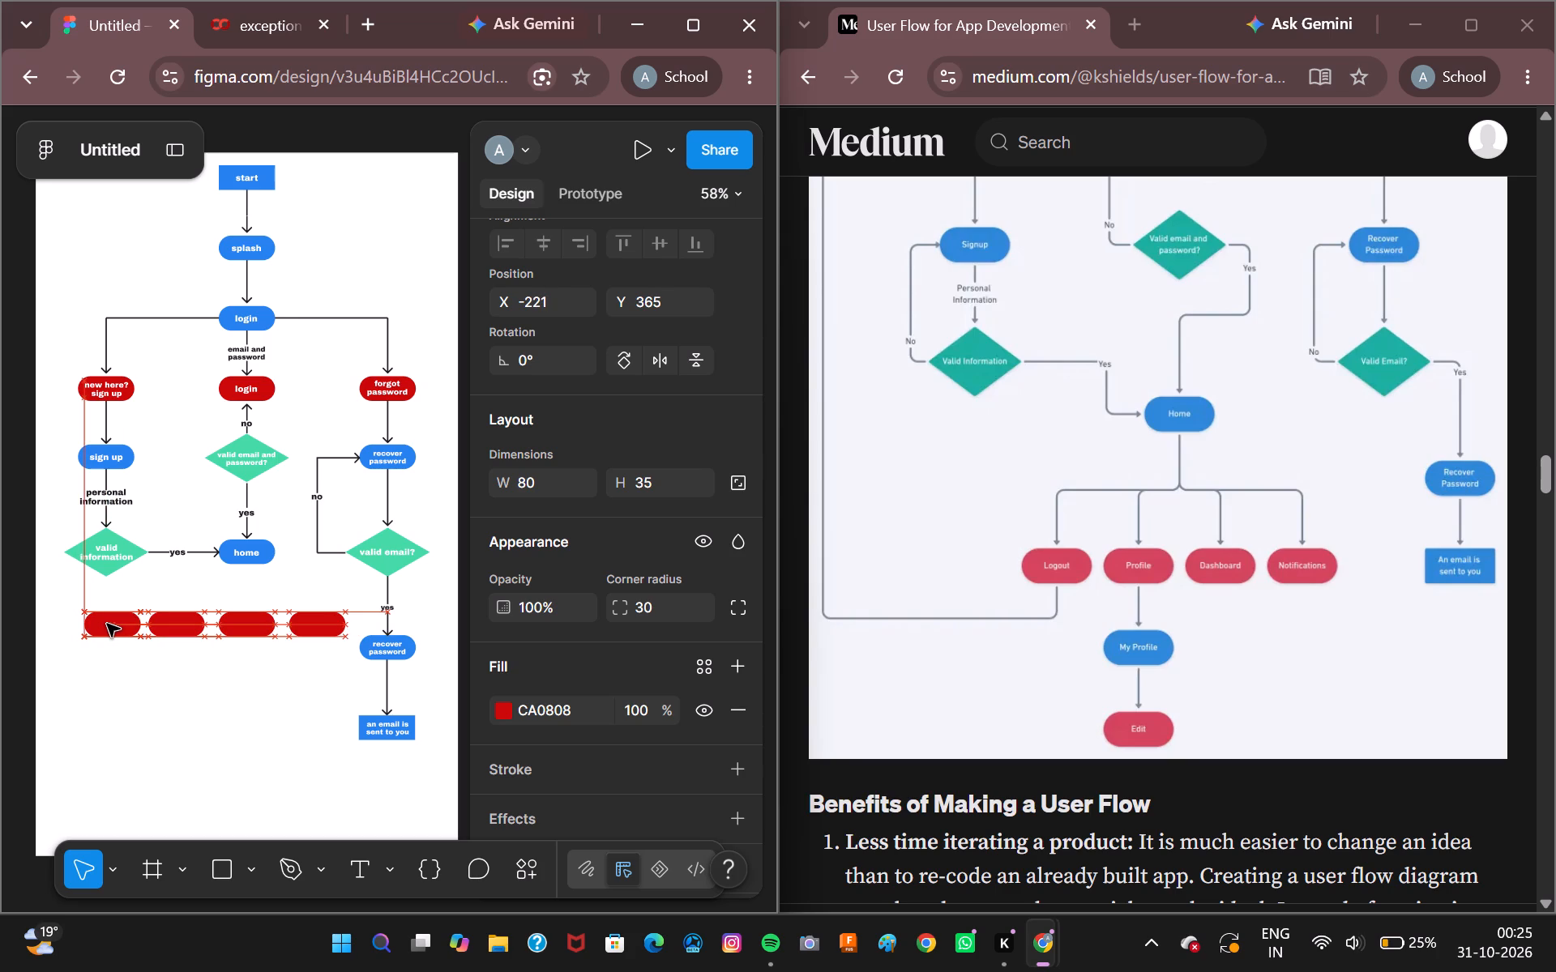
pyautogui.moveTo(107, 624); pyautogui.dragTo(169, 624)
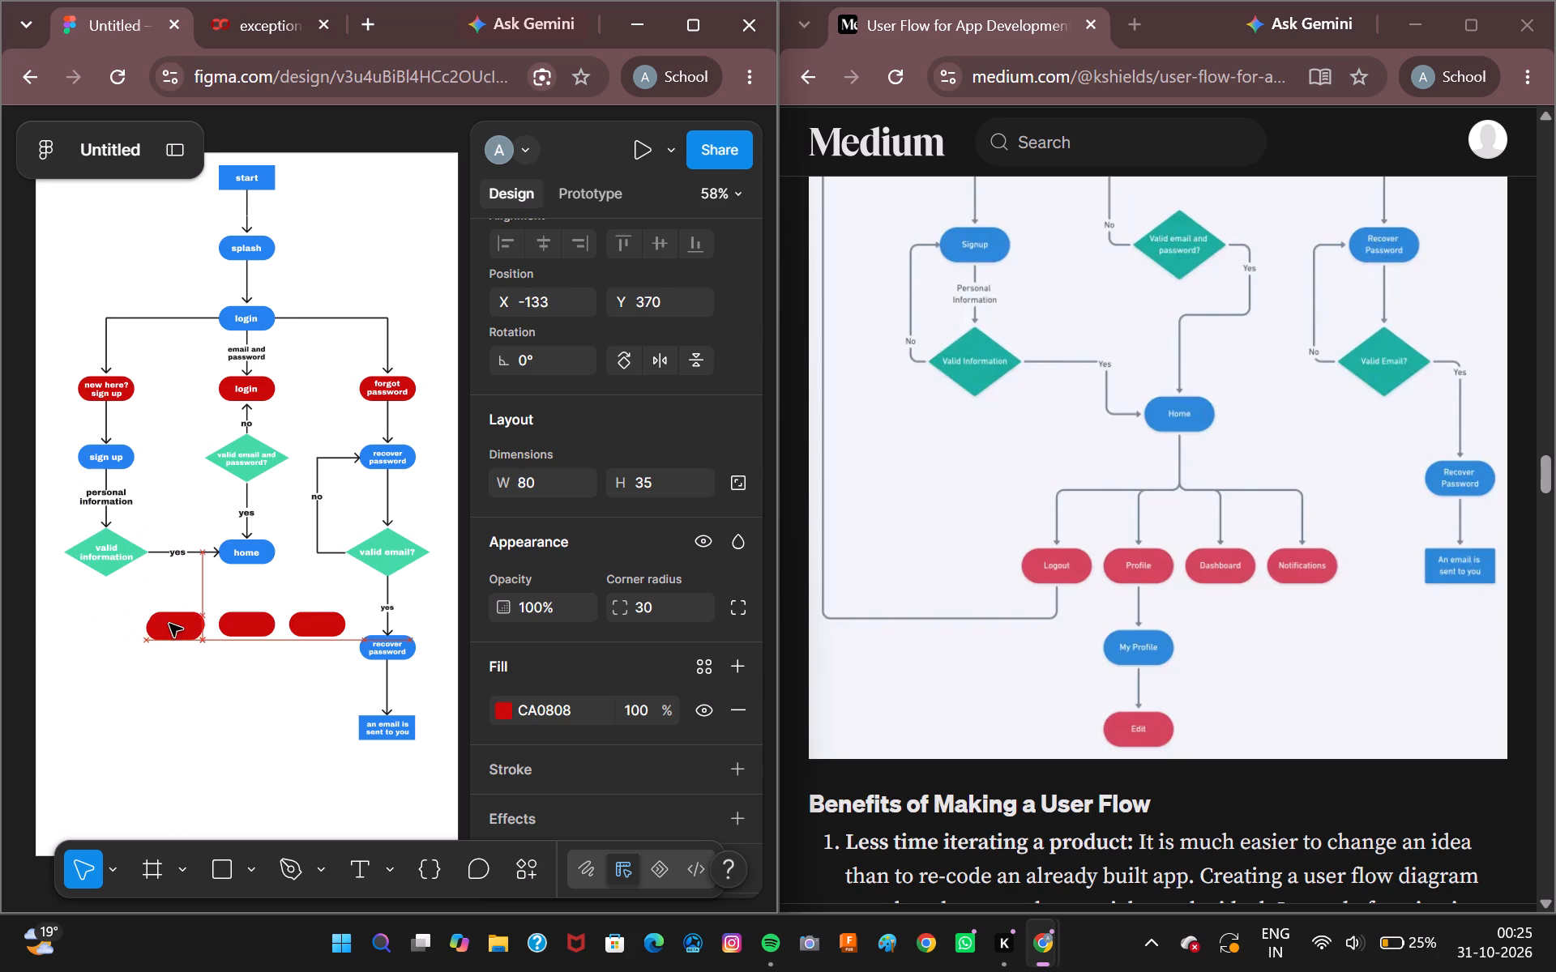
pyautogui.moveTo(169, 624); pyautogui.dragTo(100, 629)
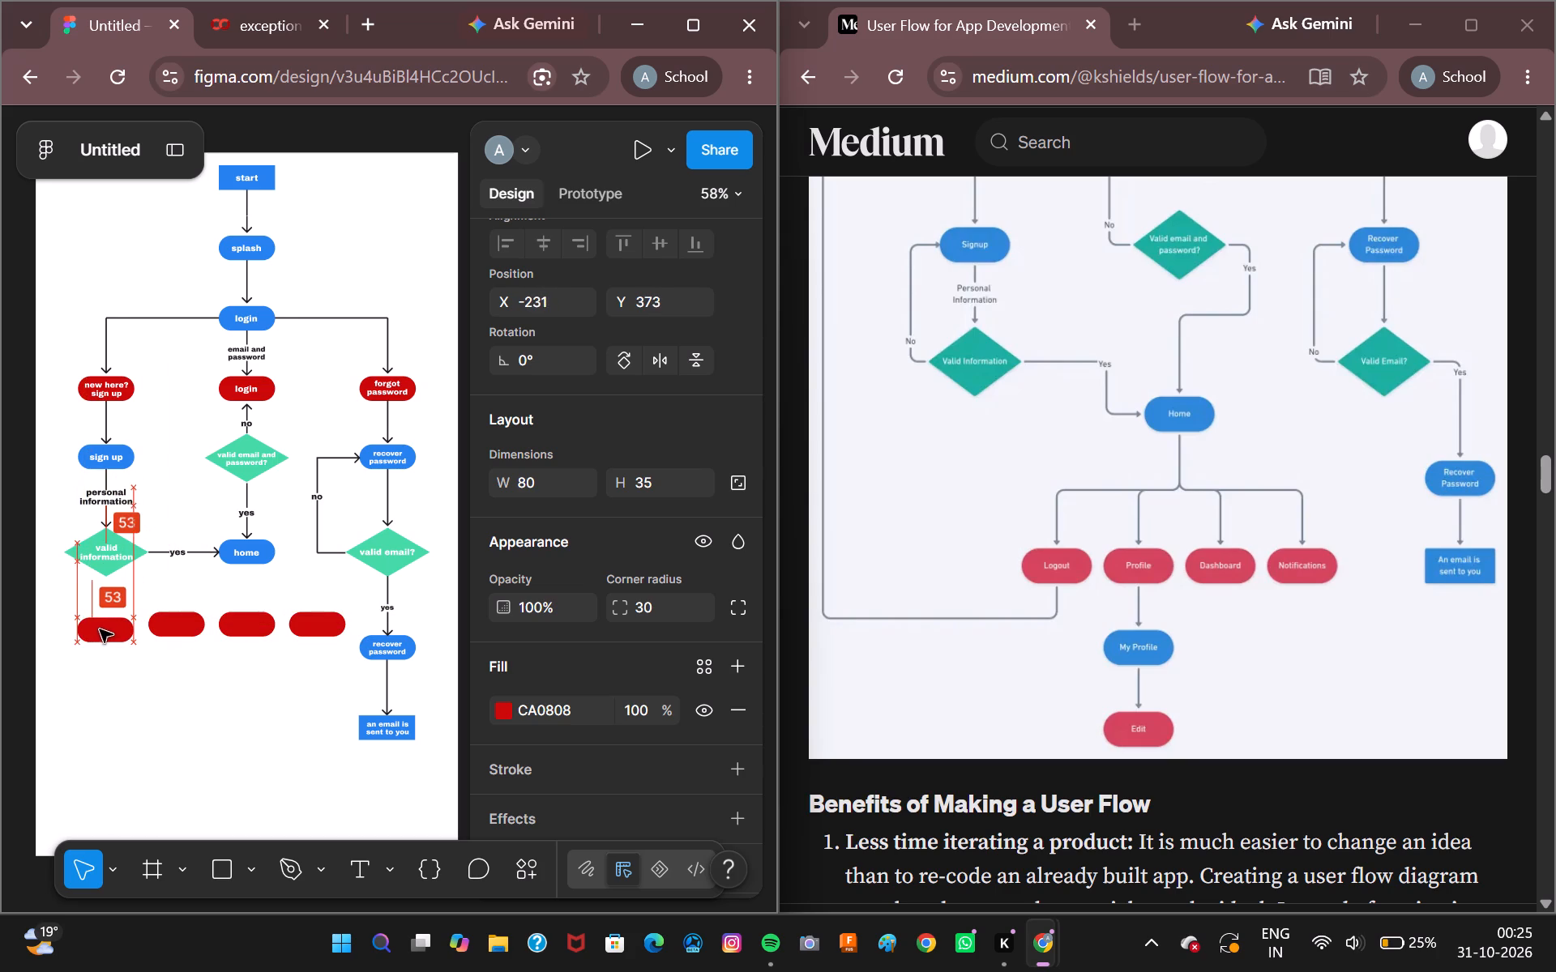
pyautogui.moveTo(100, 629); pyautogui.dragTo(103, 623)
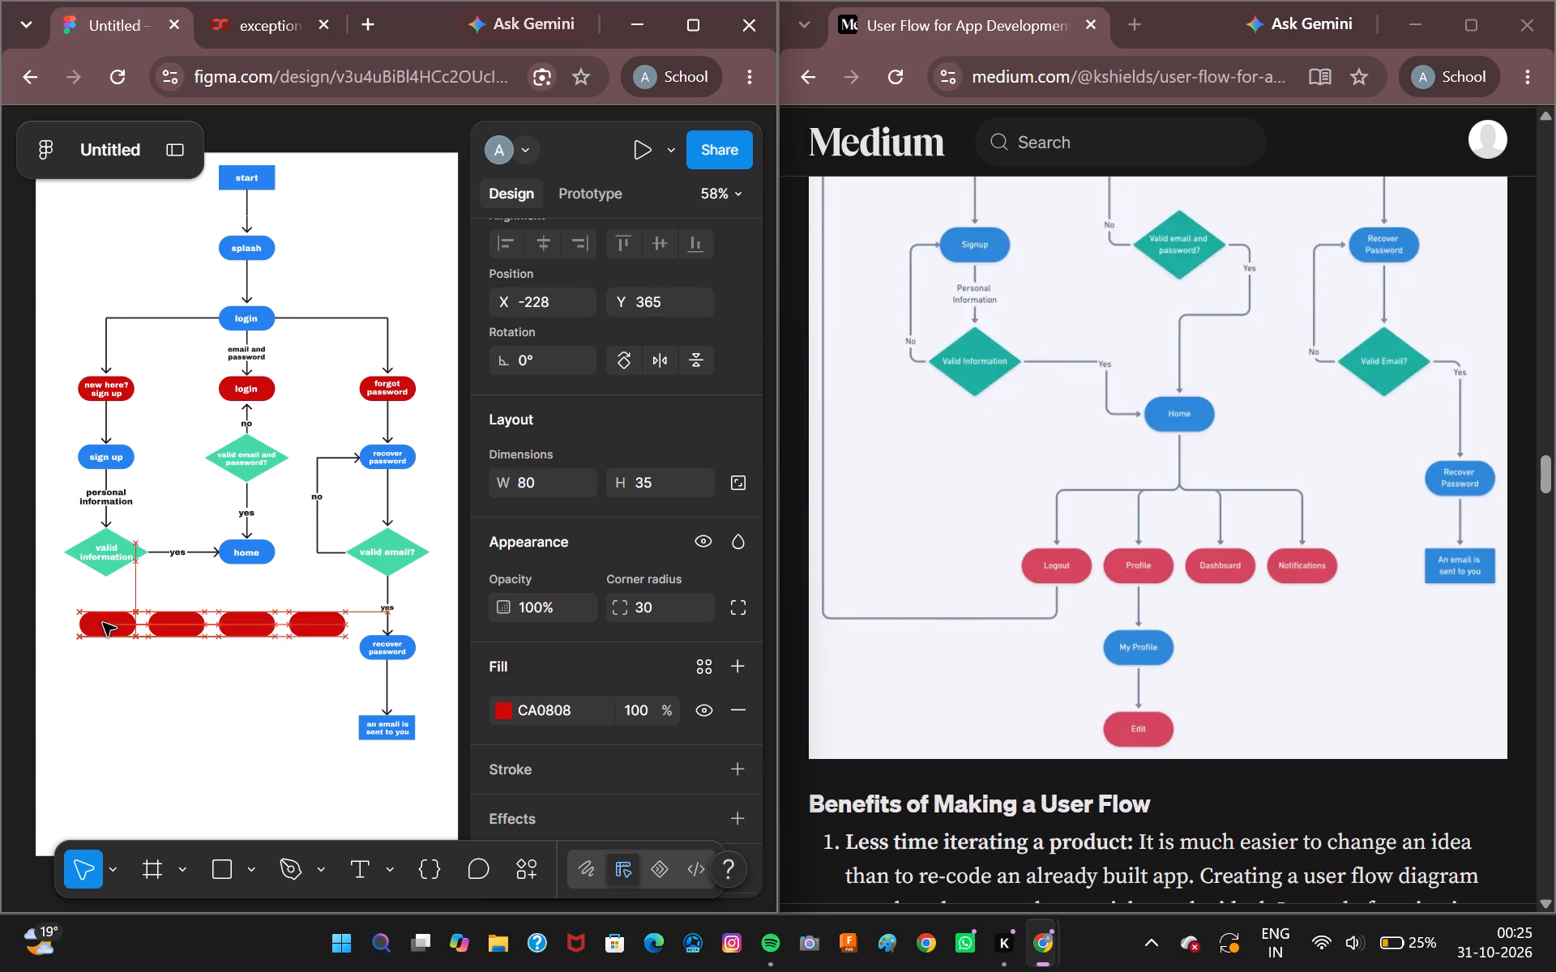
pyautogui.moveTo(103, 623); pyautogui.dragTo(105, 623)
pyautogui.moveTo(105, 623); pyautogui.dragTo(106, 623)
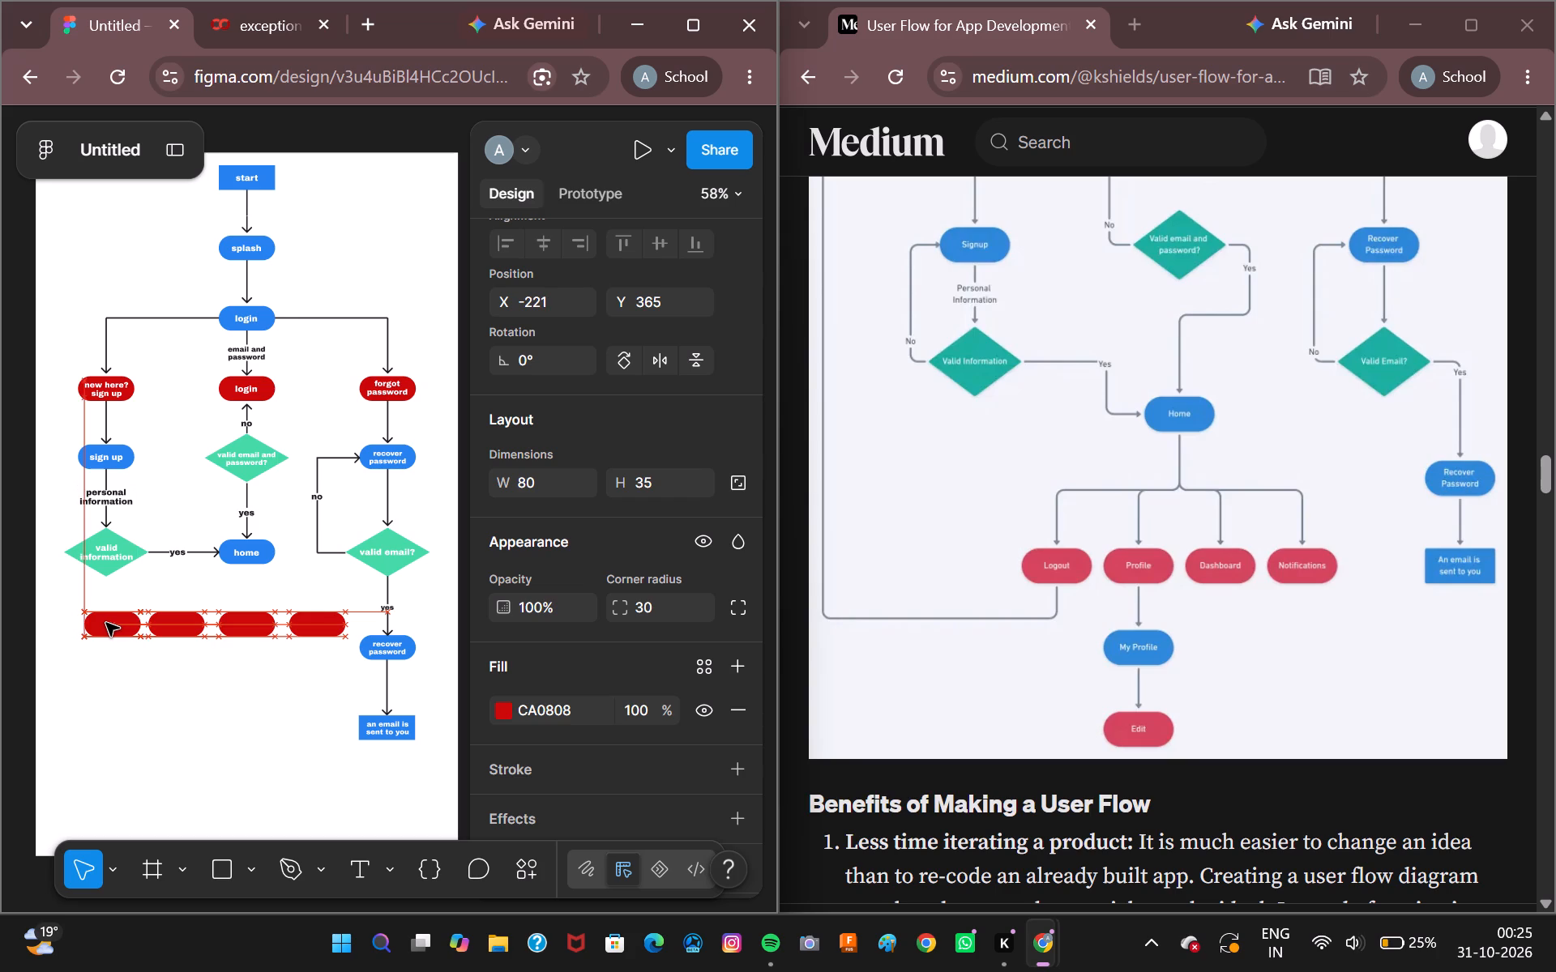
pyautogui.moveTo(106, 623); pyautogui.dragTo(105, 623)
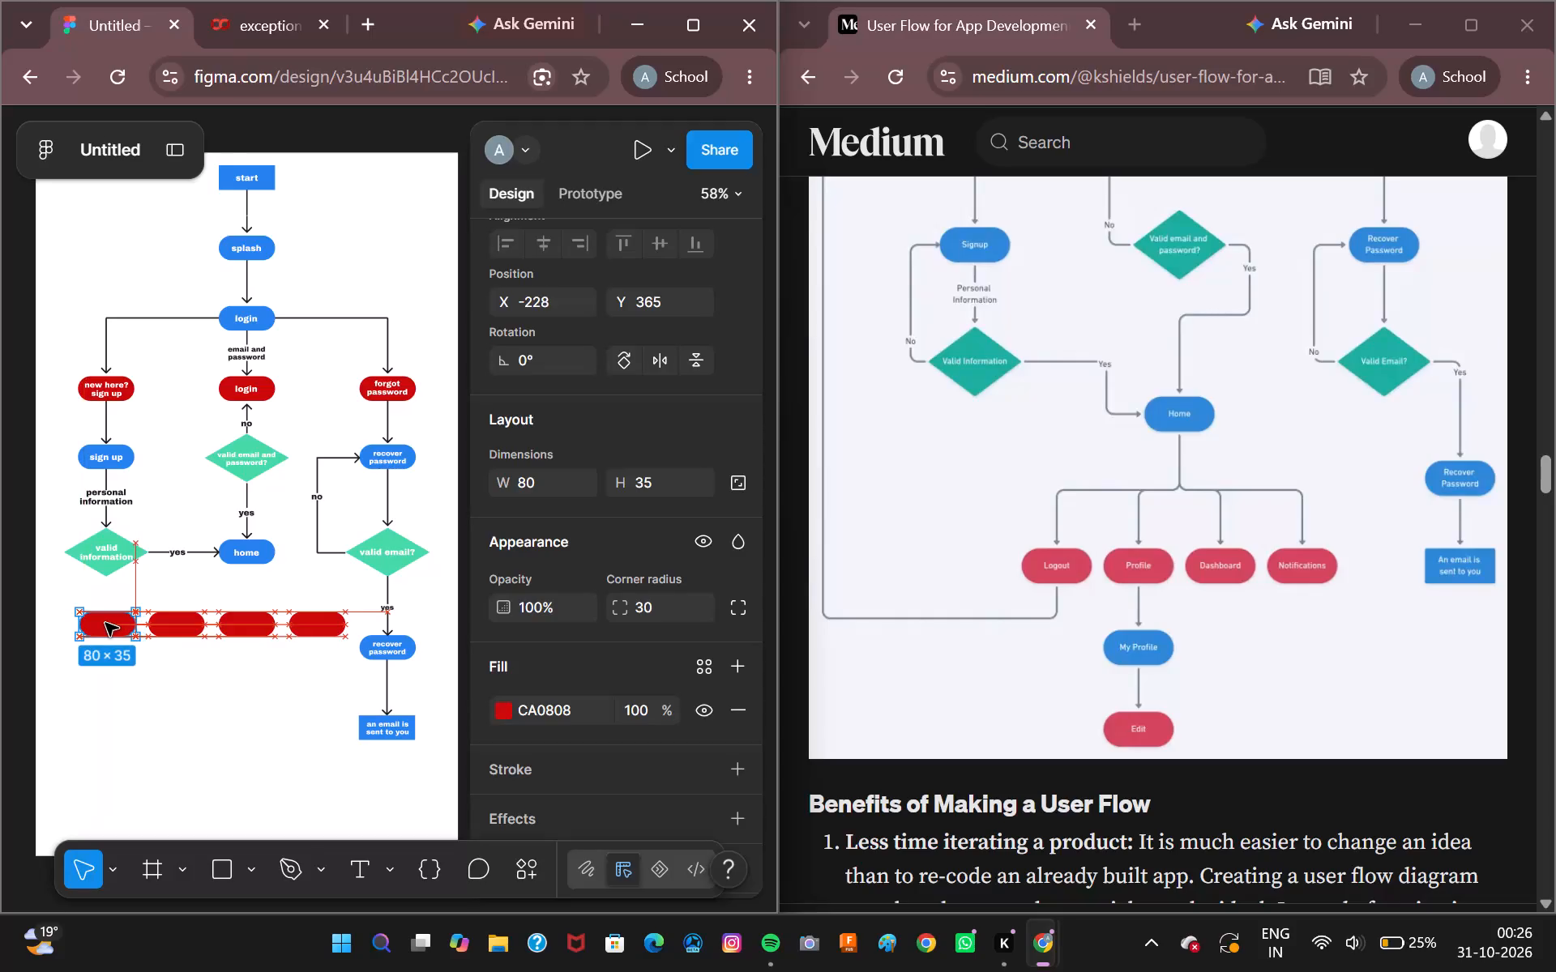
pyautogui.moveTo(105, 623); pyautogui.dragTo(99, 635)
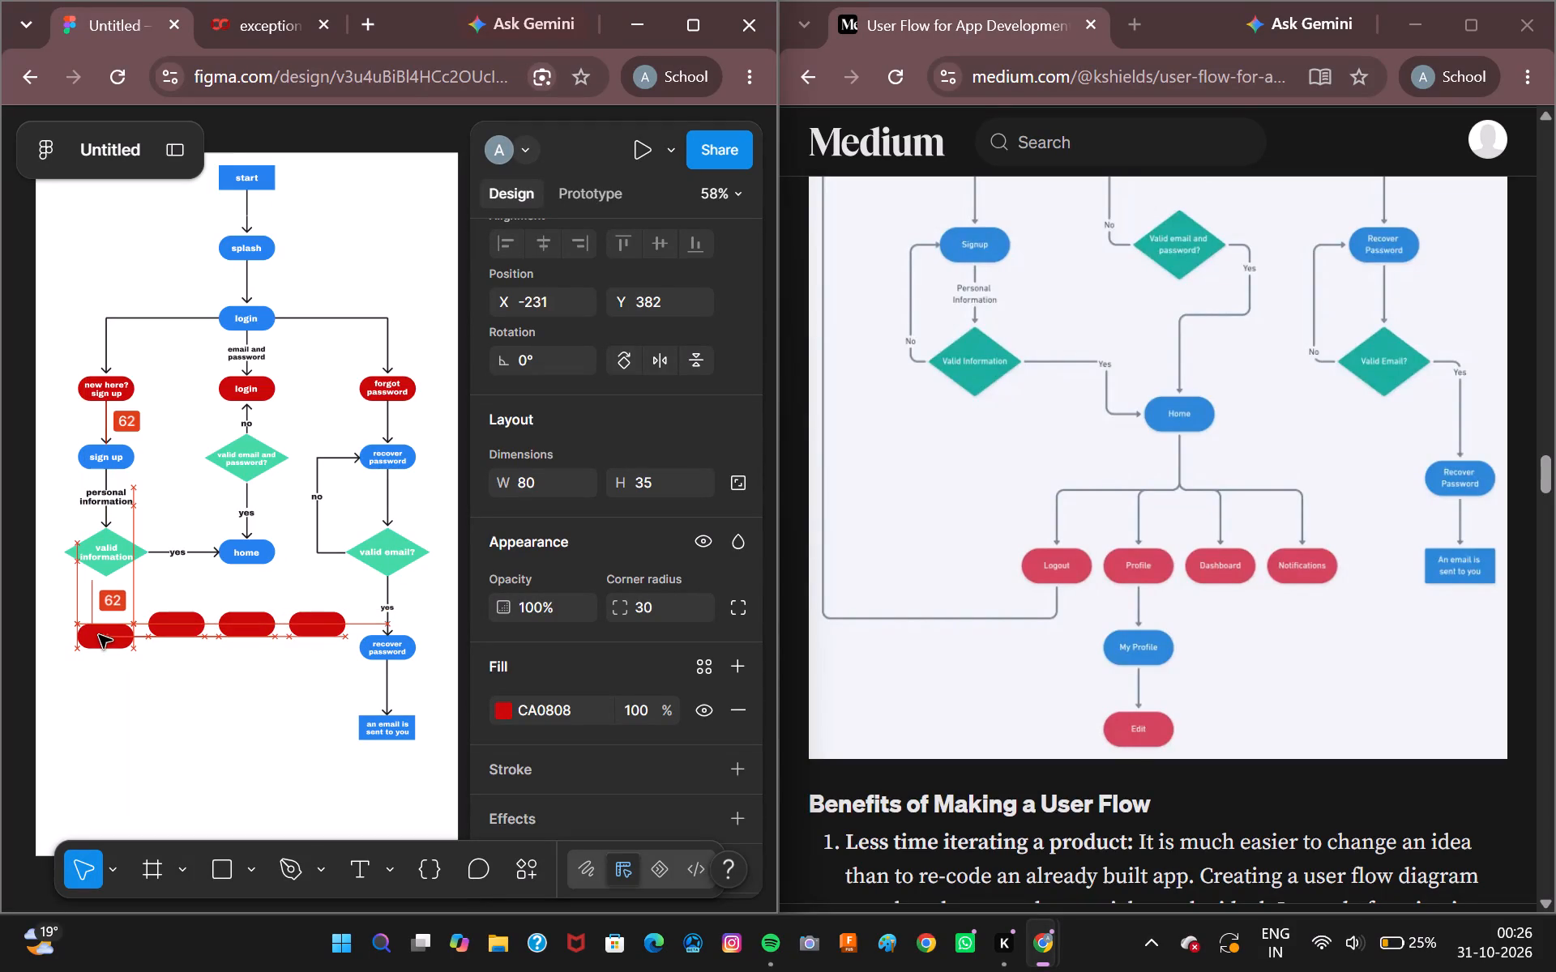
pyautogui.moveTo(99, 635); pyautogui.dragTo(99, 623)
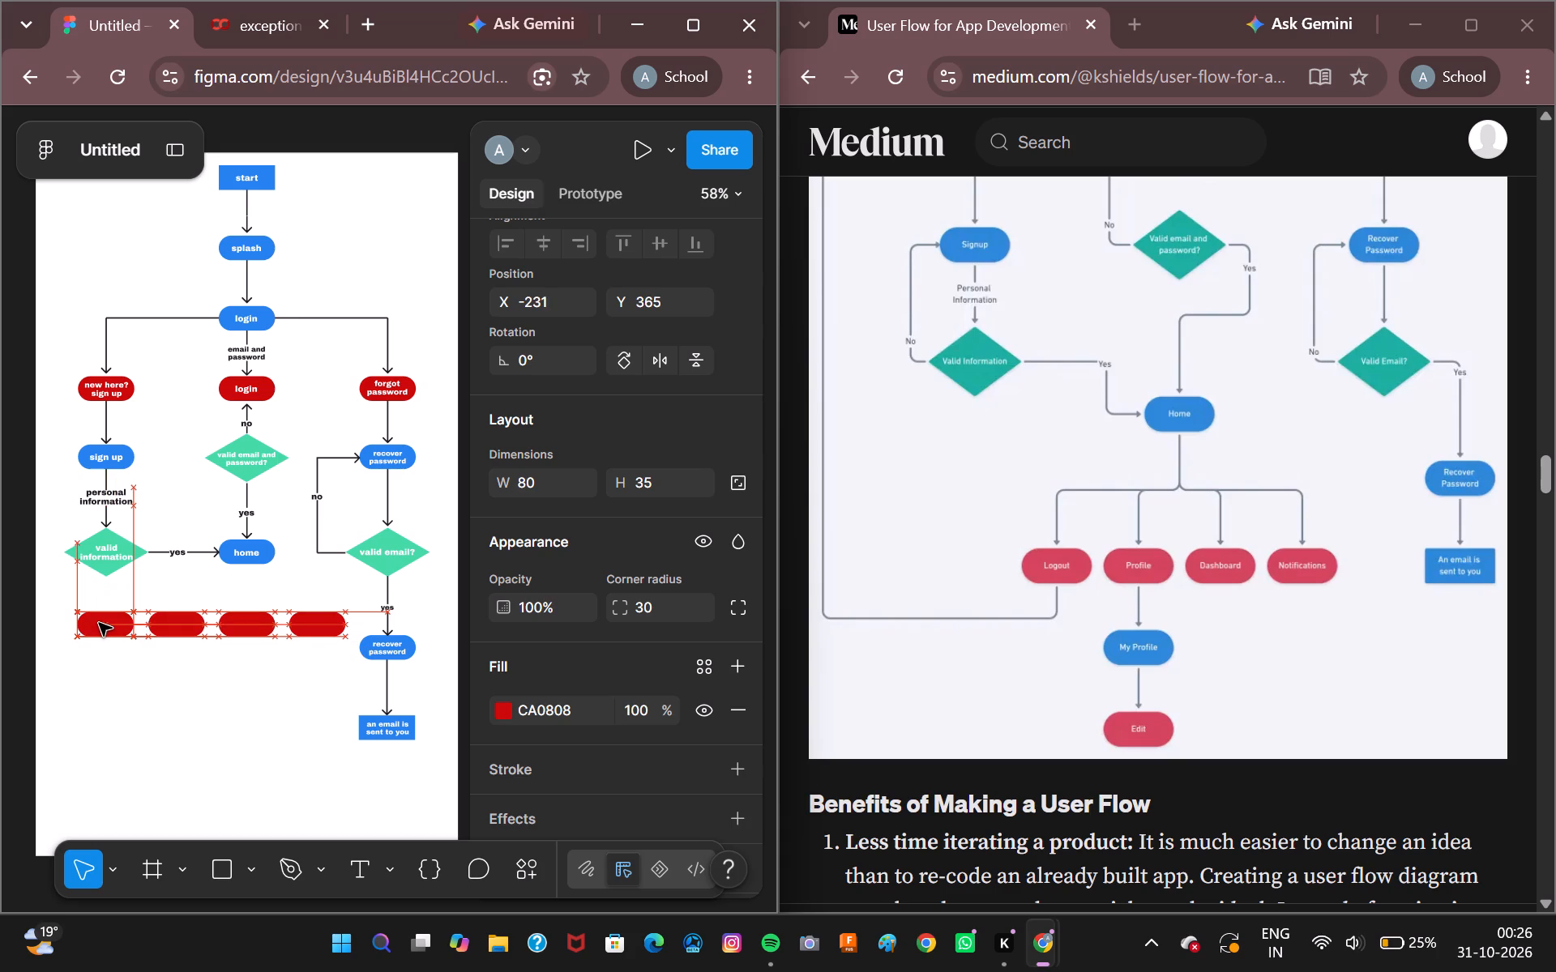
pyautogui.moveTo(99, 623); pyautogui.dragTo(85, 622)
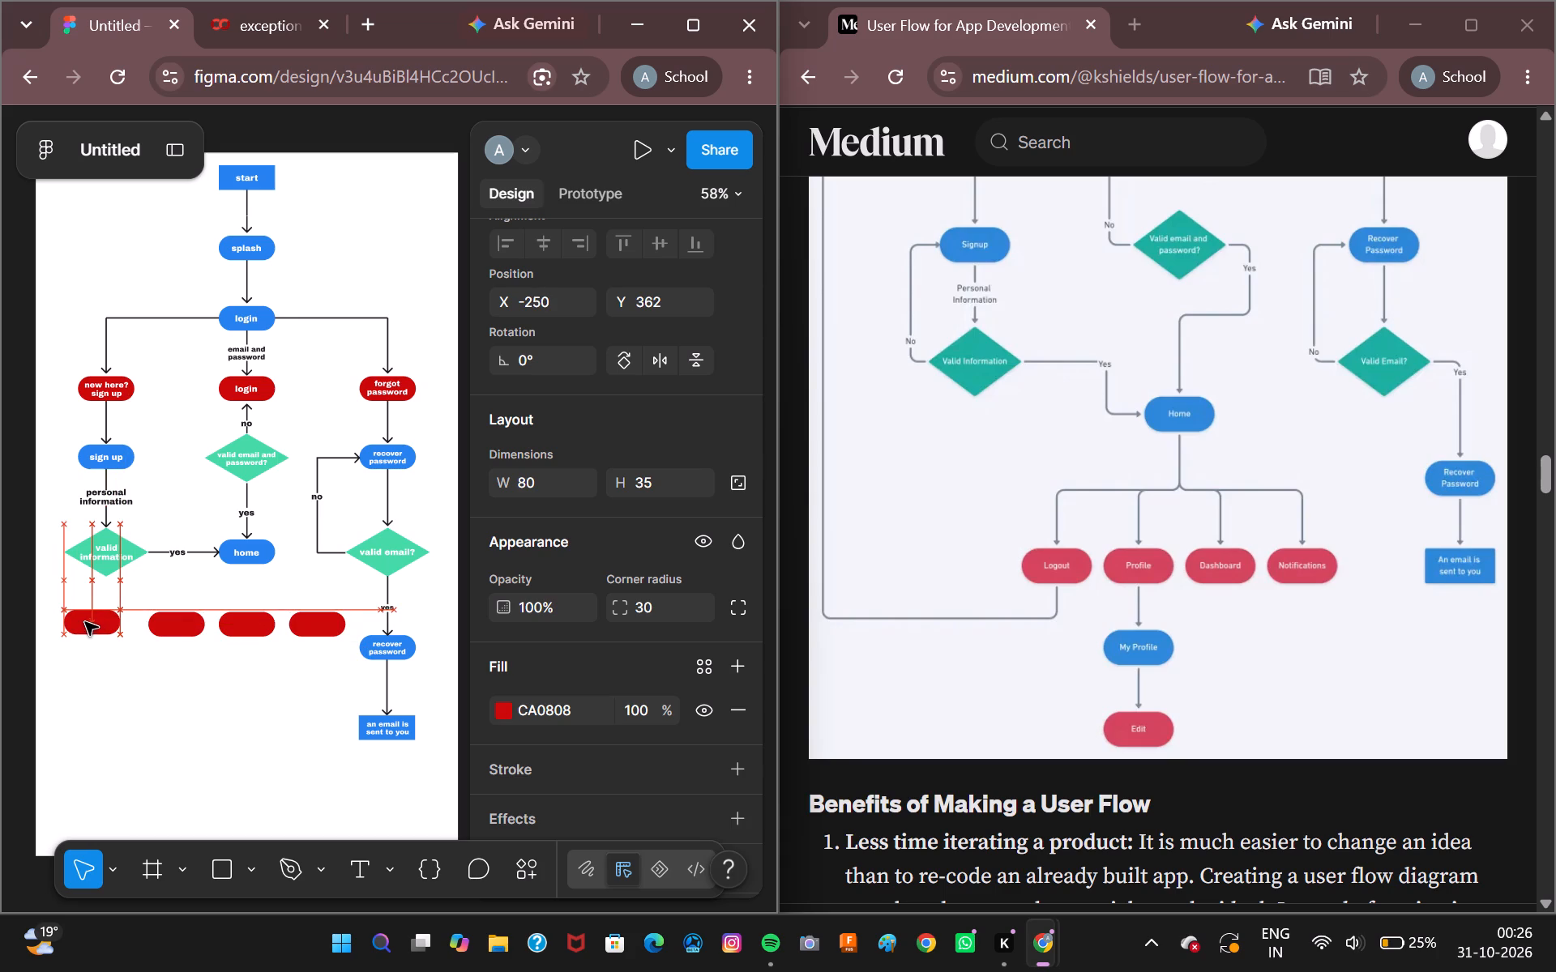
pyautogui.moveTo(85, 622); pyautogui.dragTo(88, 623)
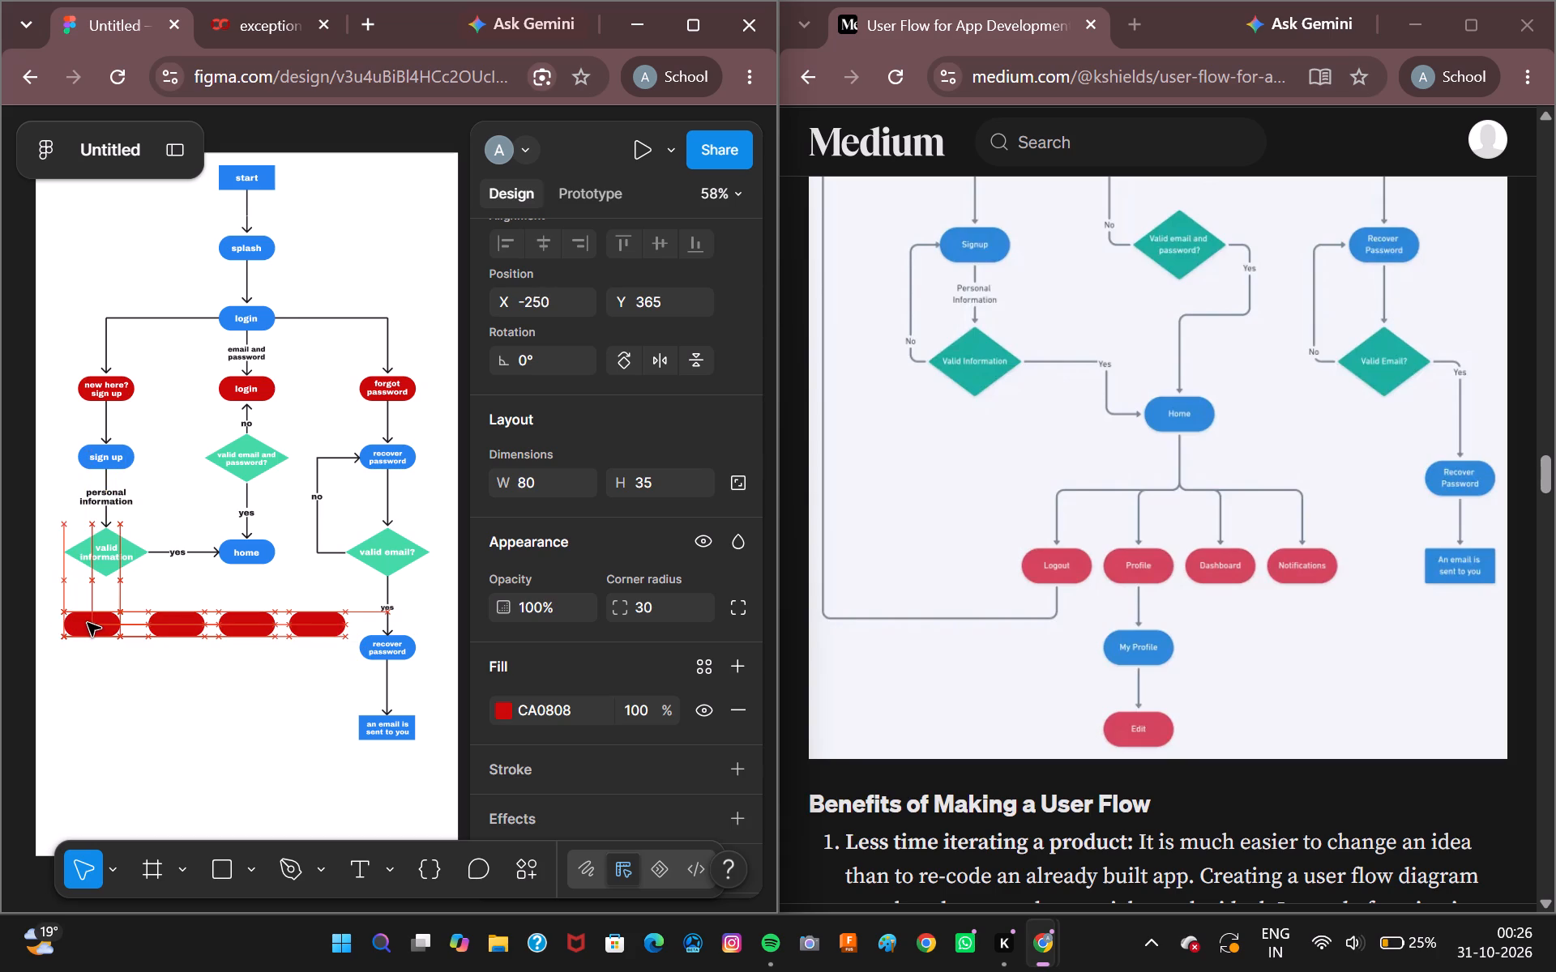
pyautogui.moveTo(88, 623); pyautogui.dragTo(89, 626)
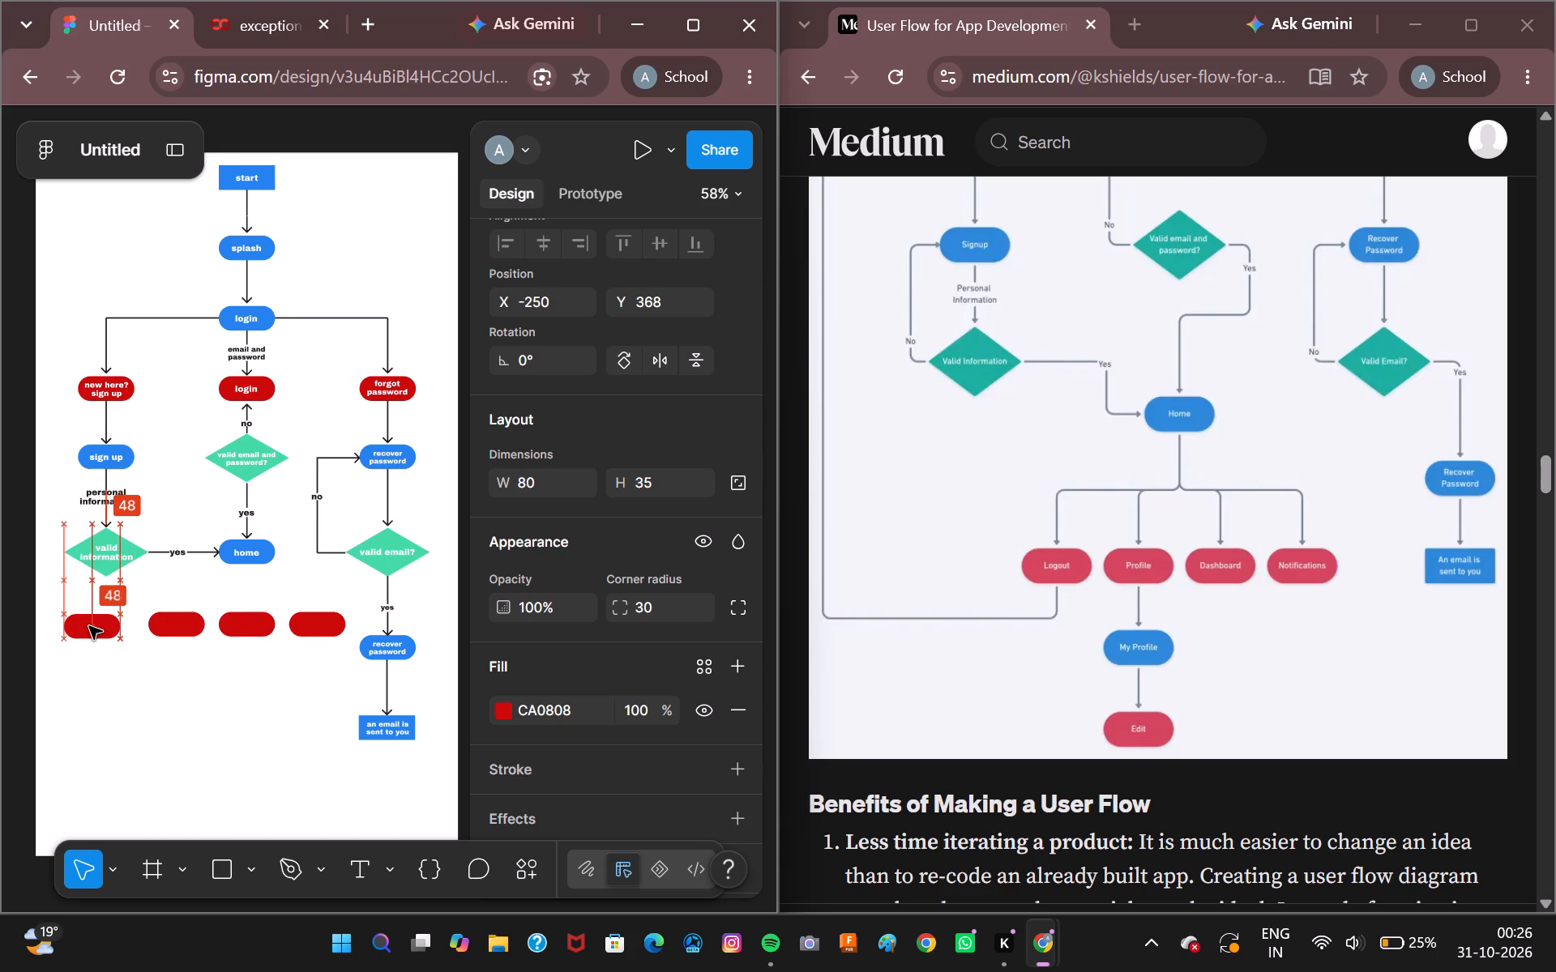
pyautogui.moveTo(89, 626); pyautogui.dragTo(94, 626)
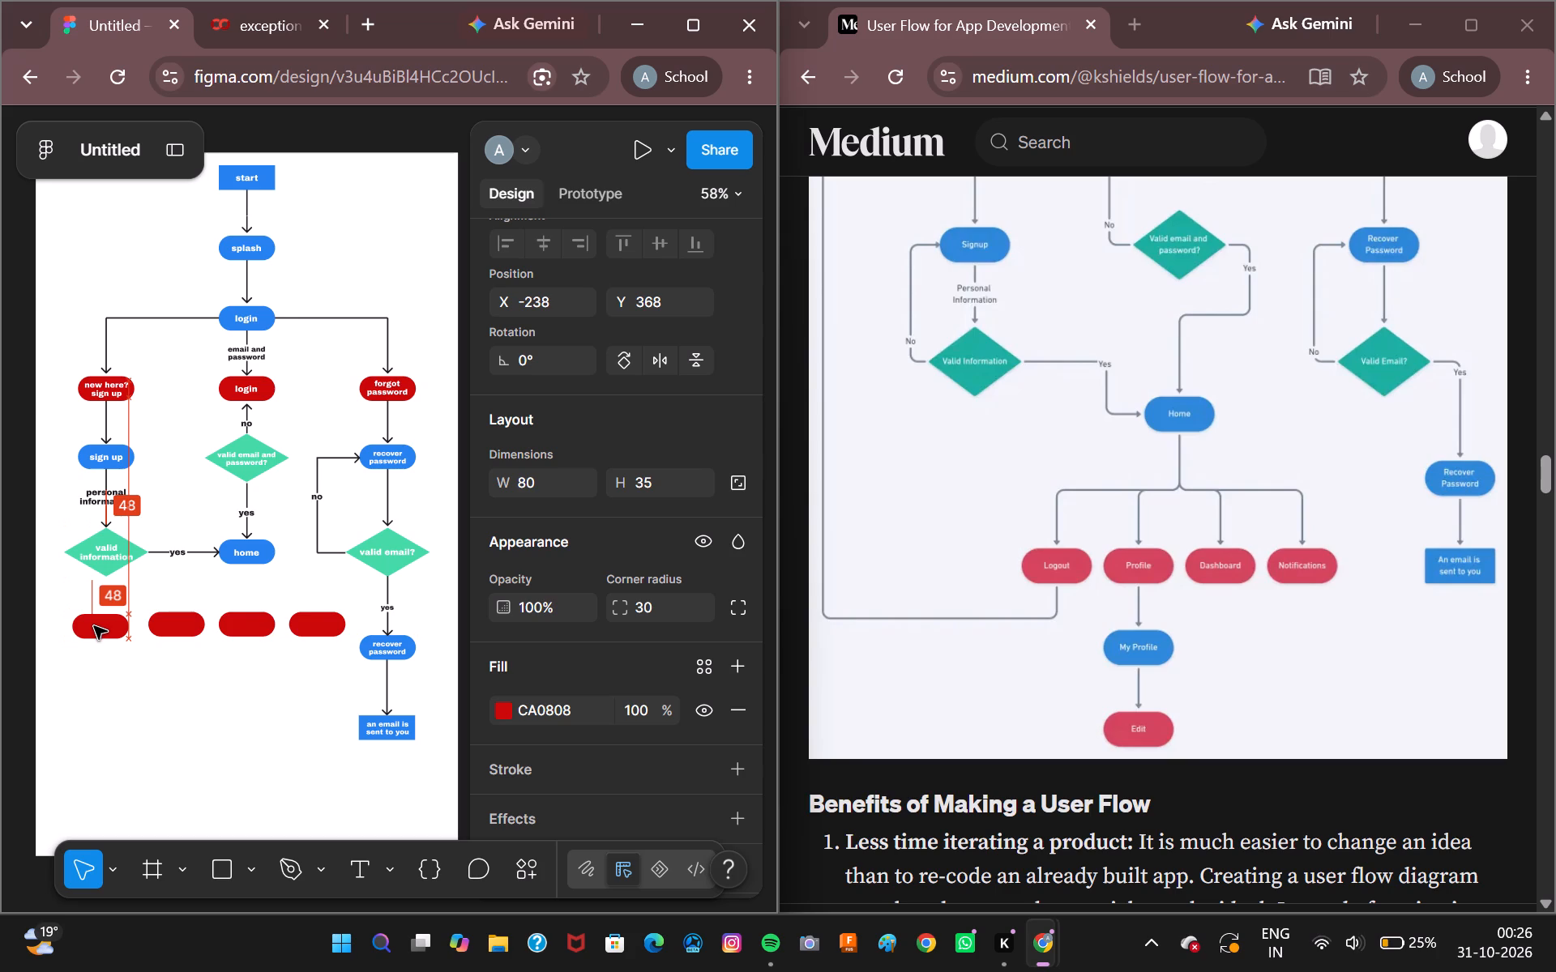
pyautogui.moveTo(94, 626); pyautogui.dragTo(99, 625)
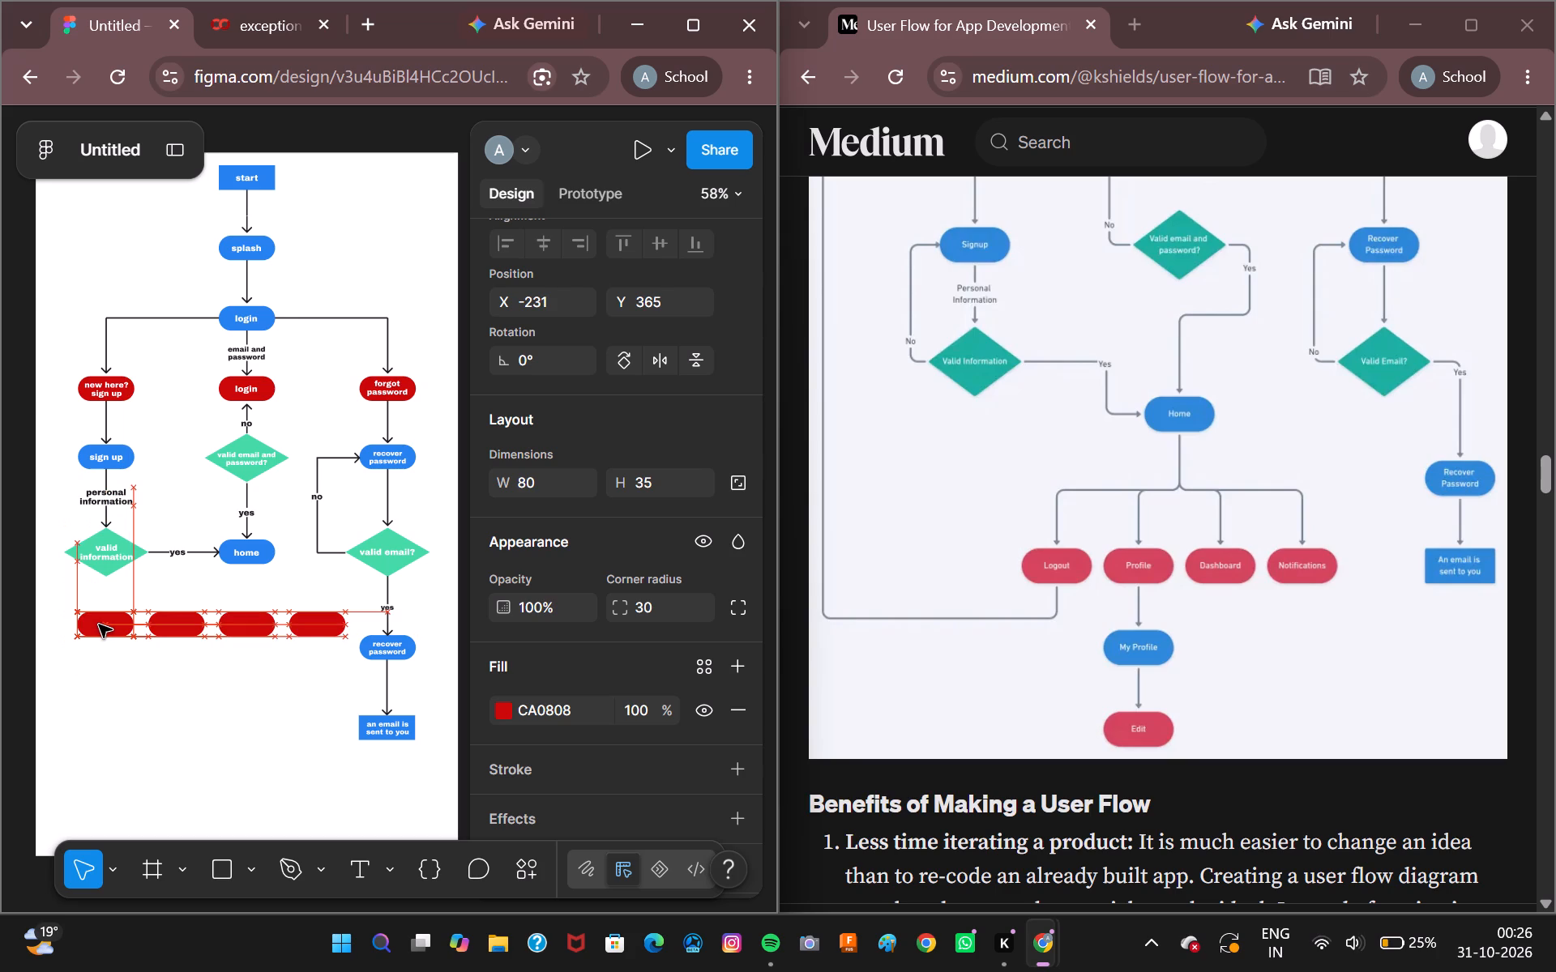
pyautogui.moveTo(99, 625); pyautogui.dragTo(105, 624)
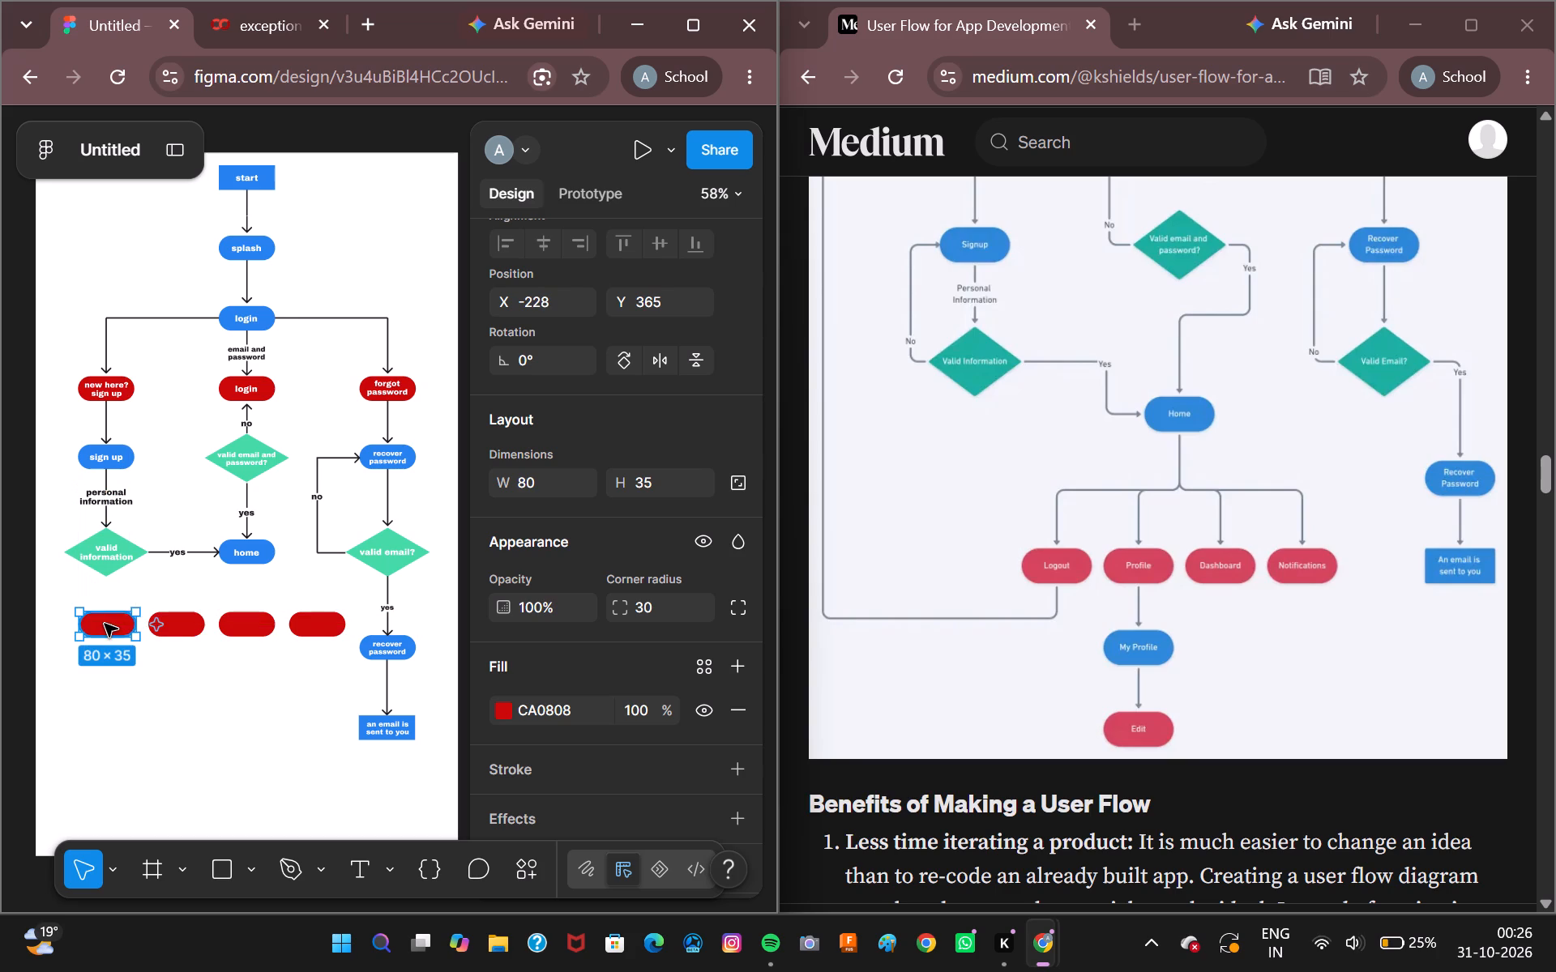
# Draw a rectangle about 68 × 39 beneath the second red pill from the left in the row below home.
pyautogui.click(96, 763)
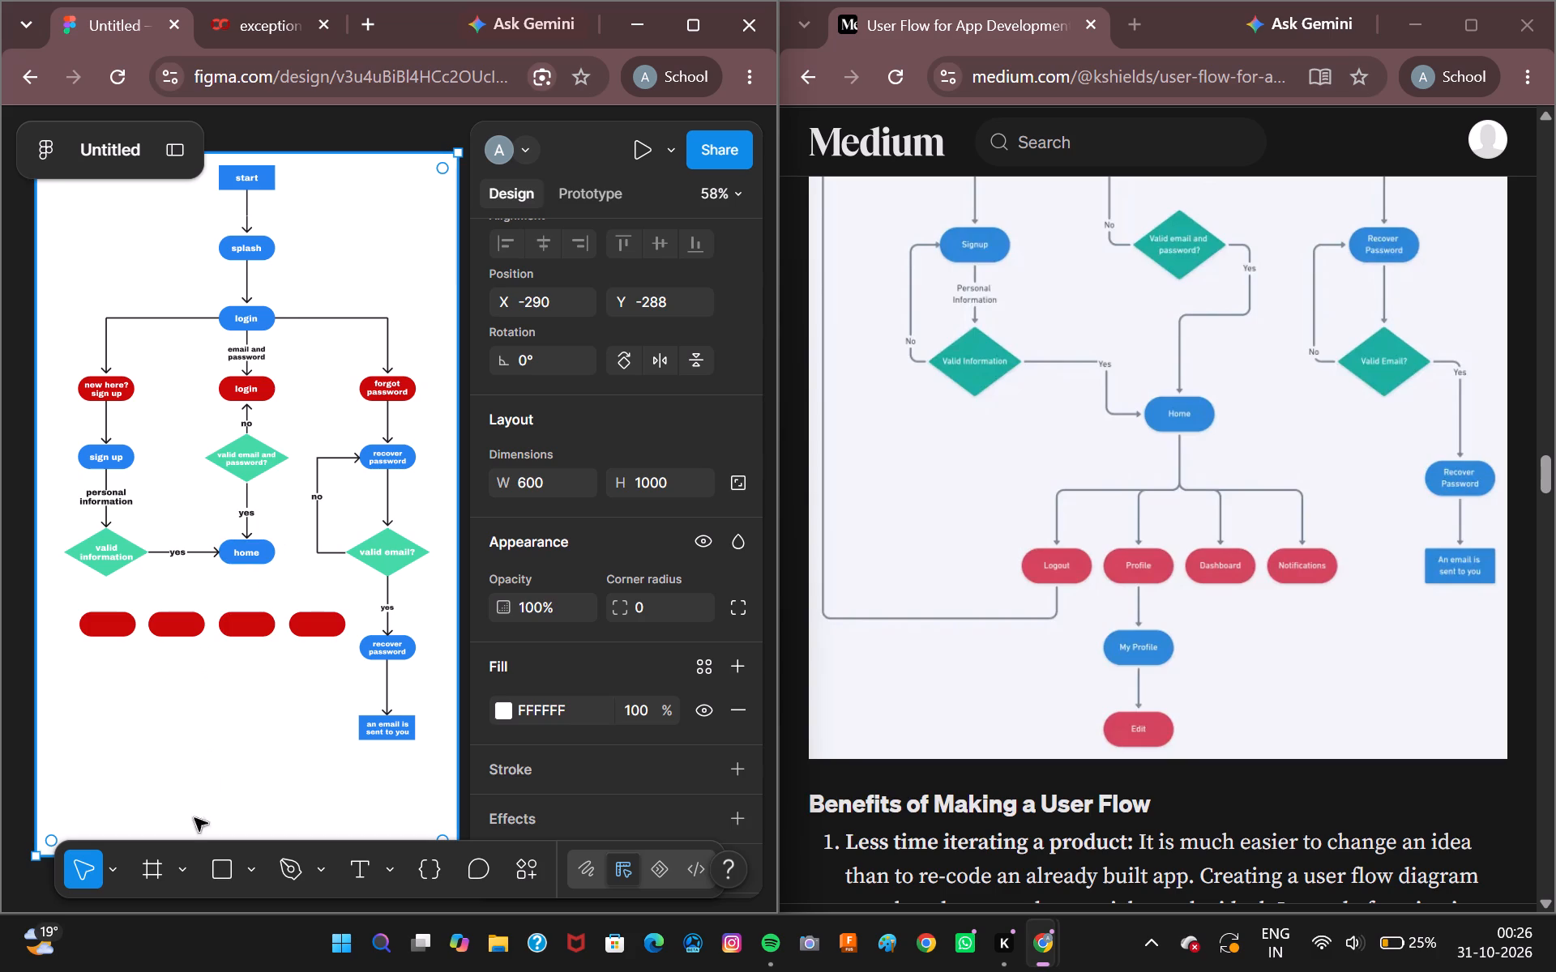
pyautogui.click(216, 876)
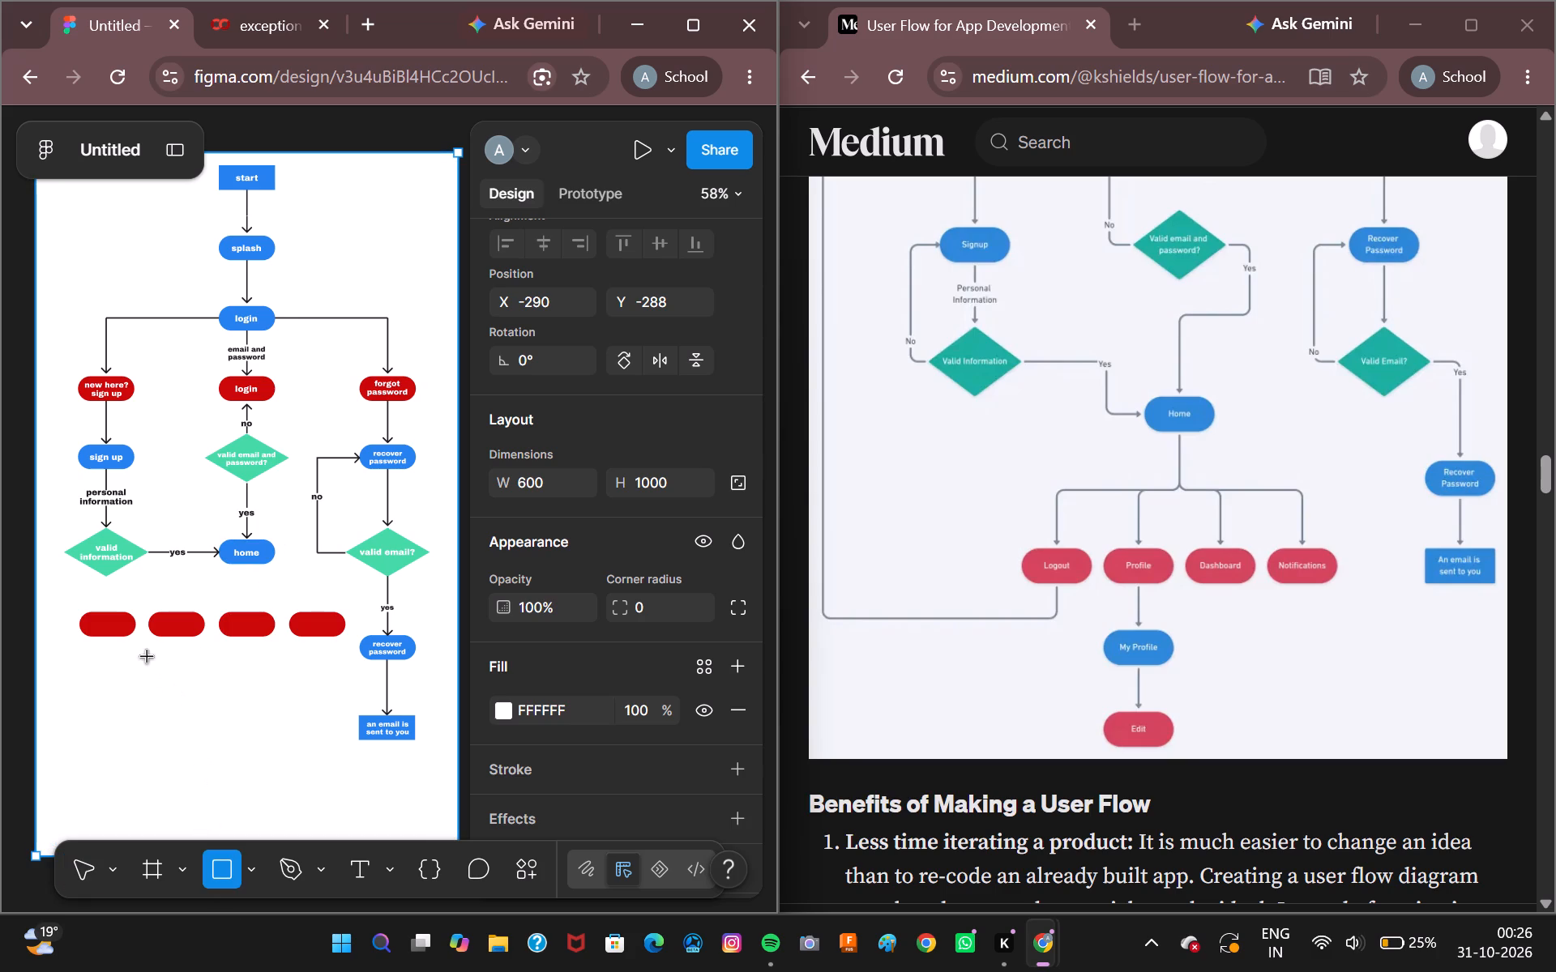
pyautogui.moveTo(147, 657); pyautogui.dragTo(196, 692)
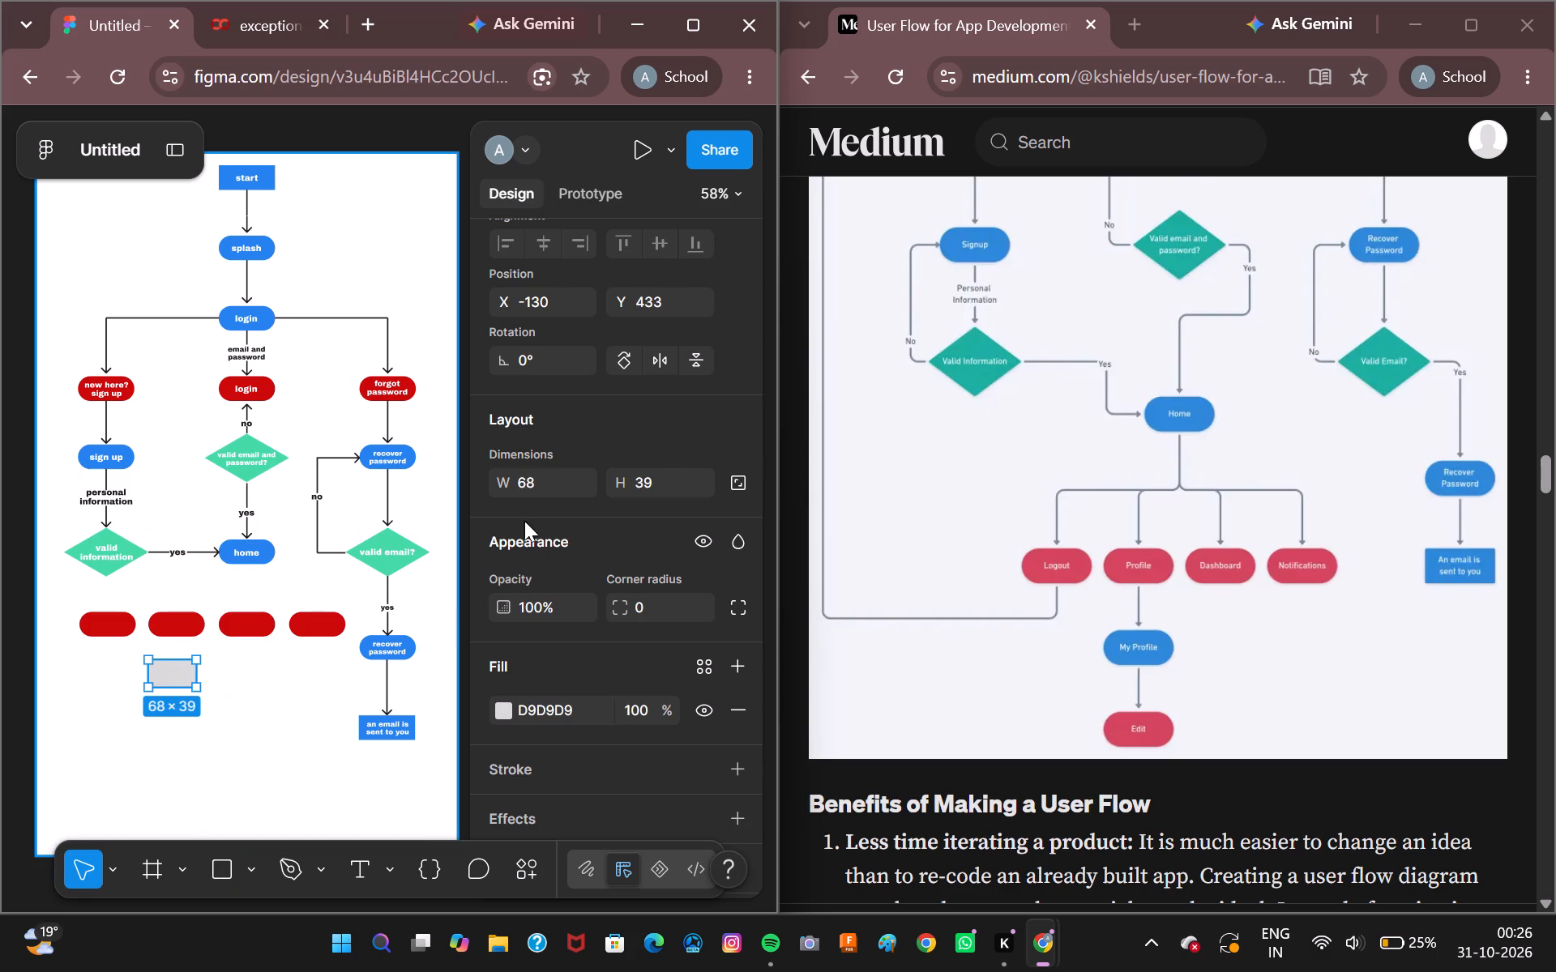
# Size the new rectangle to 80 × 35 and round its corners with a radius of 30.
pyautogui.click(556, 484)
pyautogui.write('80')
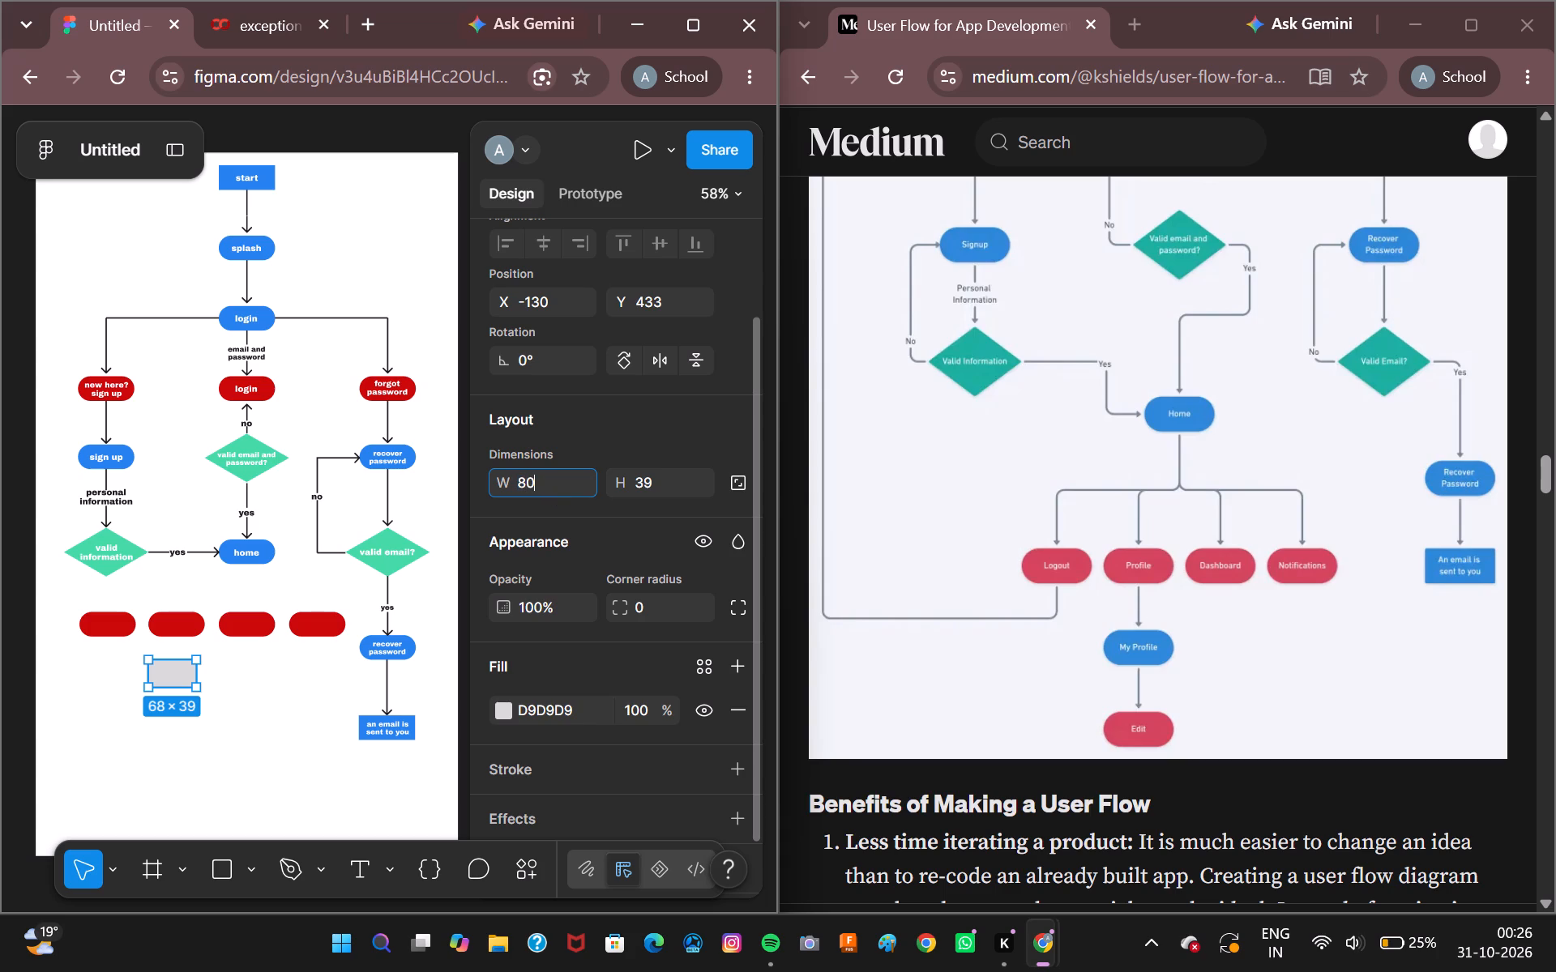
pyautogui.press('Right')
pyautogui.click(670, 481)
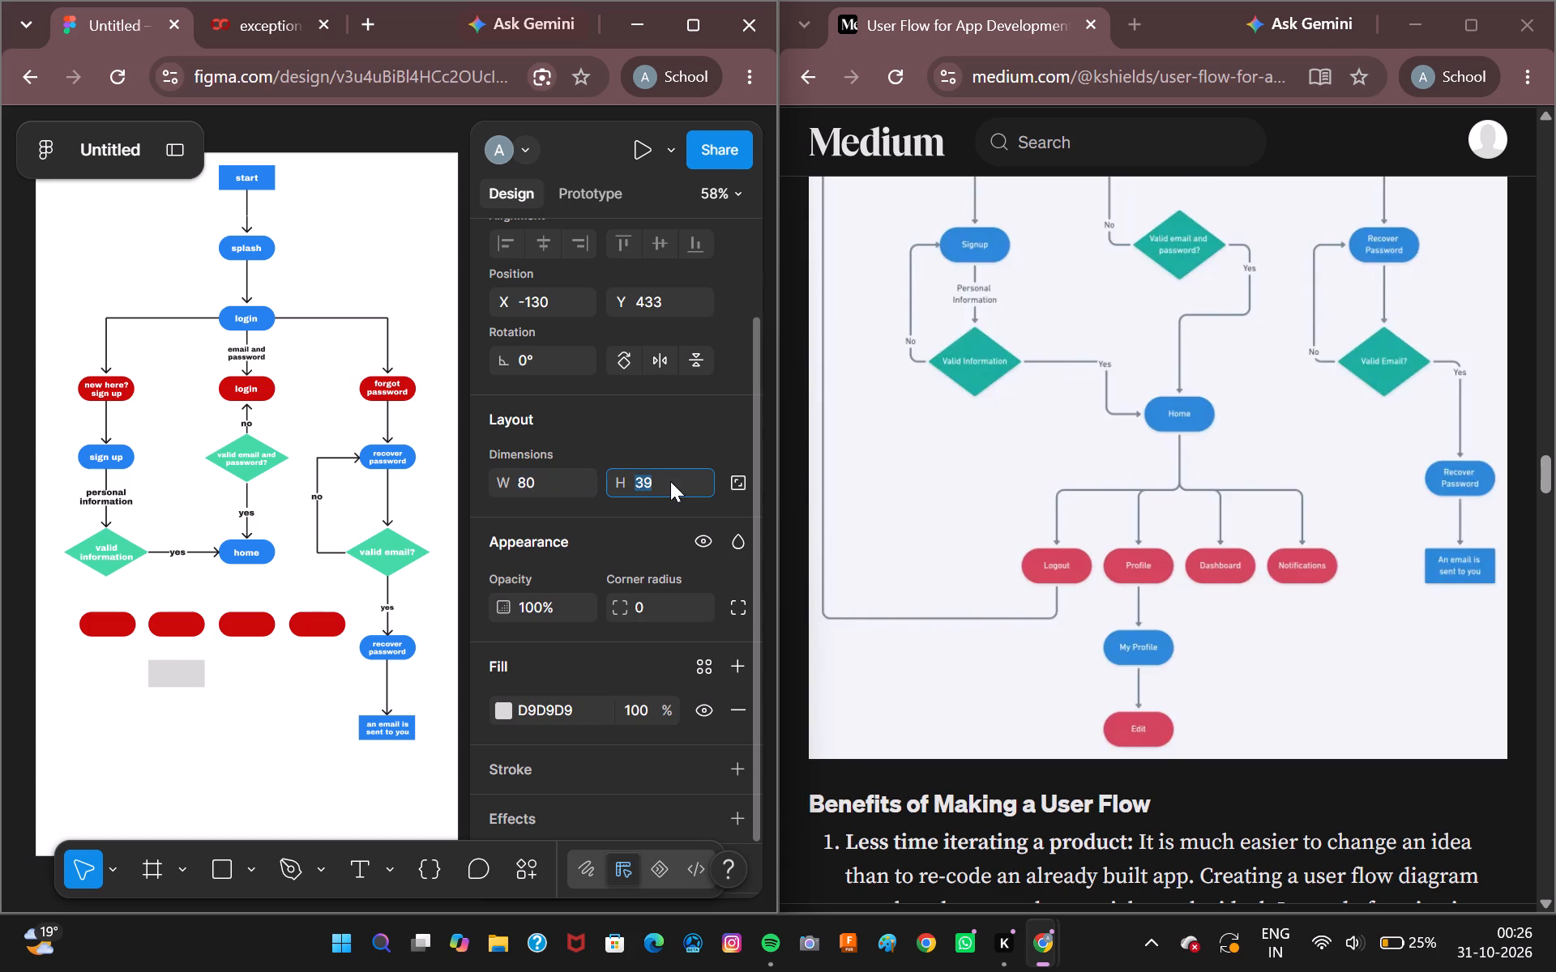
pyautogui.write('35')
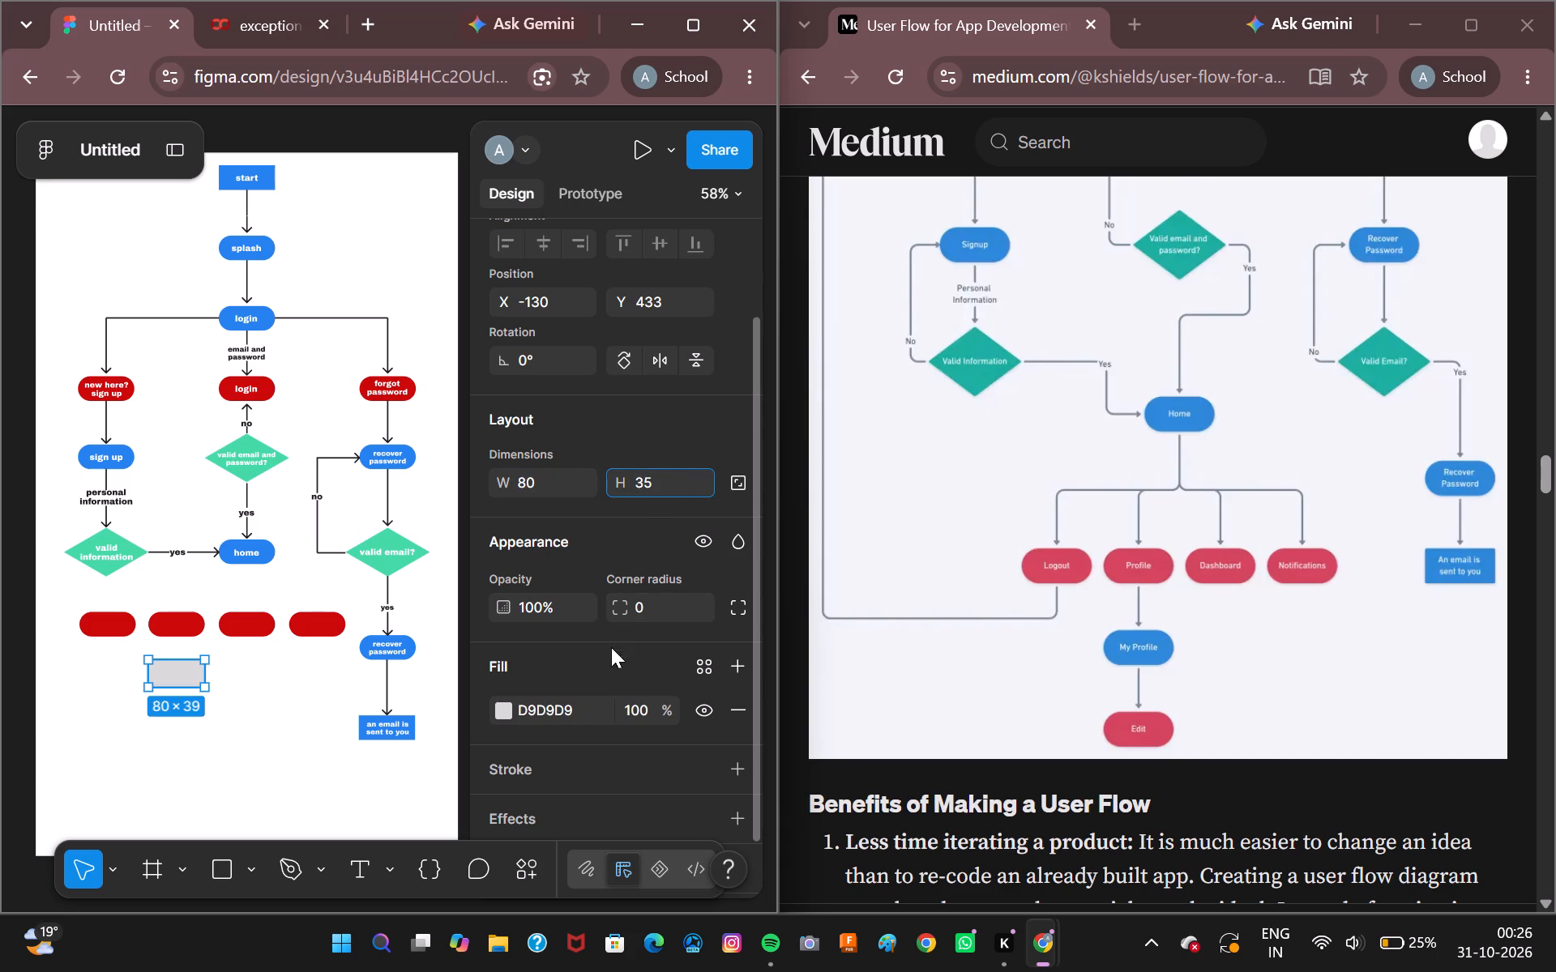
pyautogui.click(634, 612)
pyautogui.write('30')
pyautogui.press('Return')
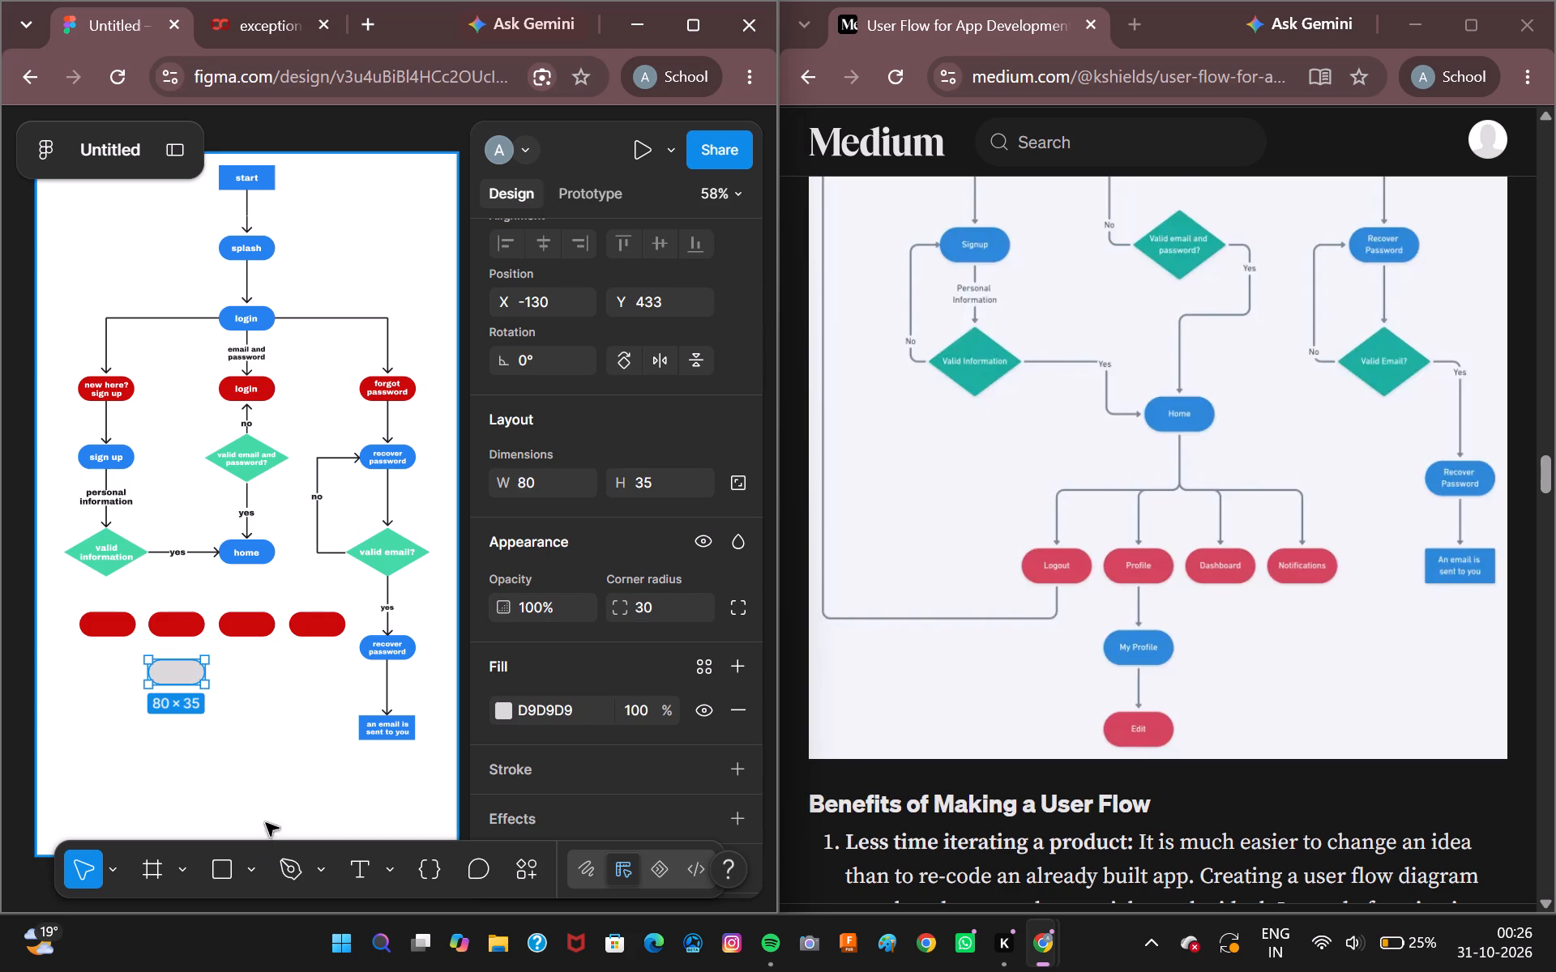
# Fill the new pill with the page's blue, 2382EF.
pyautogui.click(503, 710)
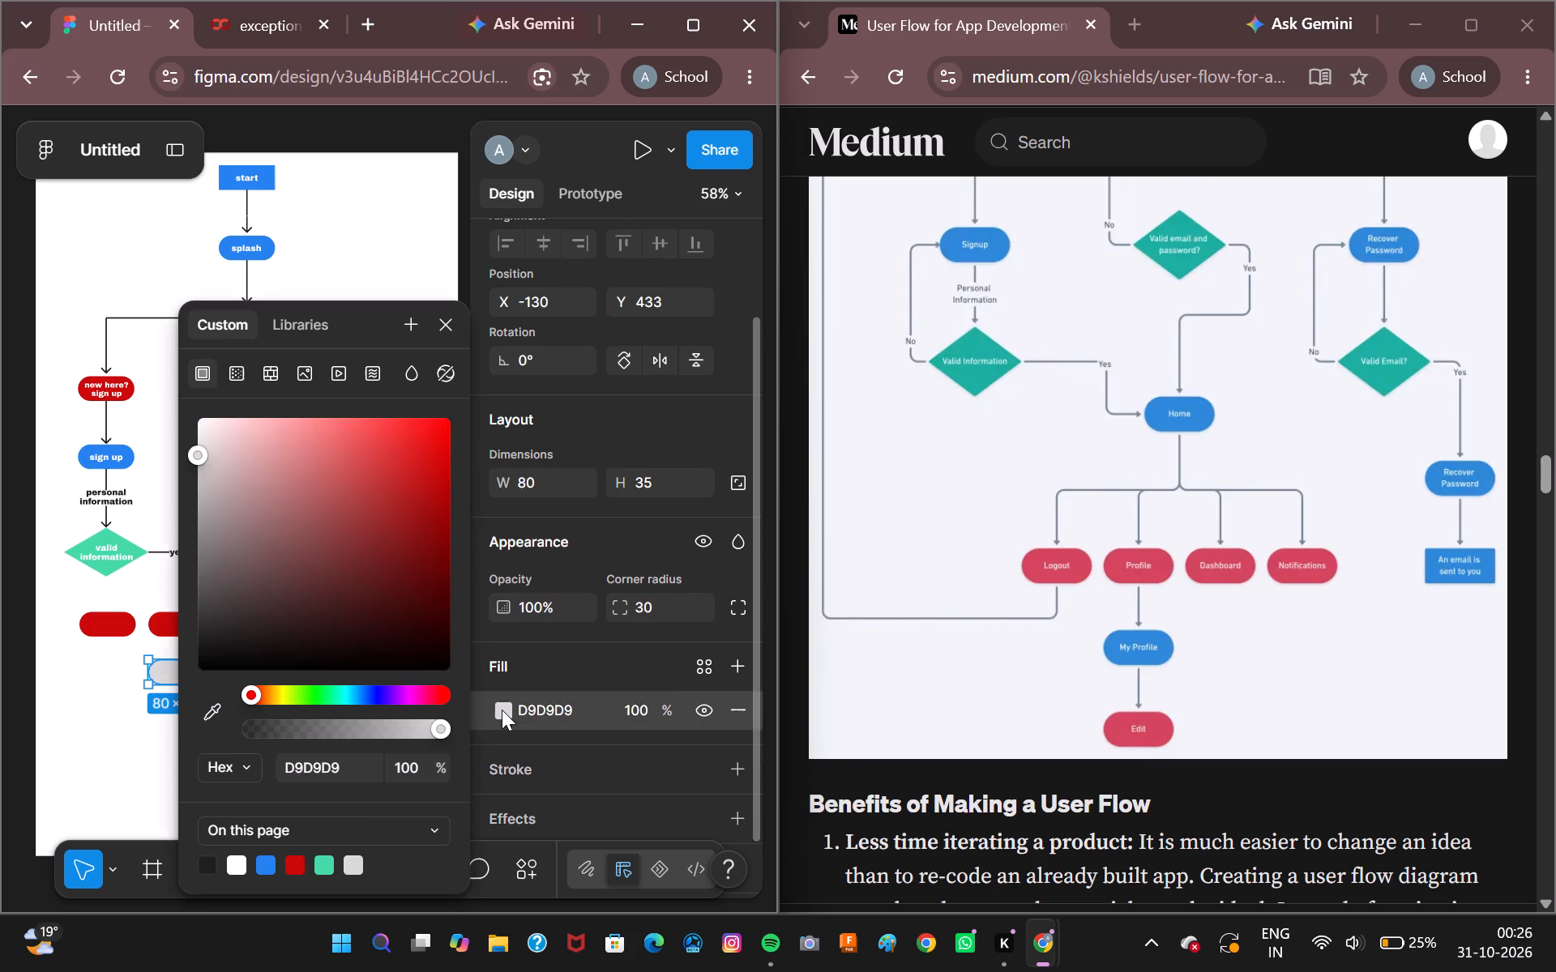
pyautogui.click(271, 873)
pyautogui.click(437, 305)
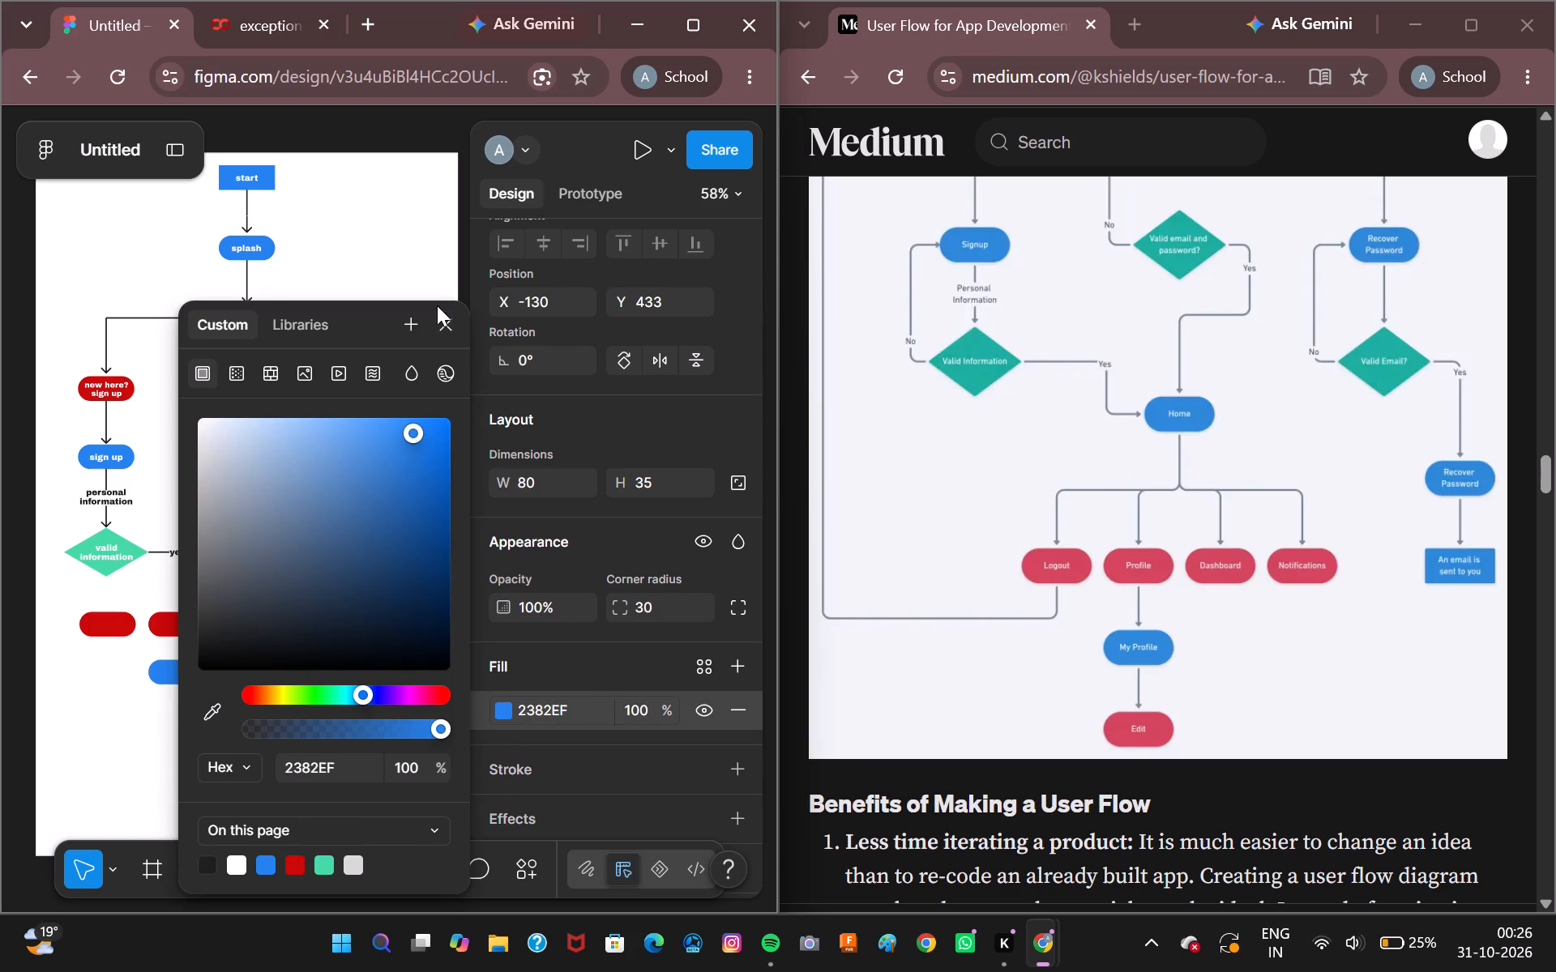
pyautogui.click(441, 330)
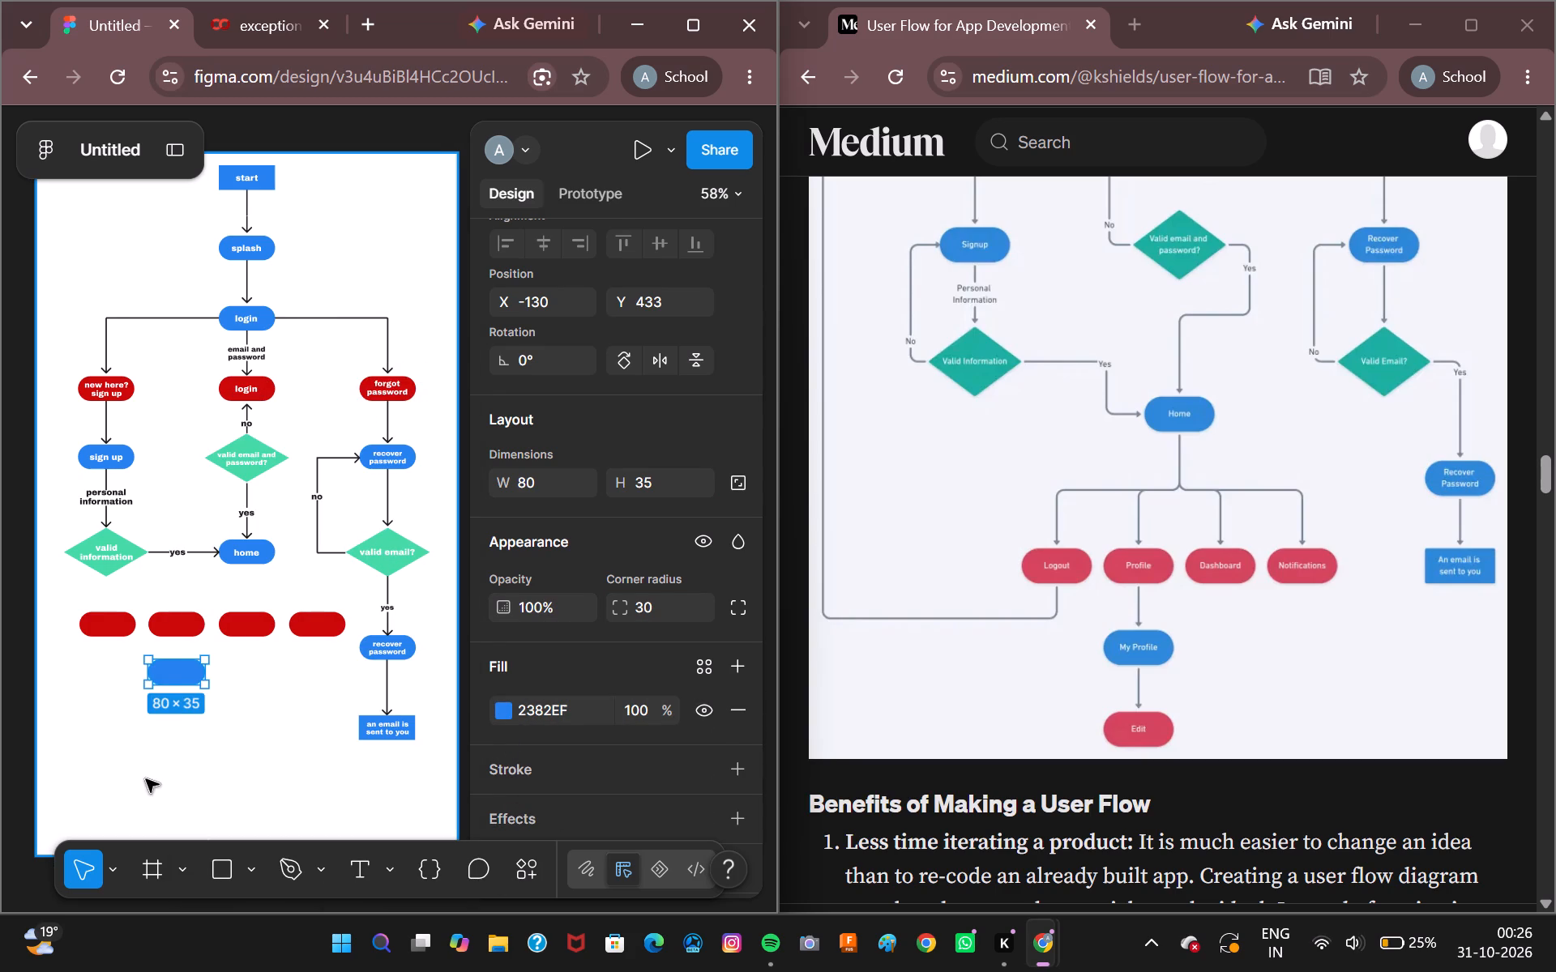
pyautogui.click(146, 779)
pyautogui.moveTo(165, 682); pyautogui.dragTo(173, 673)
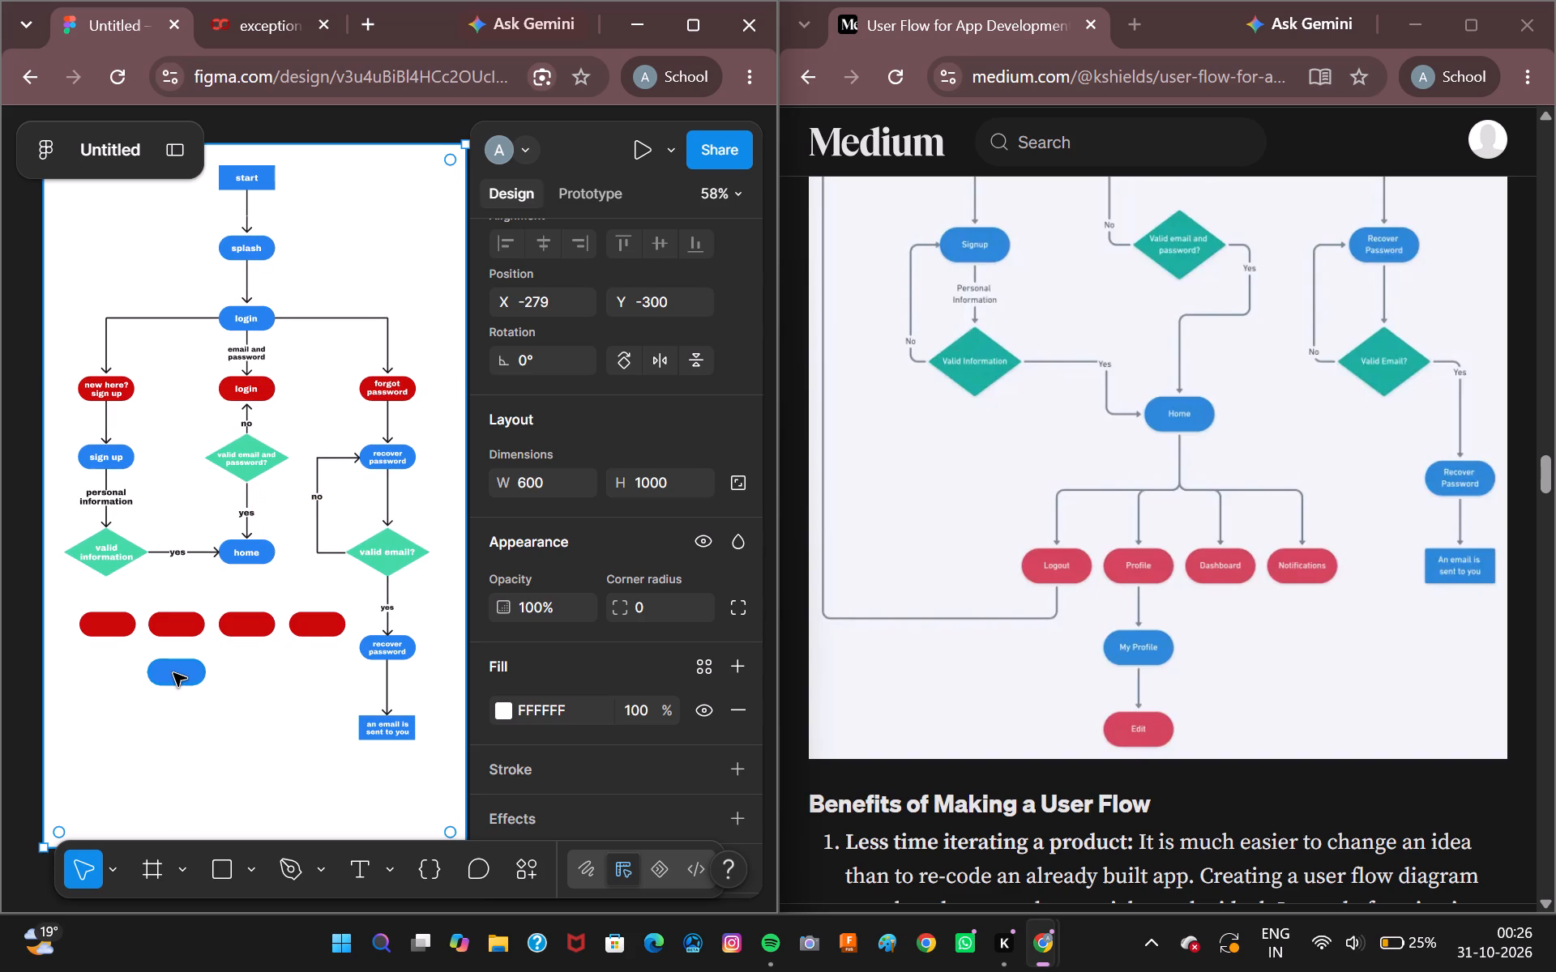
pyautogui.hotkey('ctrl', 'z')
# Move the blue pill lower, centred beneath the second red pill of the row.
pyautogui.click(182, 682)
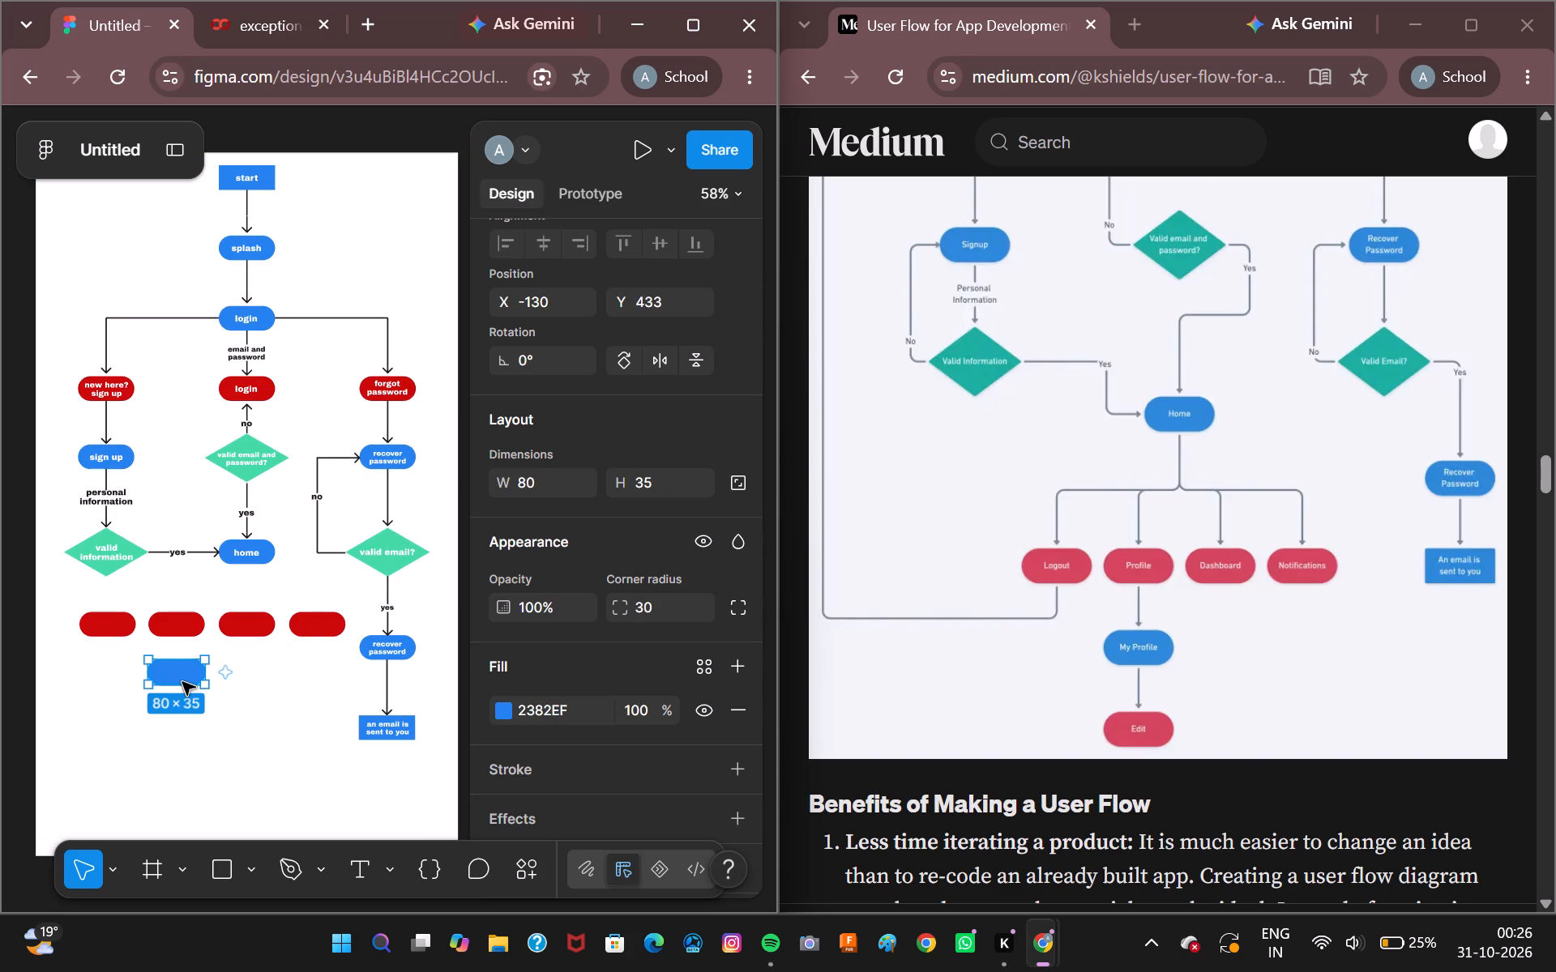
pyautogui.click(181, 675)
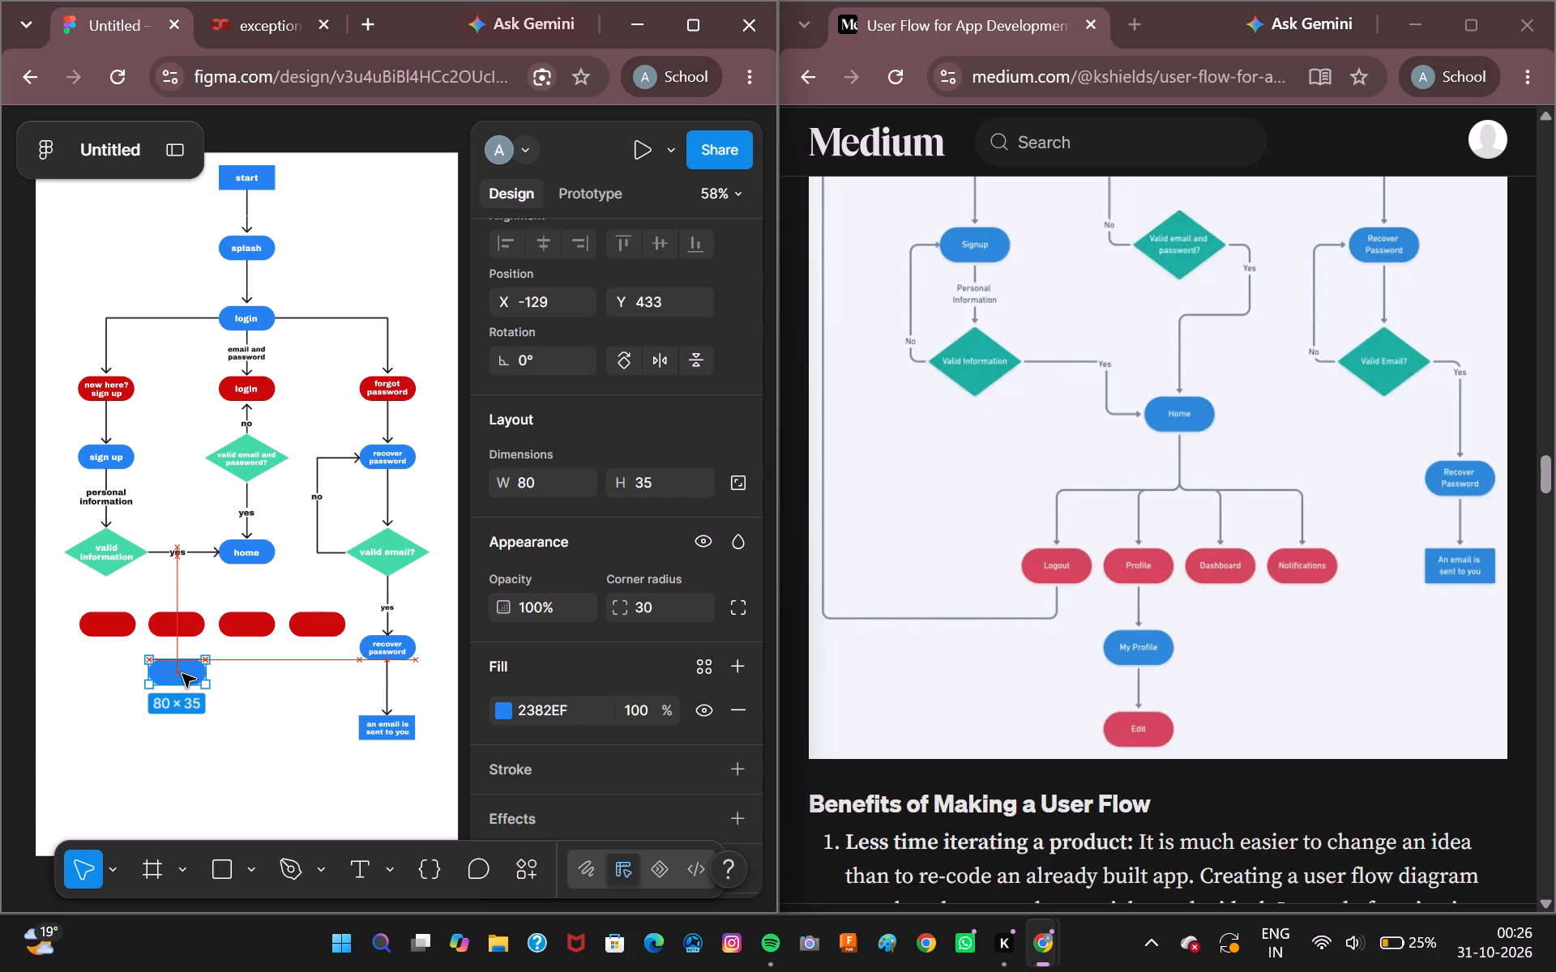
pyautogui.click(189, 627)
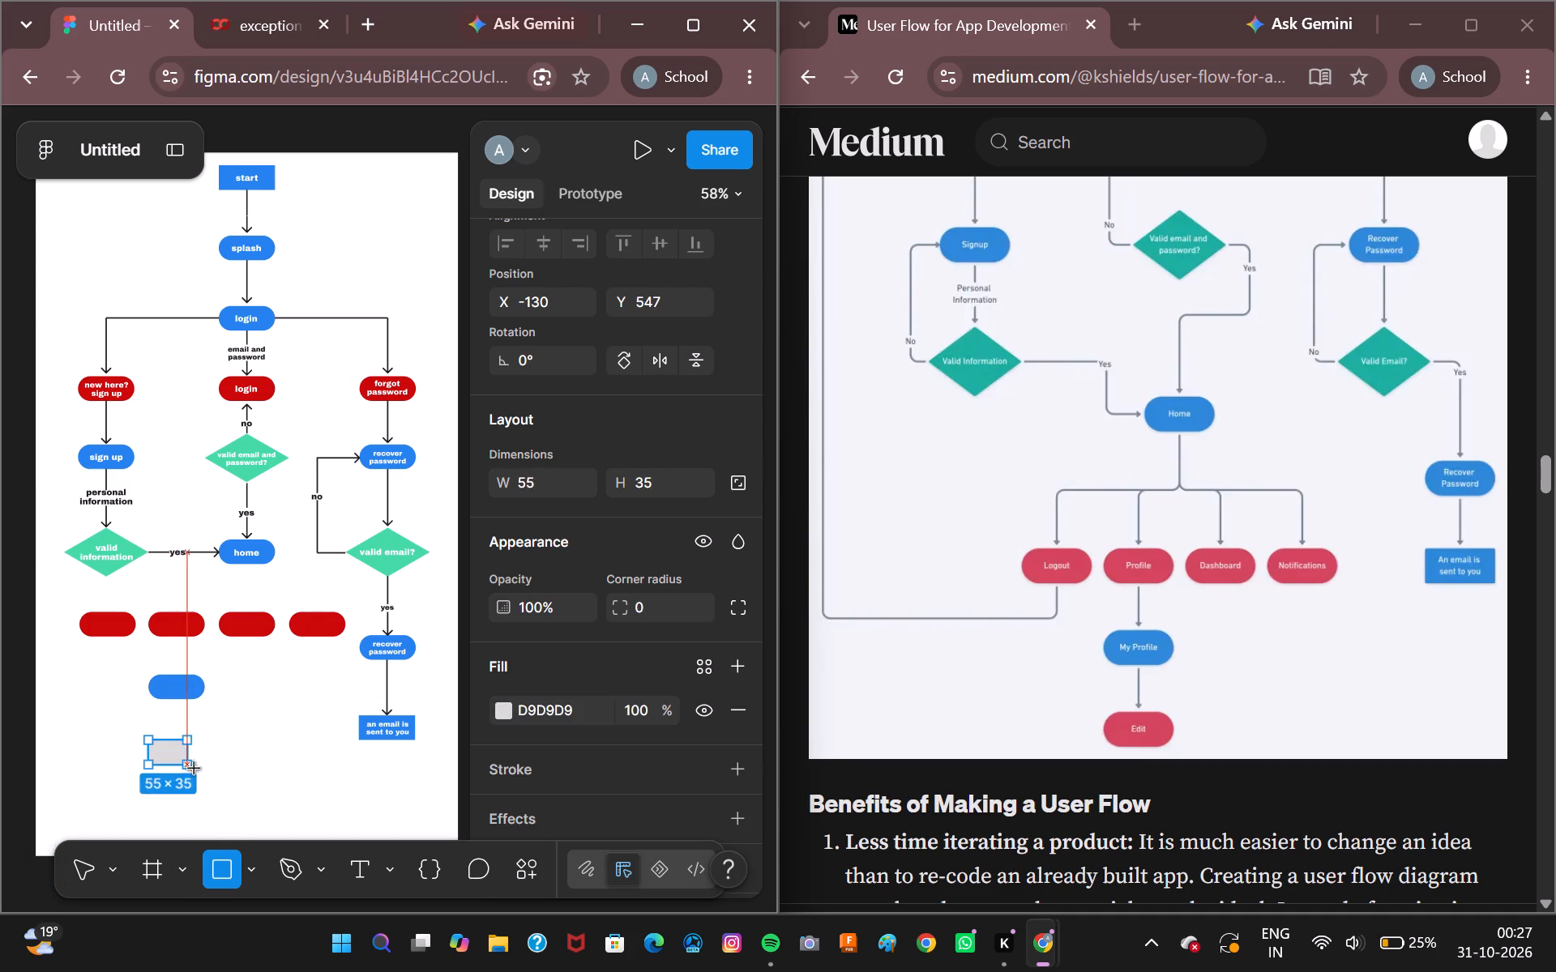
# Draw a rectangle about 80 × 52 below the new blue pill, aligned with its sides.
pyautogui.moveTo(194, 769); pyautogui.dragTo(205, 776)
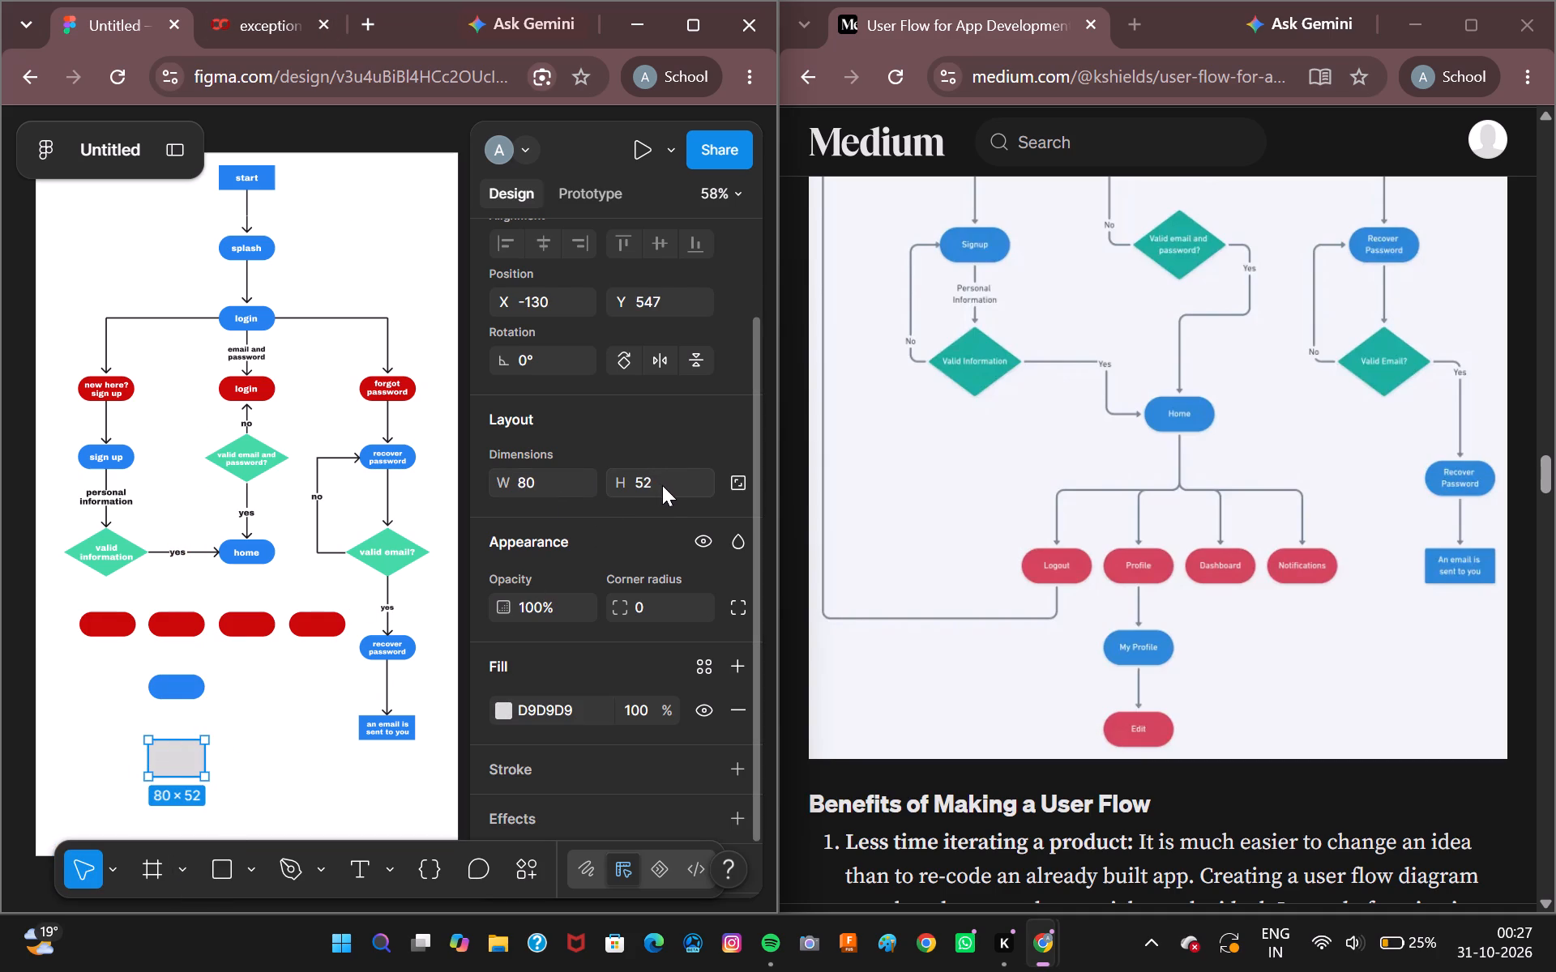
# Set the new rectangle's height to 35 and its corner radius to 30.
pyautogui.click(664, 485)
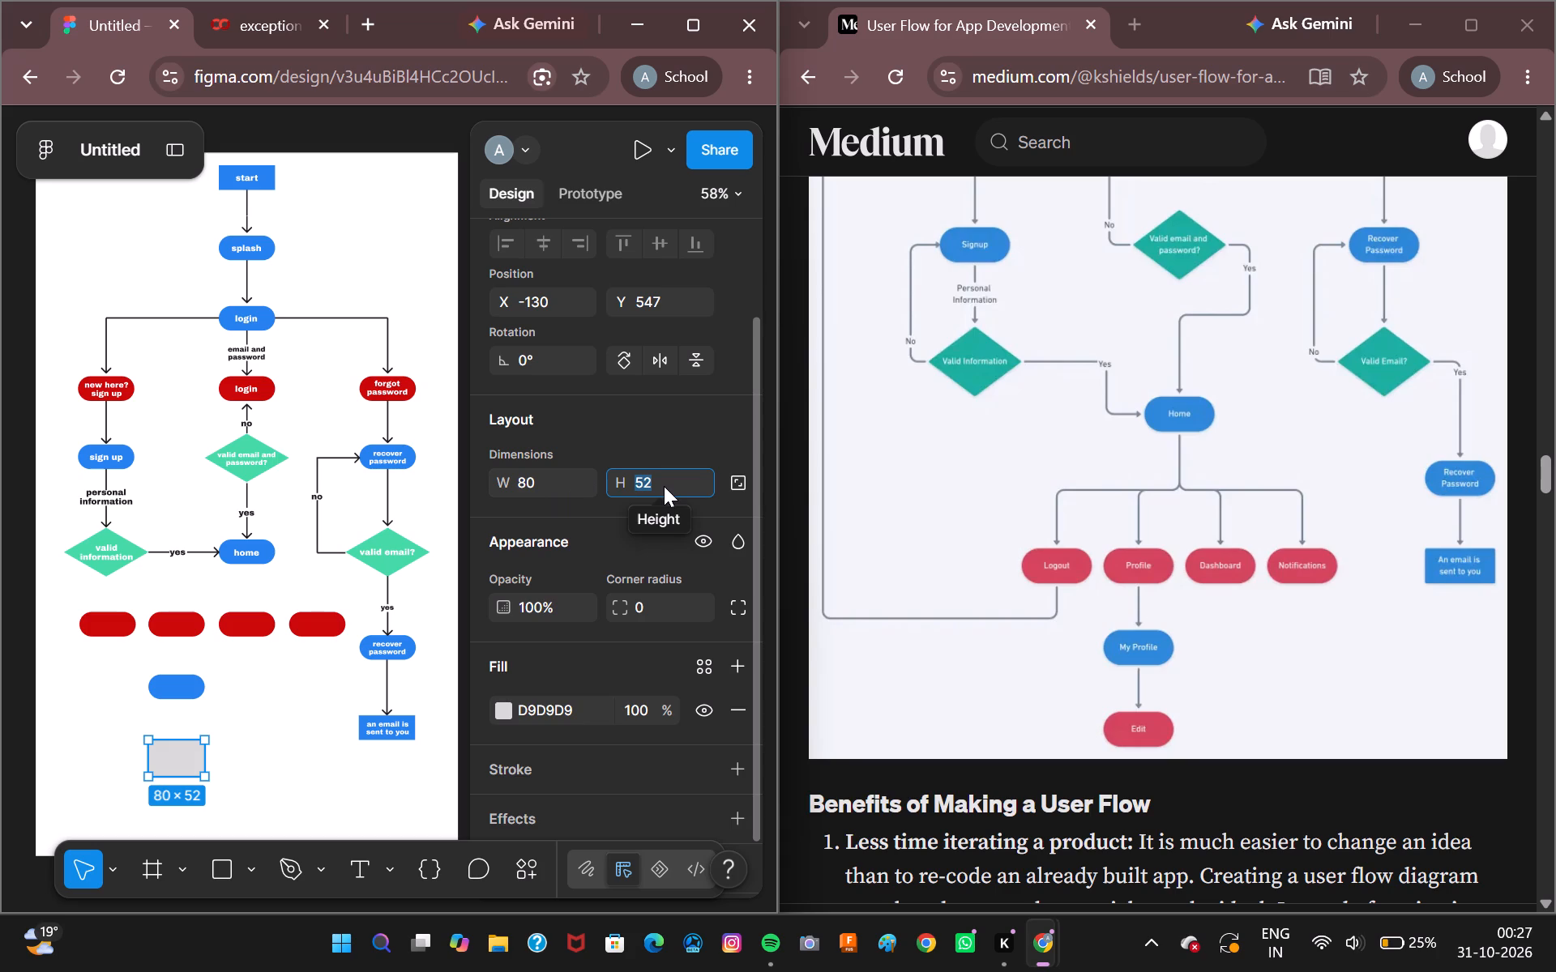
pyautogui.write('35')
pyautogui.press('Return')
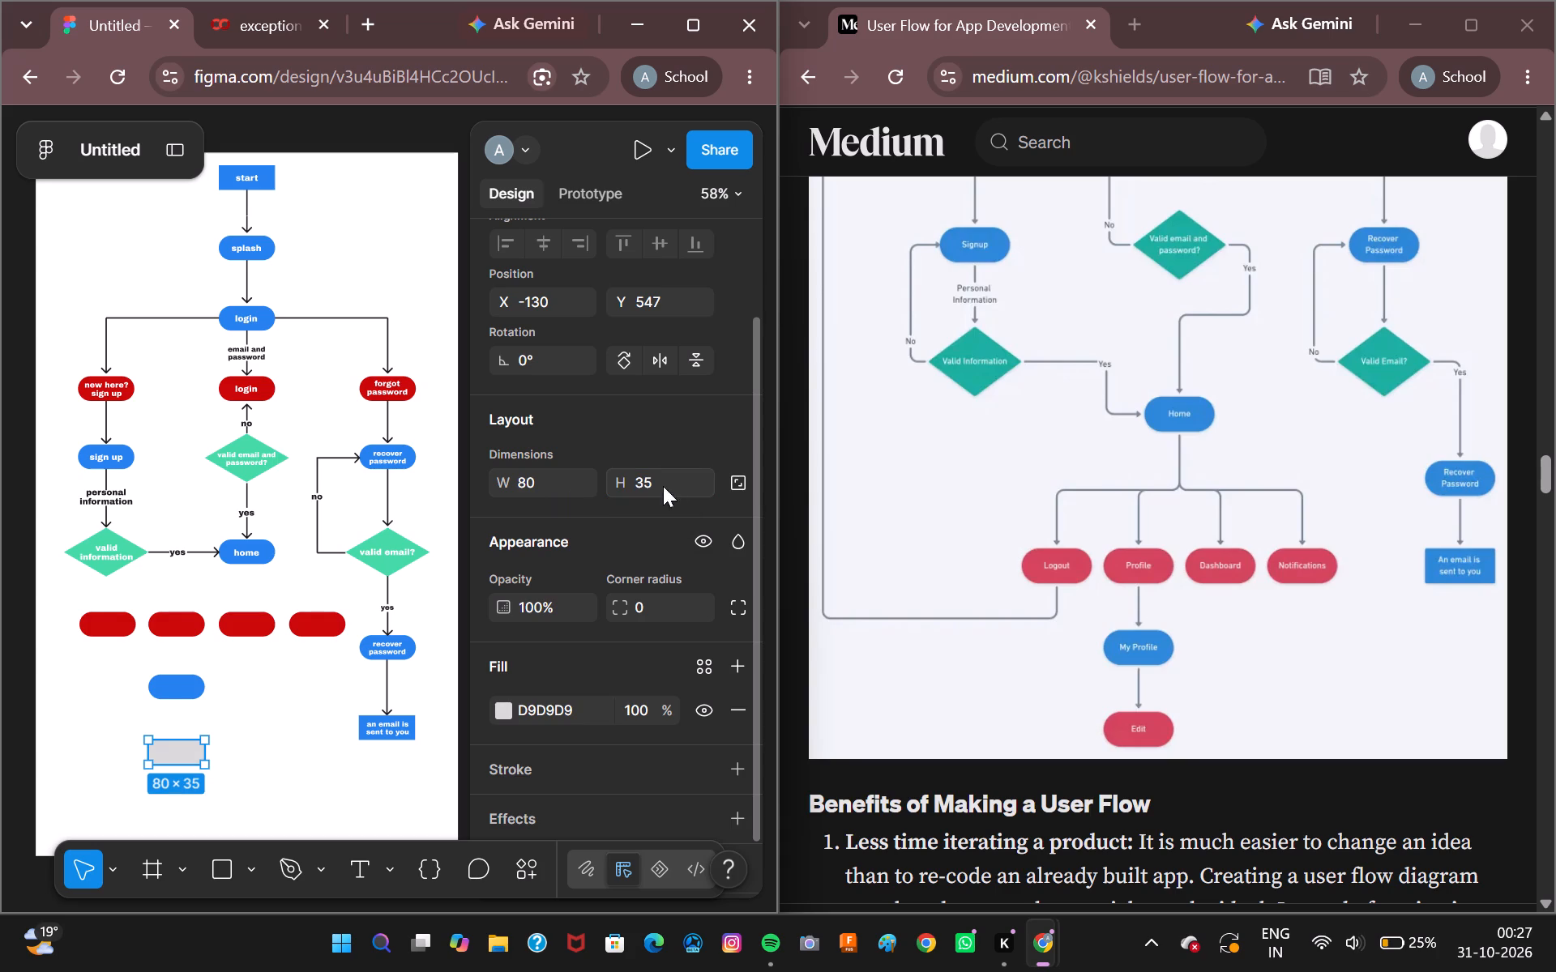
pyautogui.click(649, 606)
pyautogui.write('30')
# Fill the bottom pill with the page's red, CA0808.
pyautogui.click(496, 713)
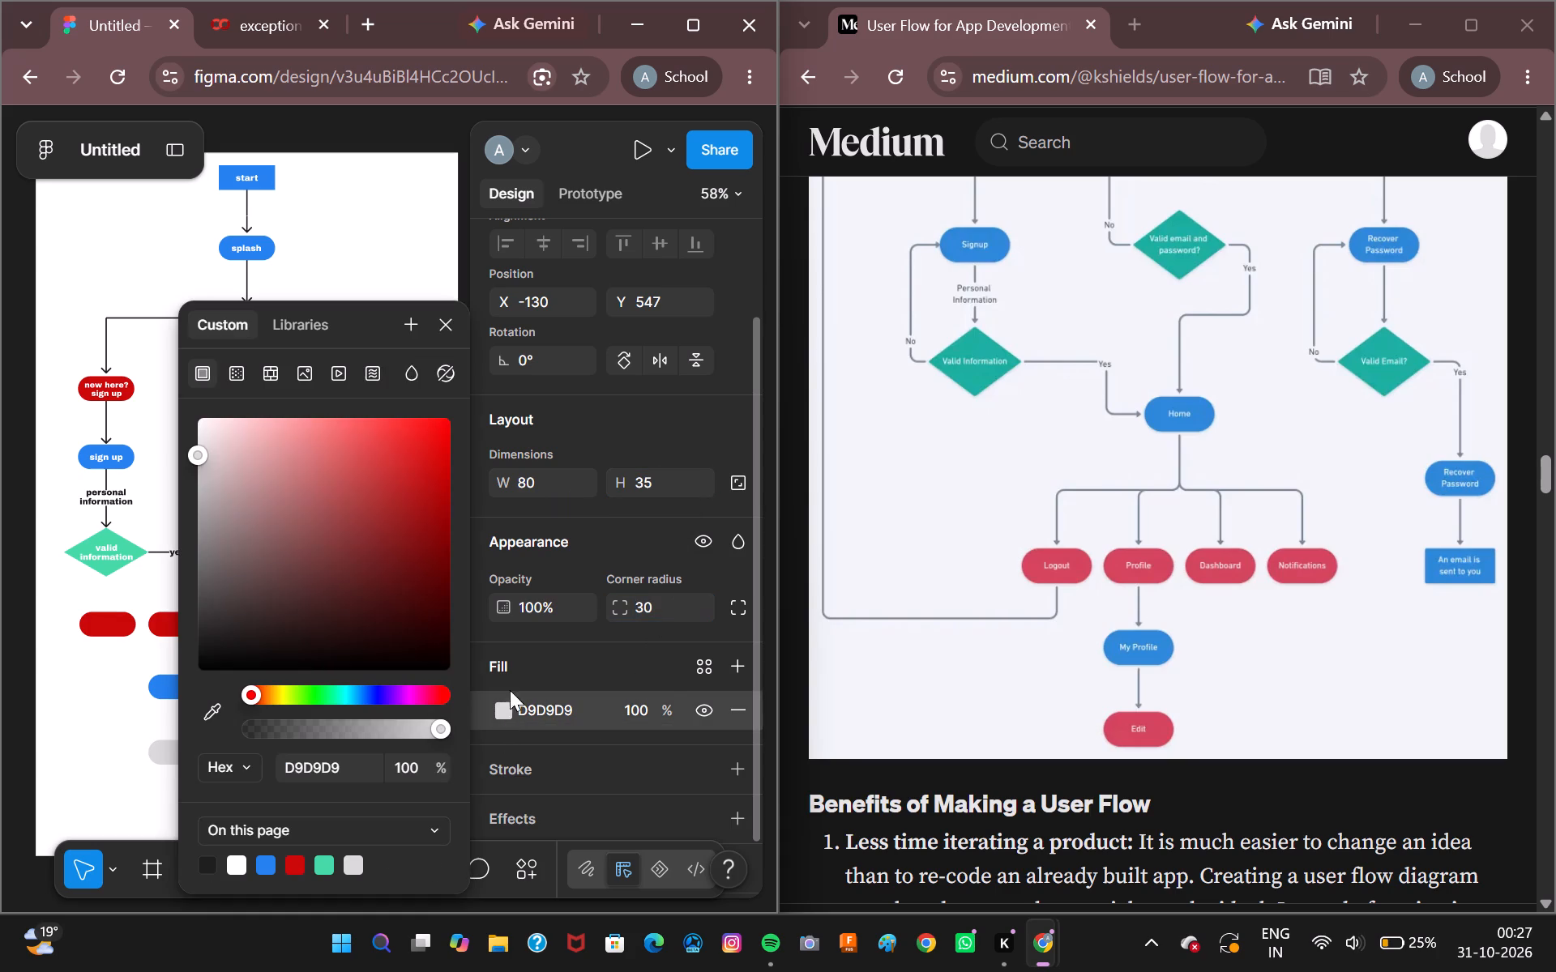
pyautogui.click(294, 866)
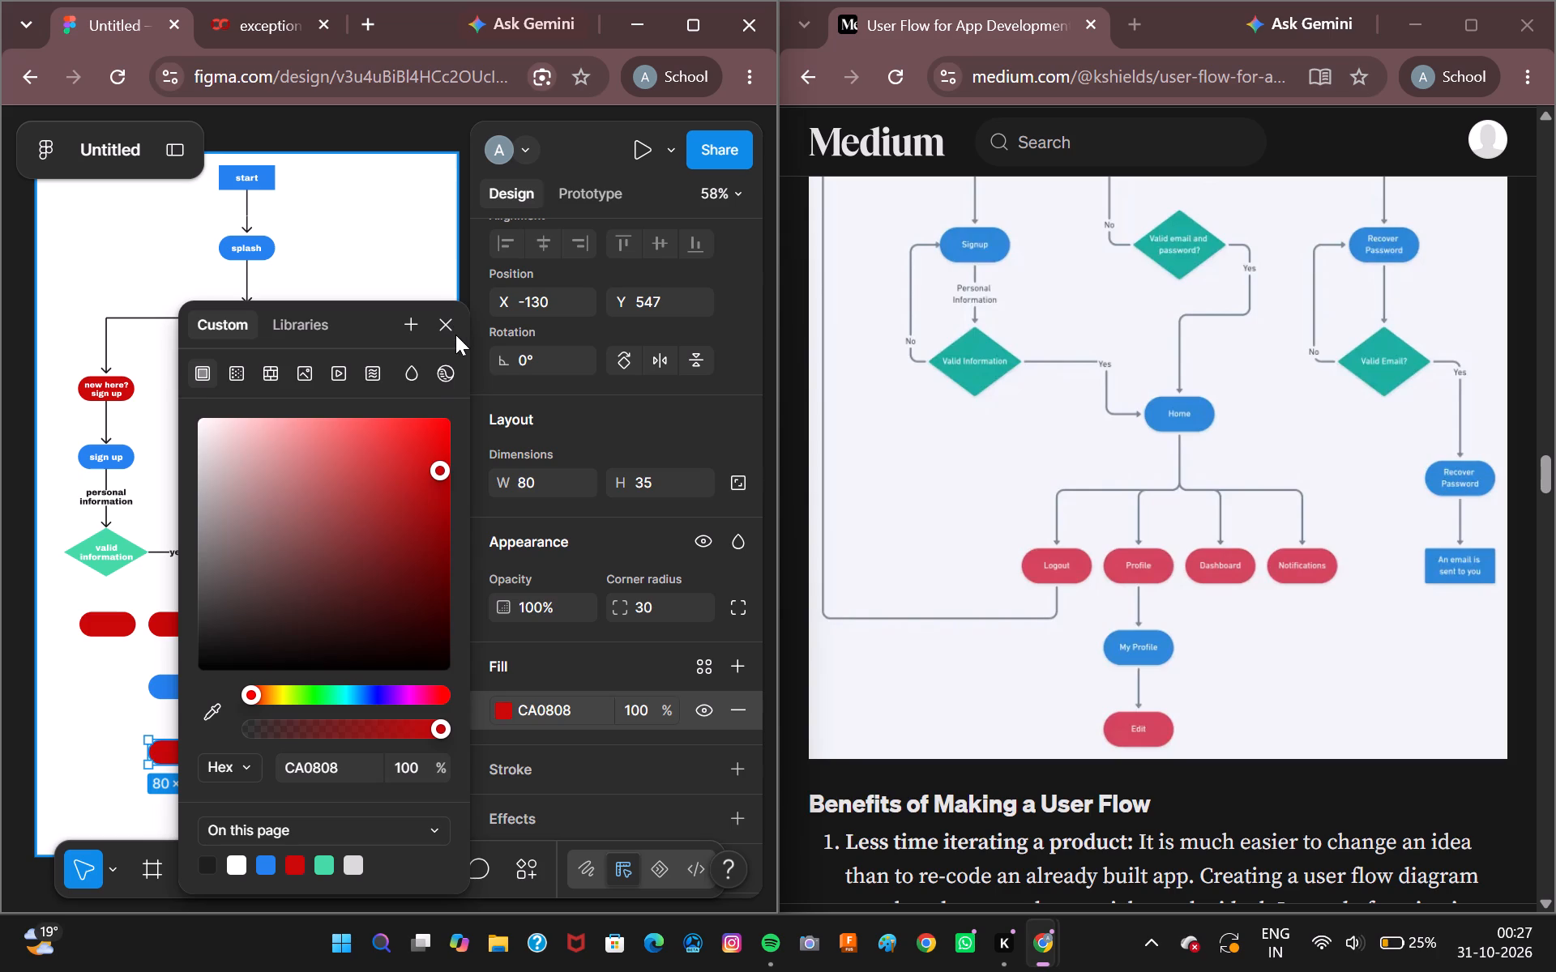
pyautogui.click(455, 323)
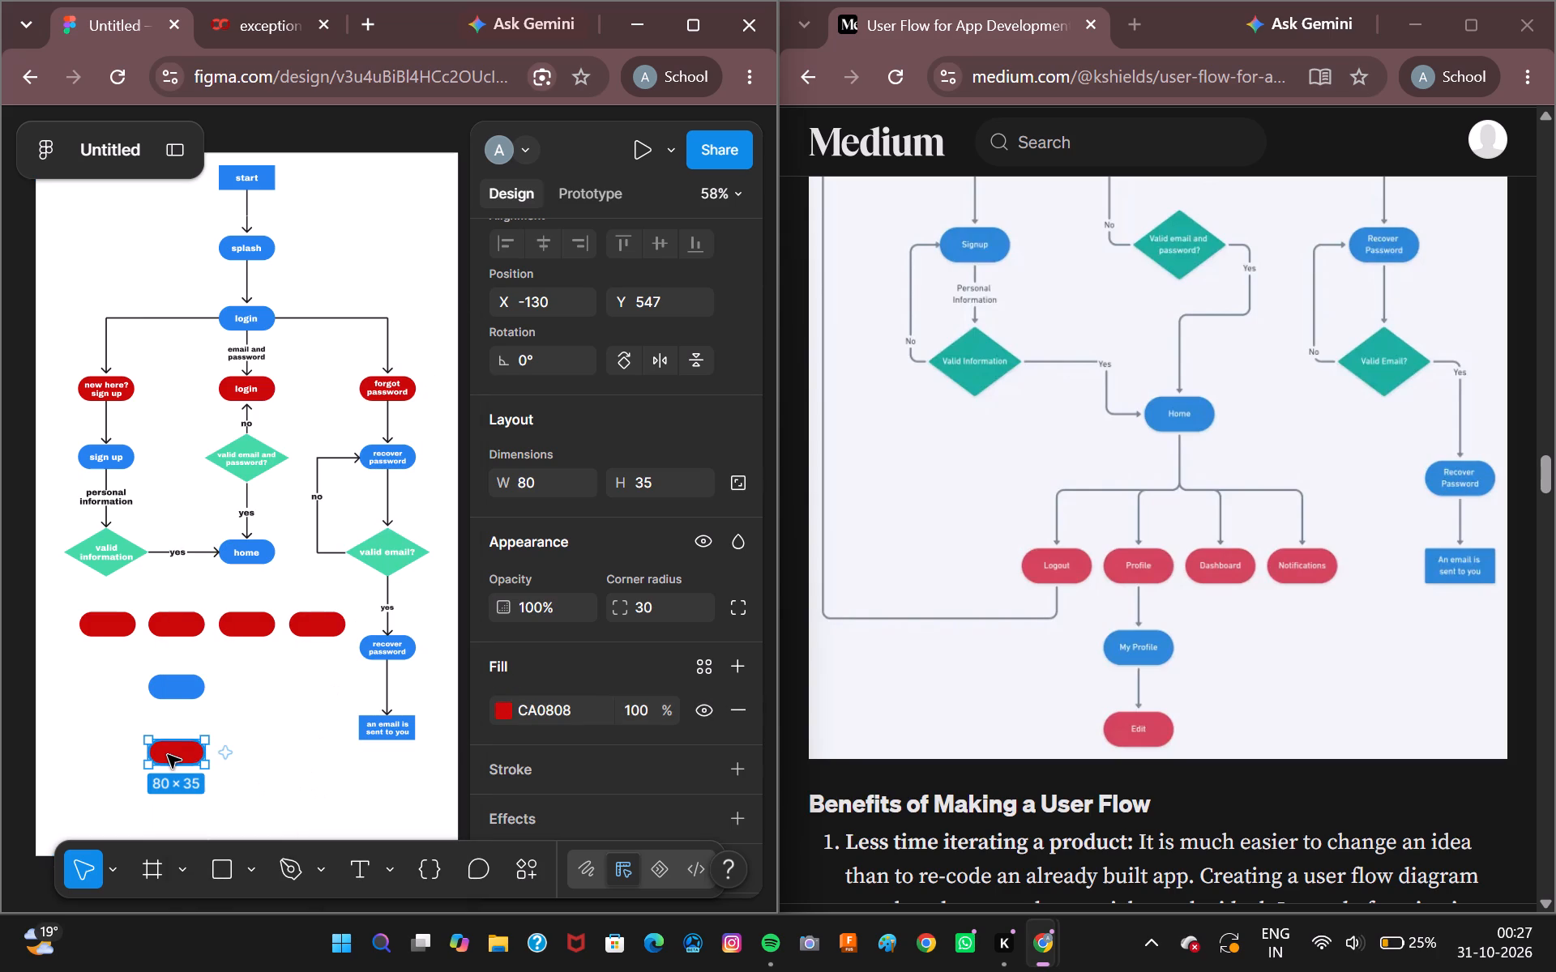
# Move the bottom red pill slightly up to Y 543, keeping it centred beneath the blue pill.
pyautogui.click(168, 753)
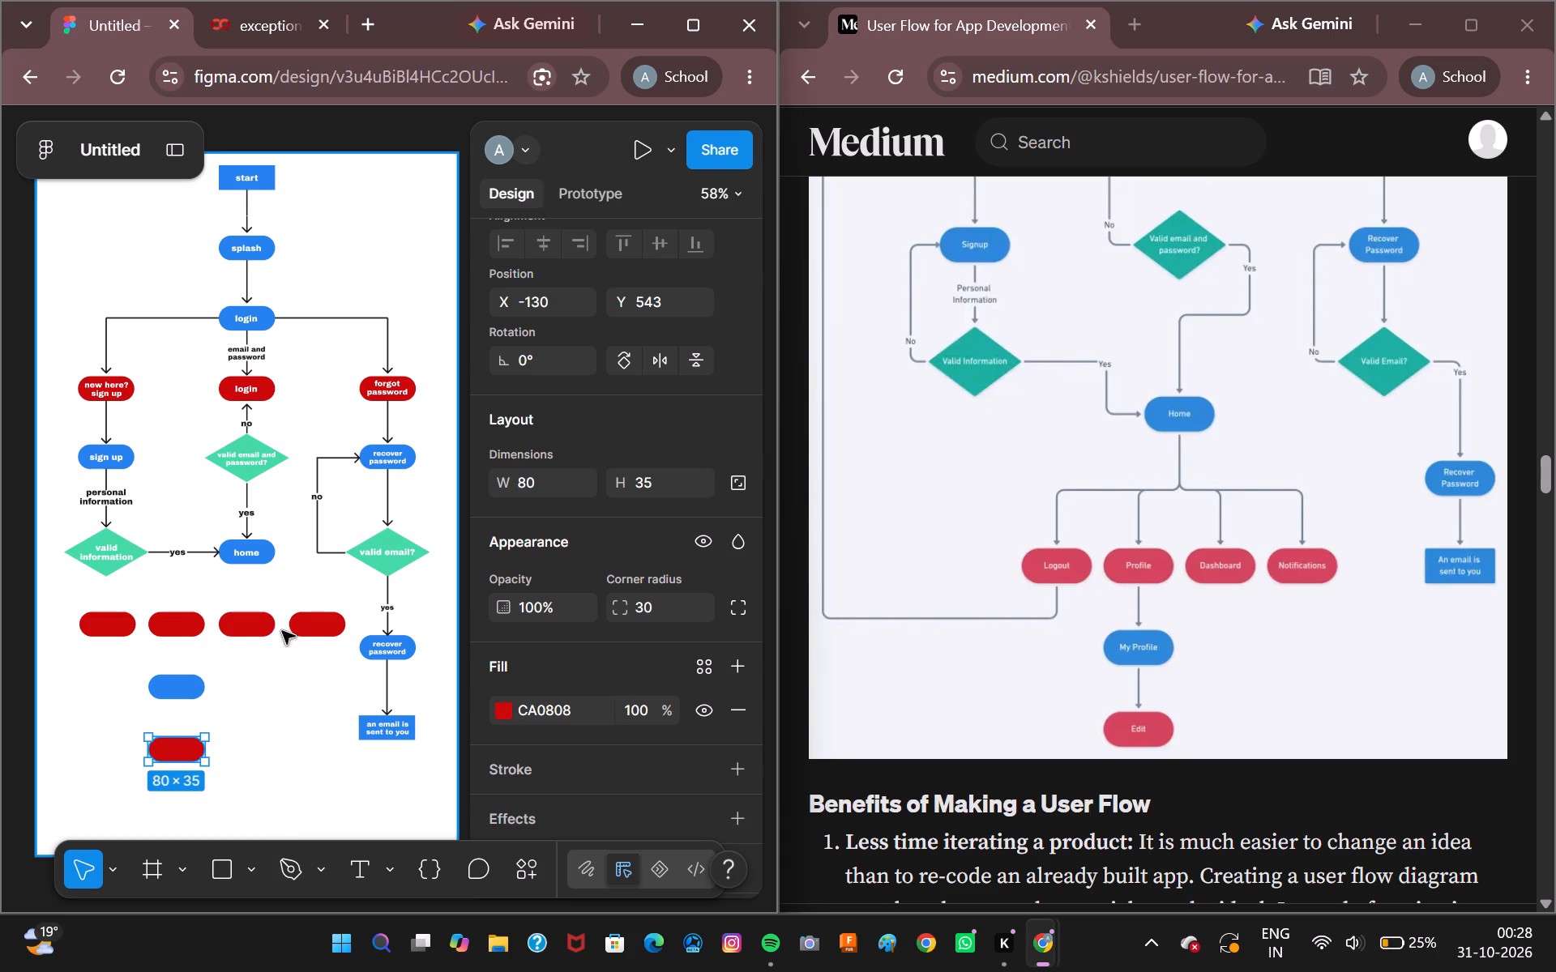
# Draw a vertical arrow about 52 long from the blank blue pill down to the bottom red pill.
pyautogui.click(255, 869)
pyautogui.click(318, 701)
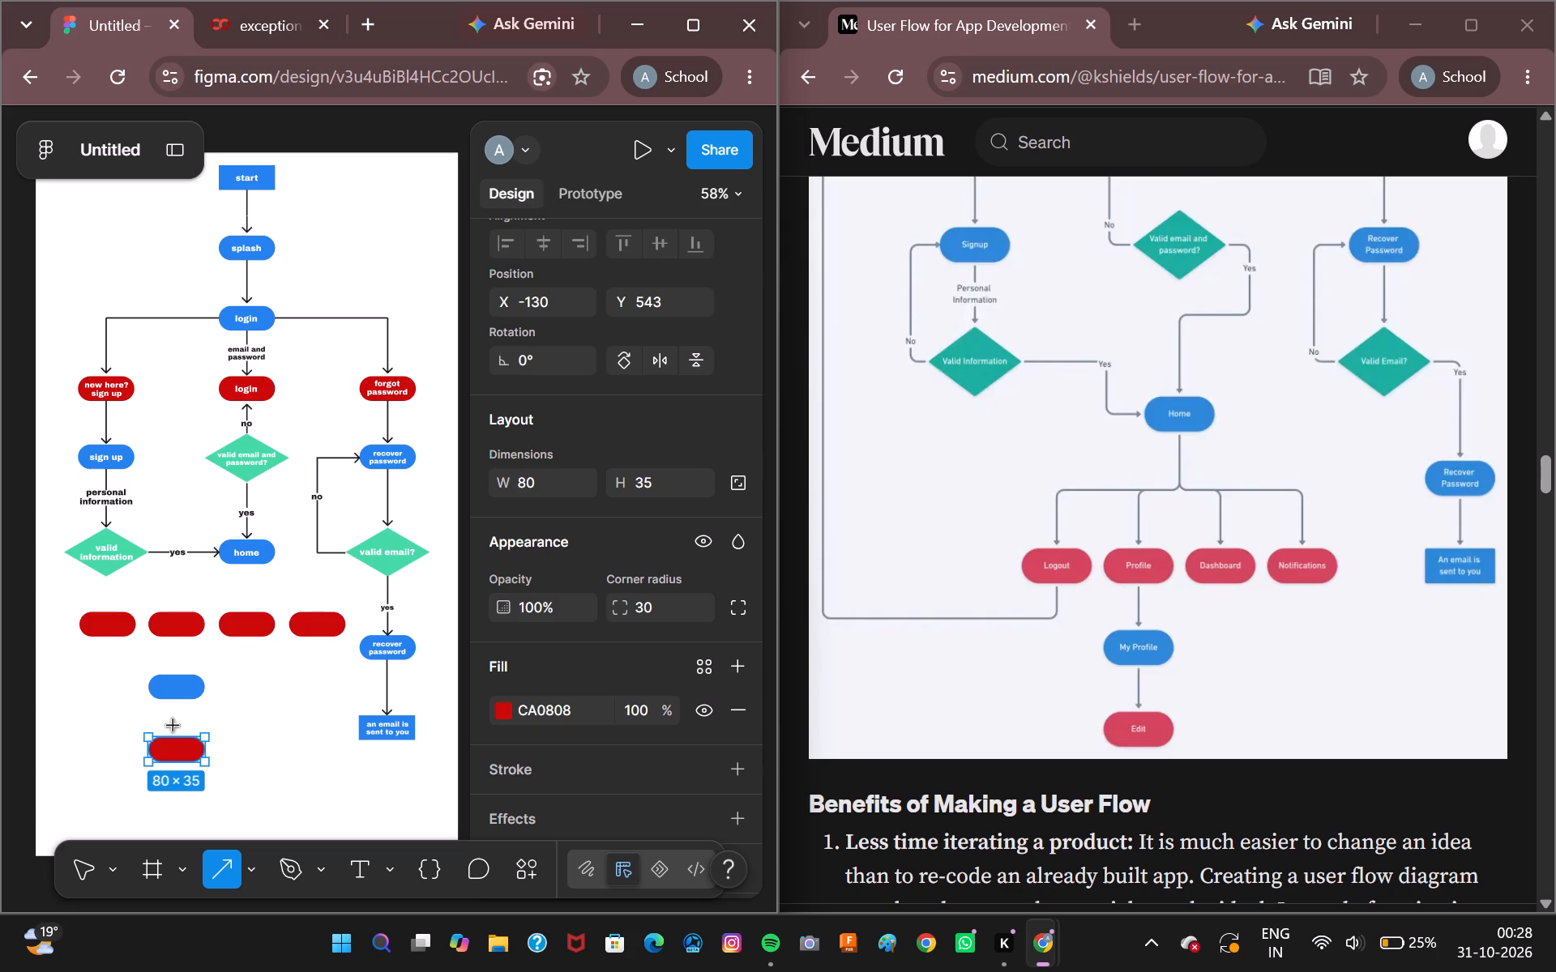
pyautogui.moveTo(176, 702); pyautogui.dragTo(177, 702)
pyautogui.moveTo(177, 702); pyautogui.dragTo(175, 735)
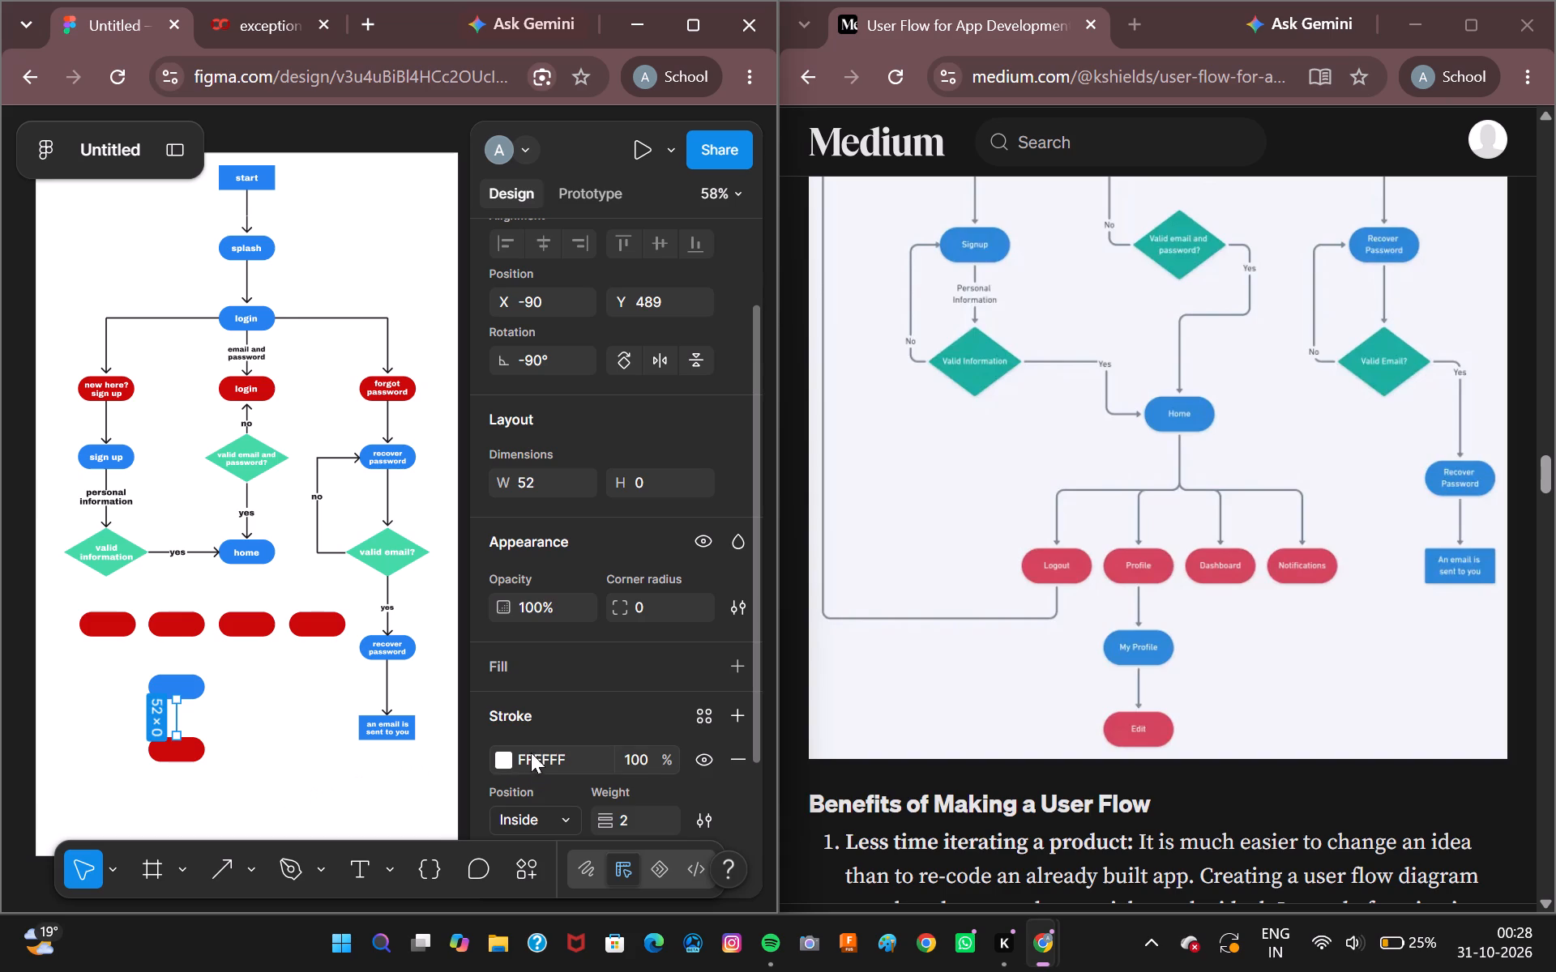
# Colour the new arrow's stroke with the page's dark grey, 1E1E1E.
pyautogui.click(498, 758)
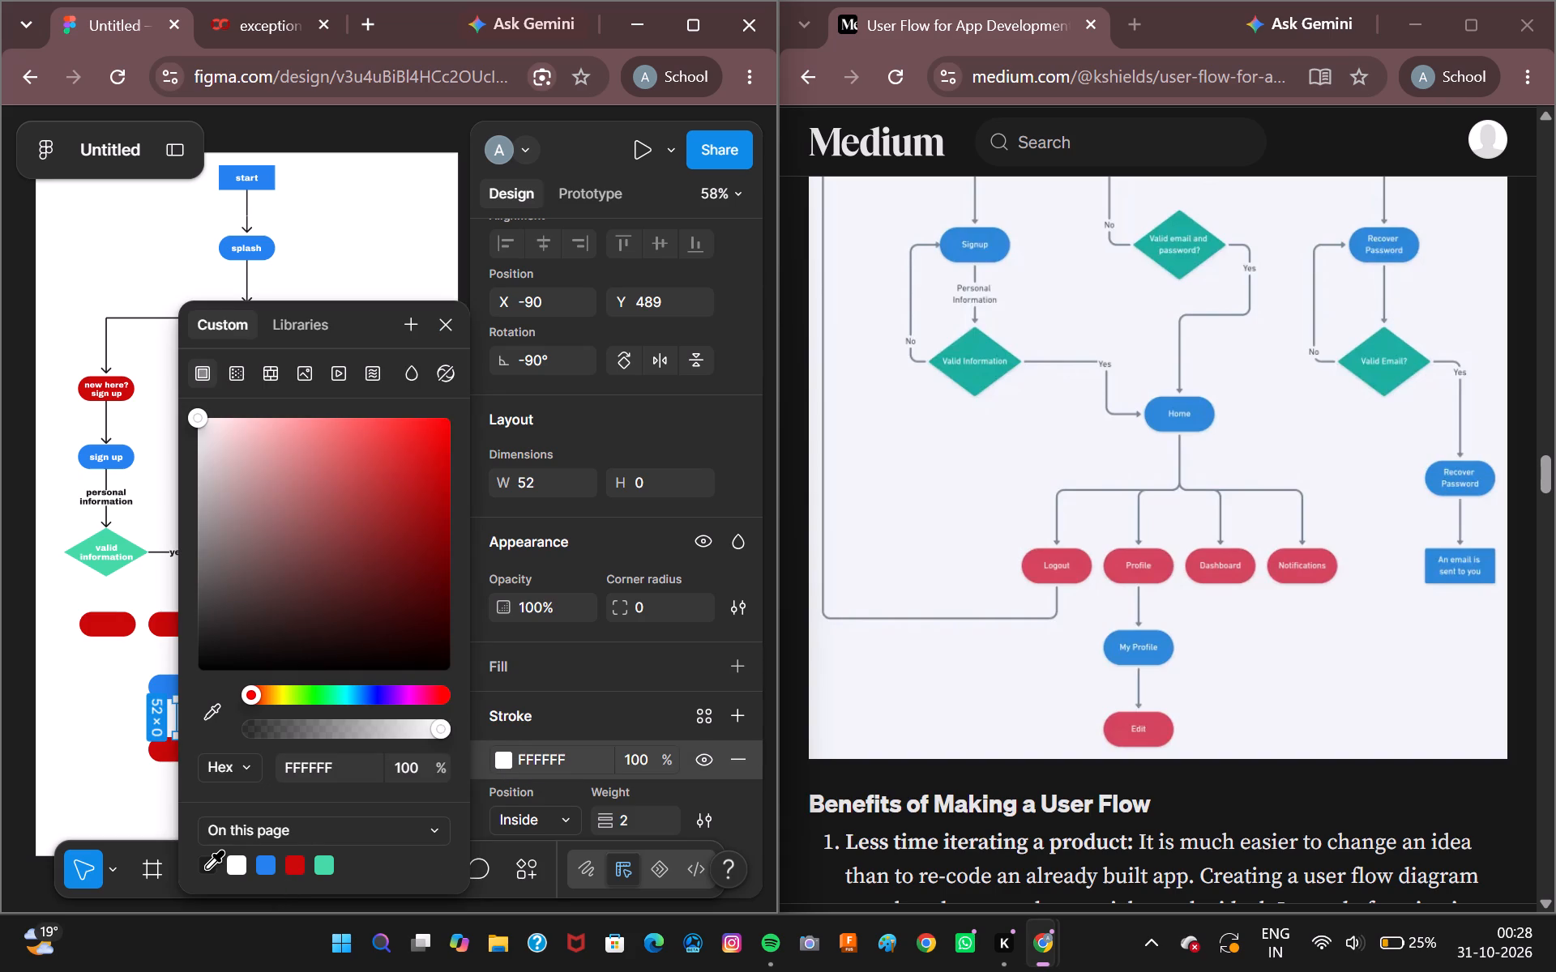
pyautogui.click(207, 867)
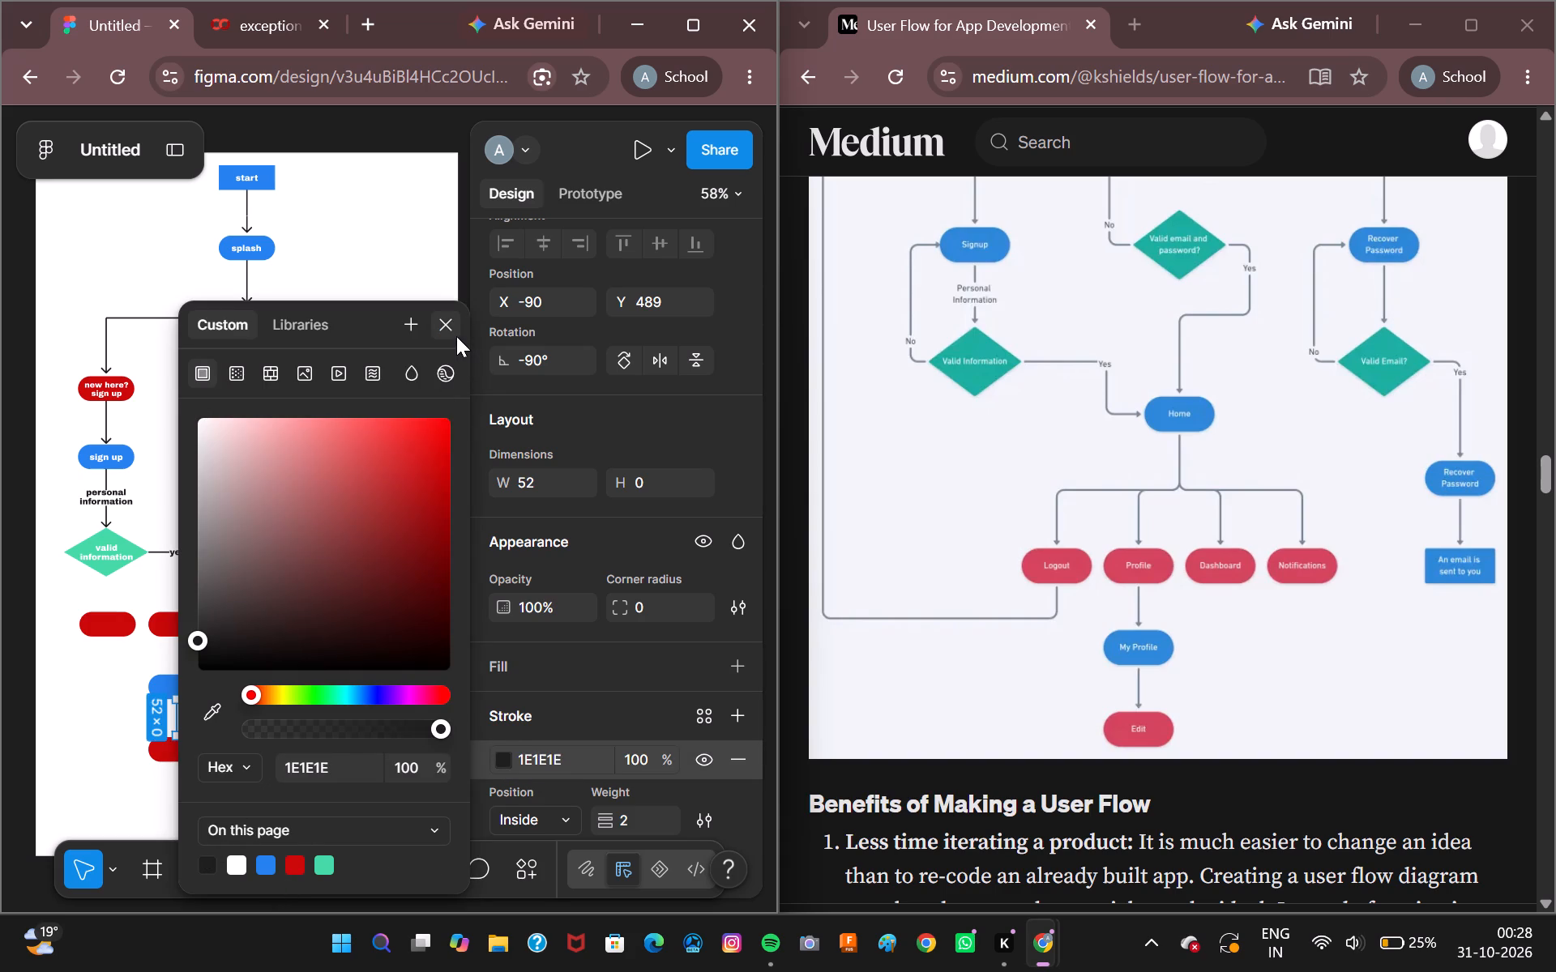
pyautogui.click(454, 330)
# Set the length of the arrow between the blank blue pill and the bottom red pill to 50.
pyautogui.click(392, 420)
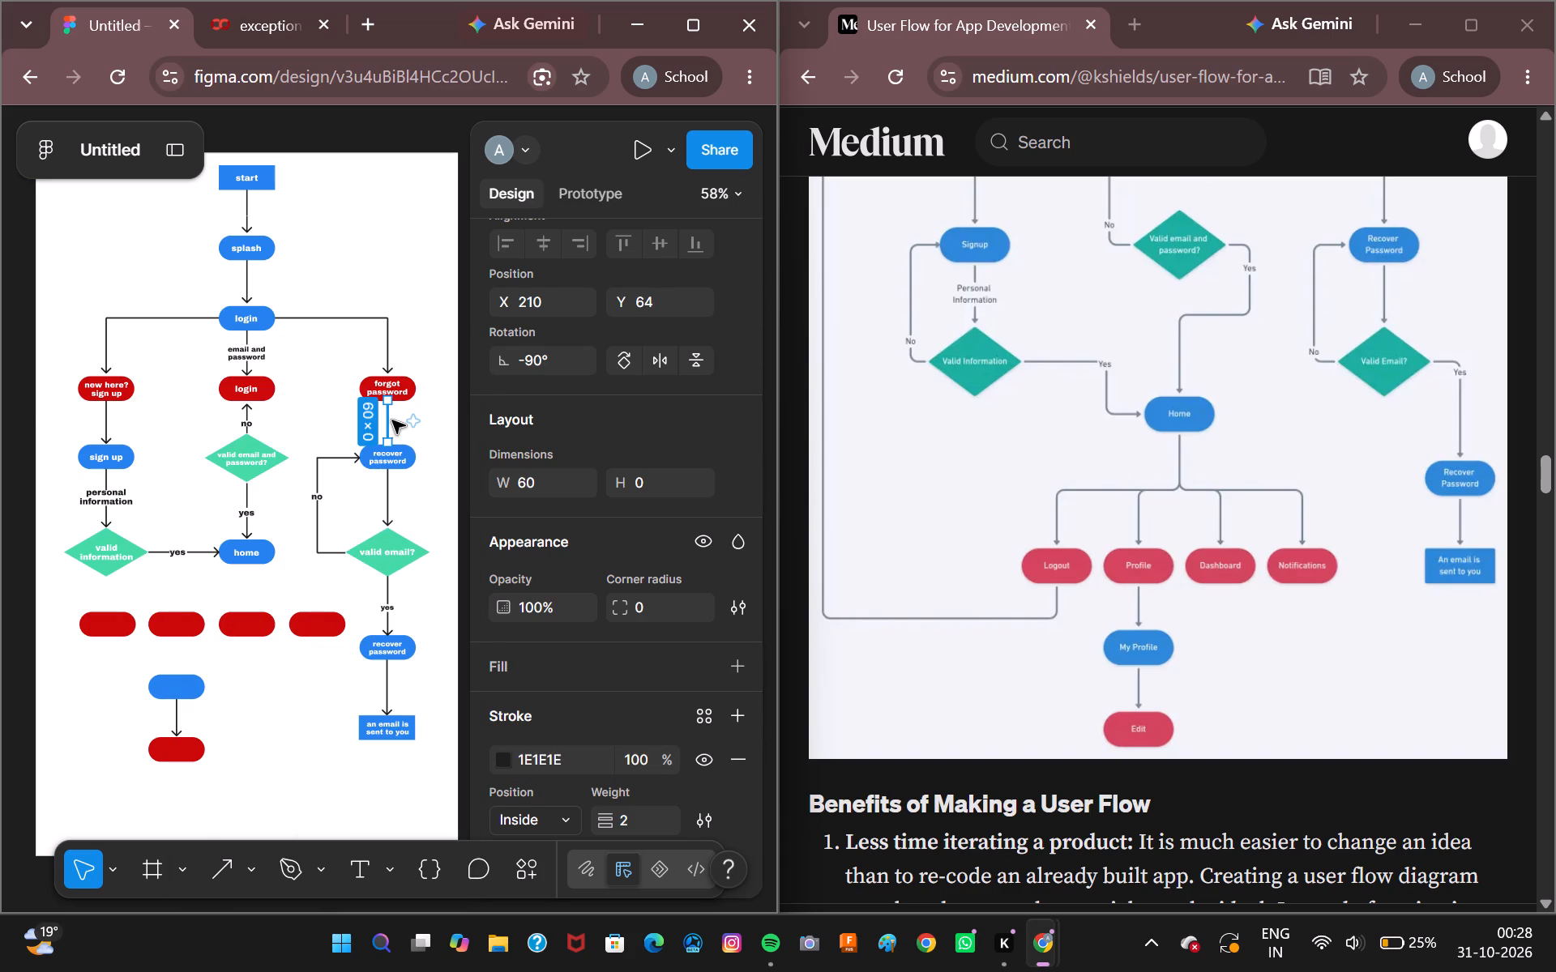
pyautogui.click(178, 727)
pyautogui.scroll(-1, 244, 642)
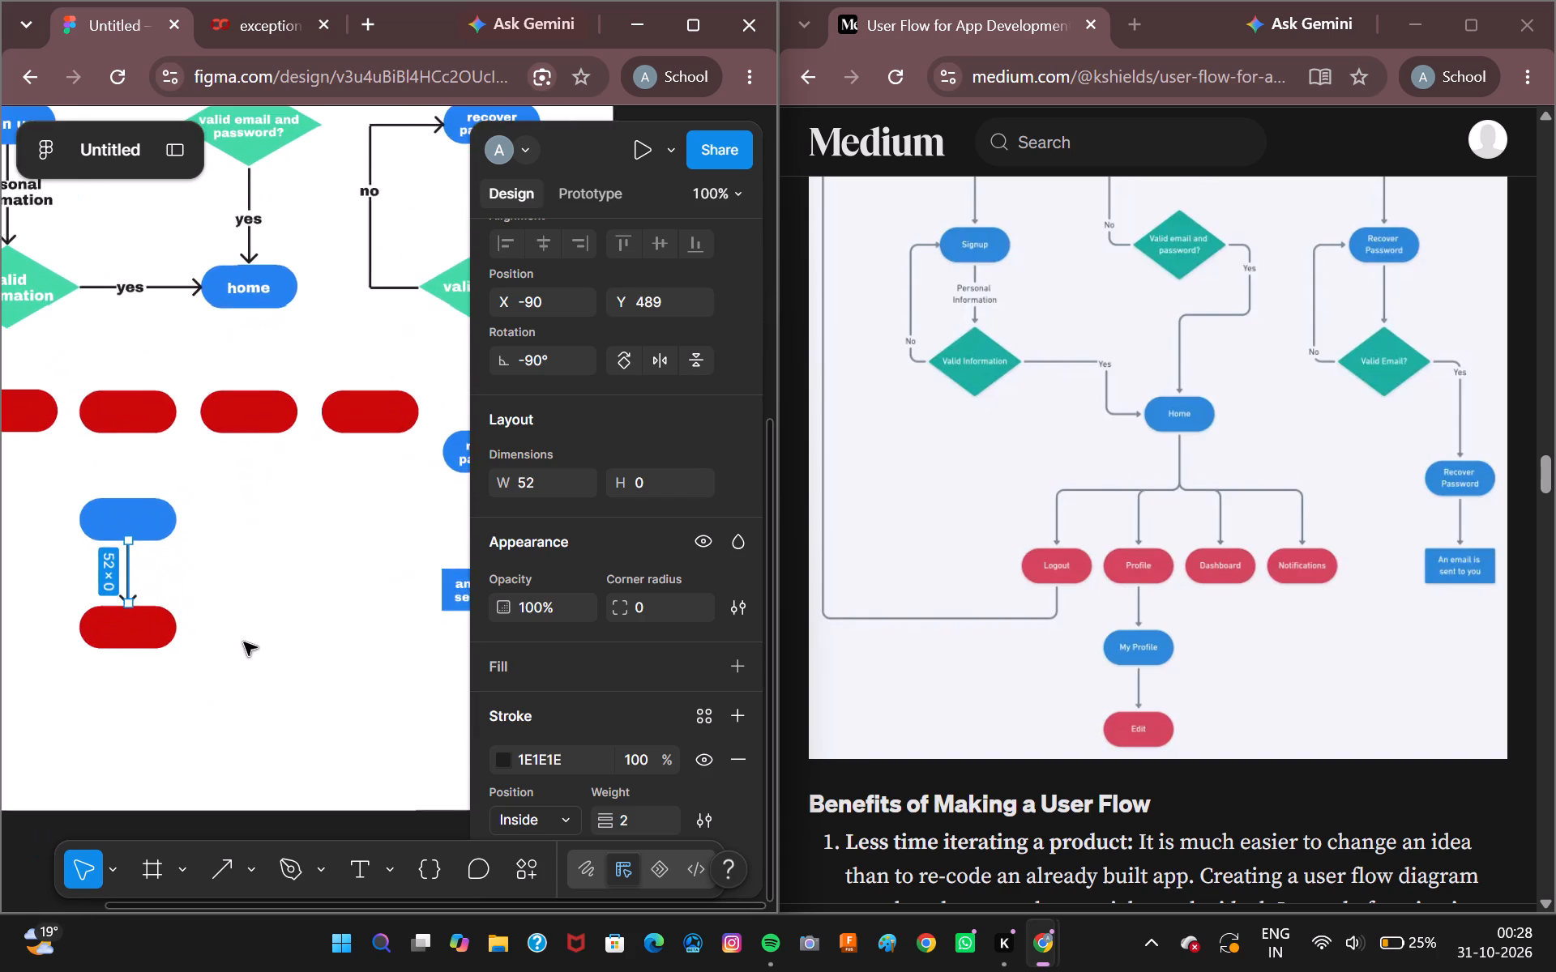
pyautogui.scroll(2, 244, 642)
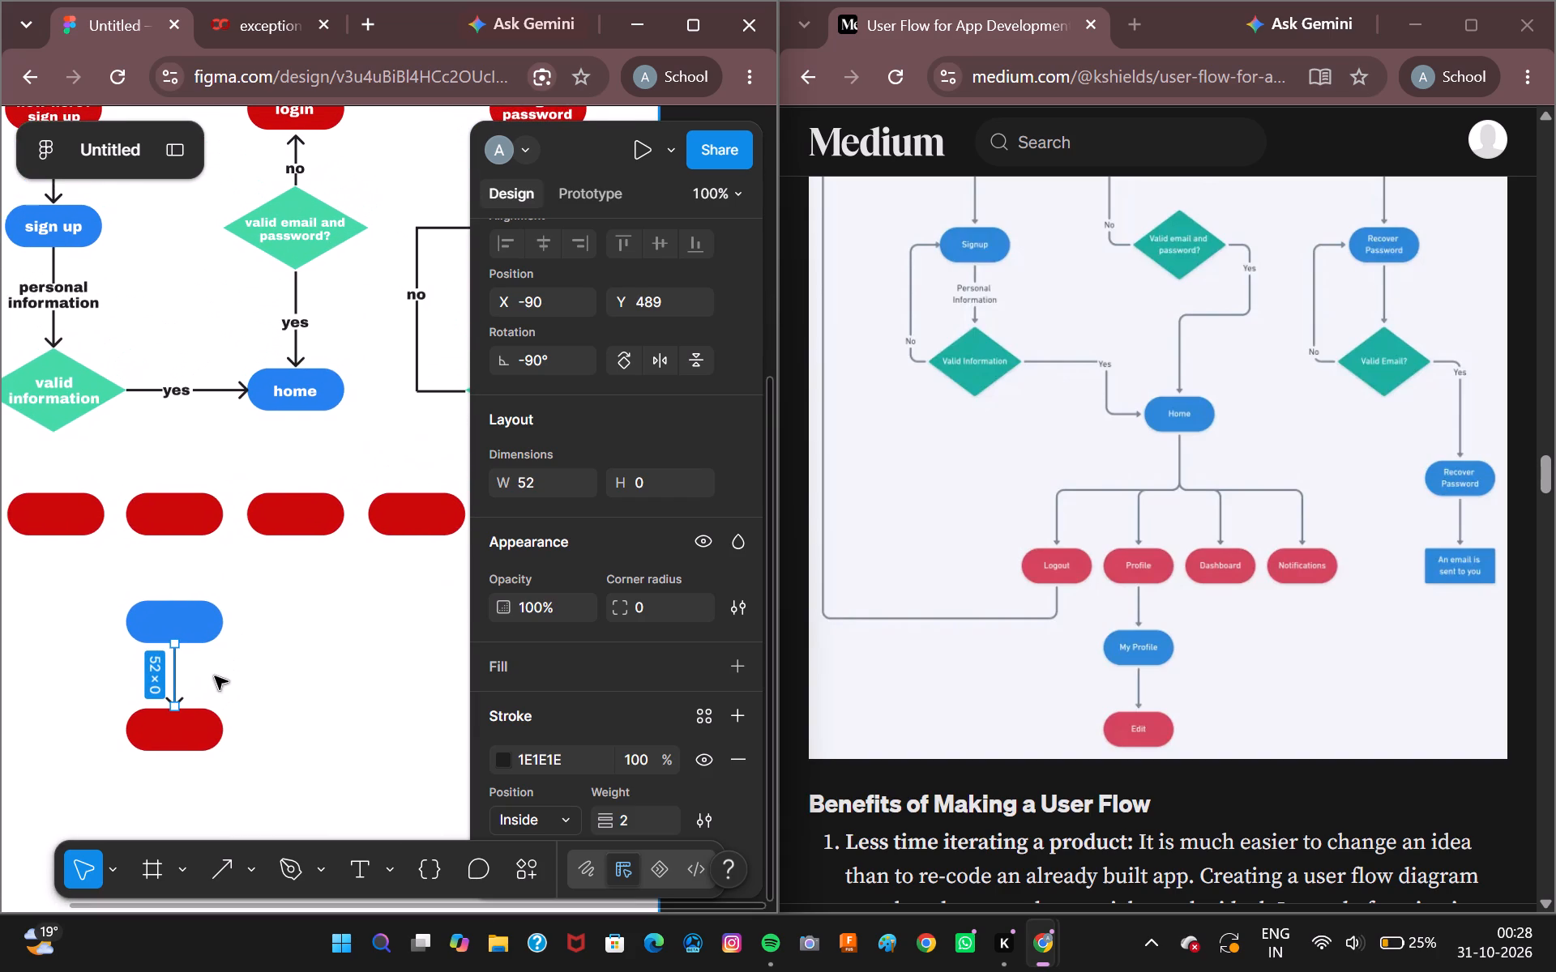
pyautogui.click(557, 470)
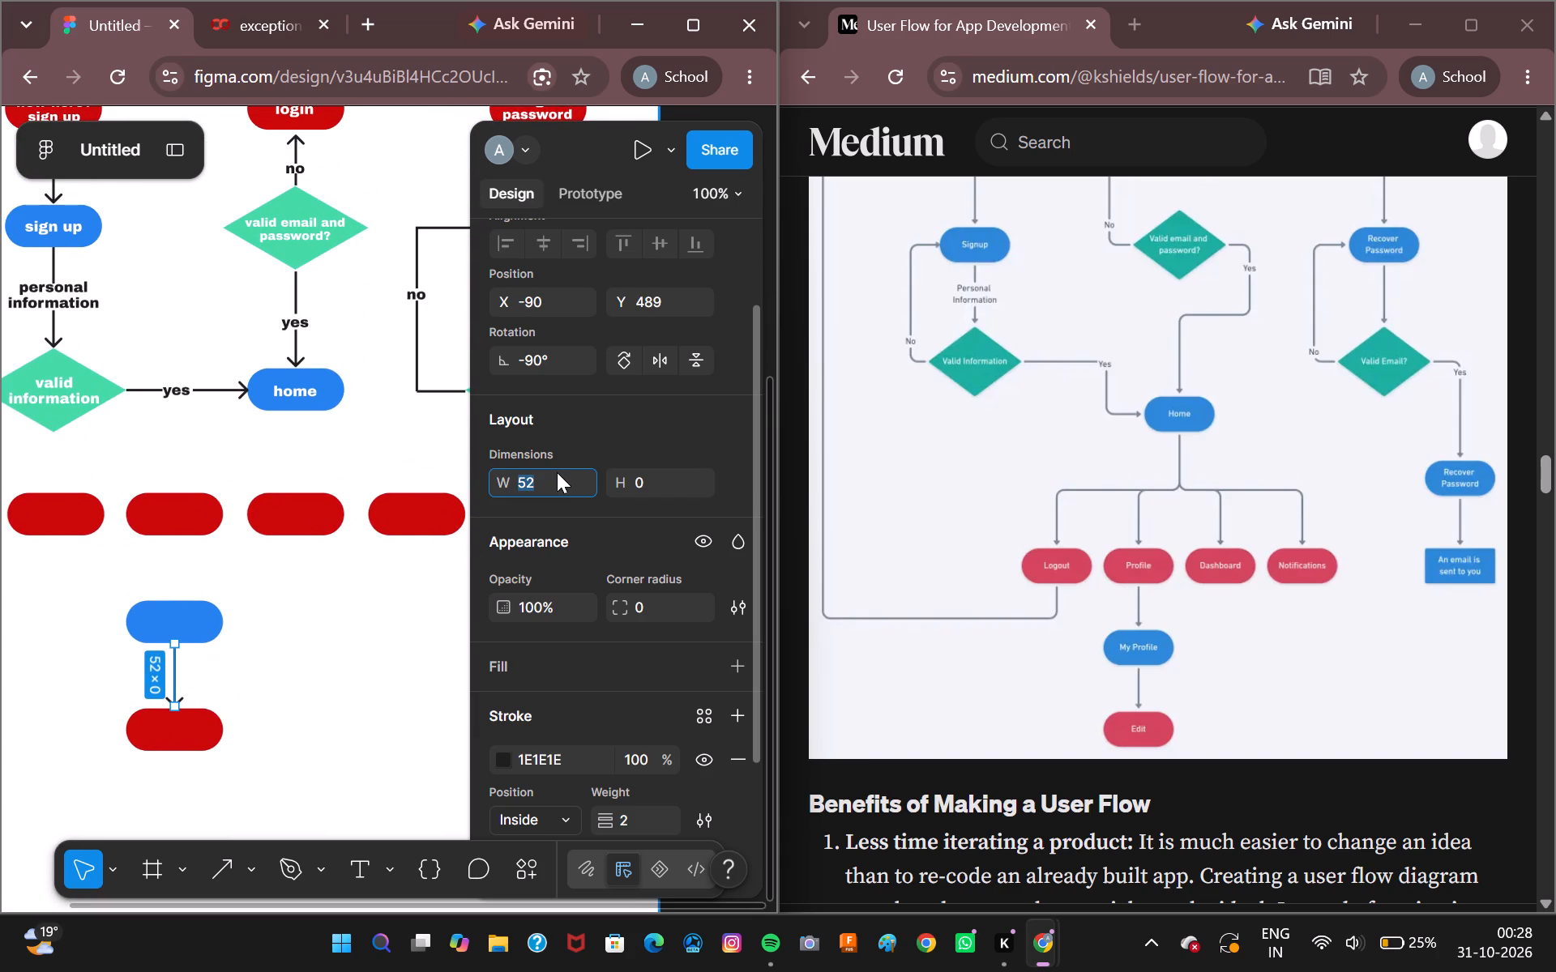
pyautogui.write('50')
pyautogui.press('Return')
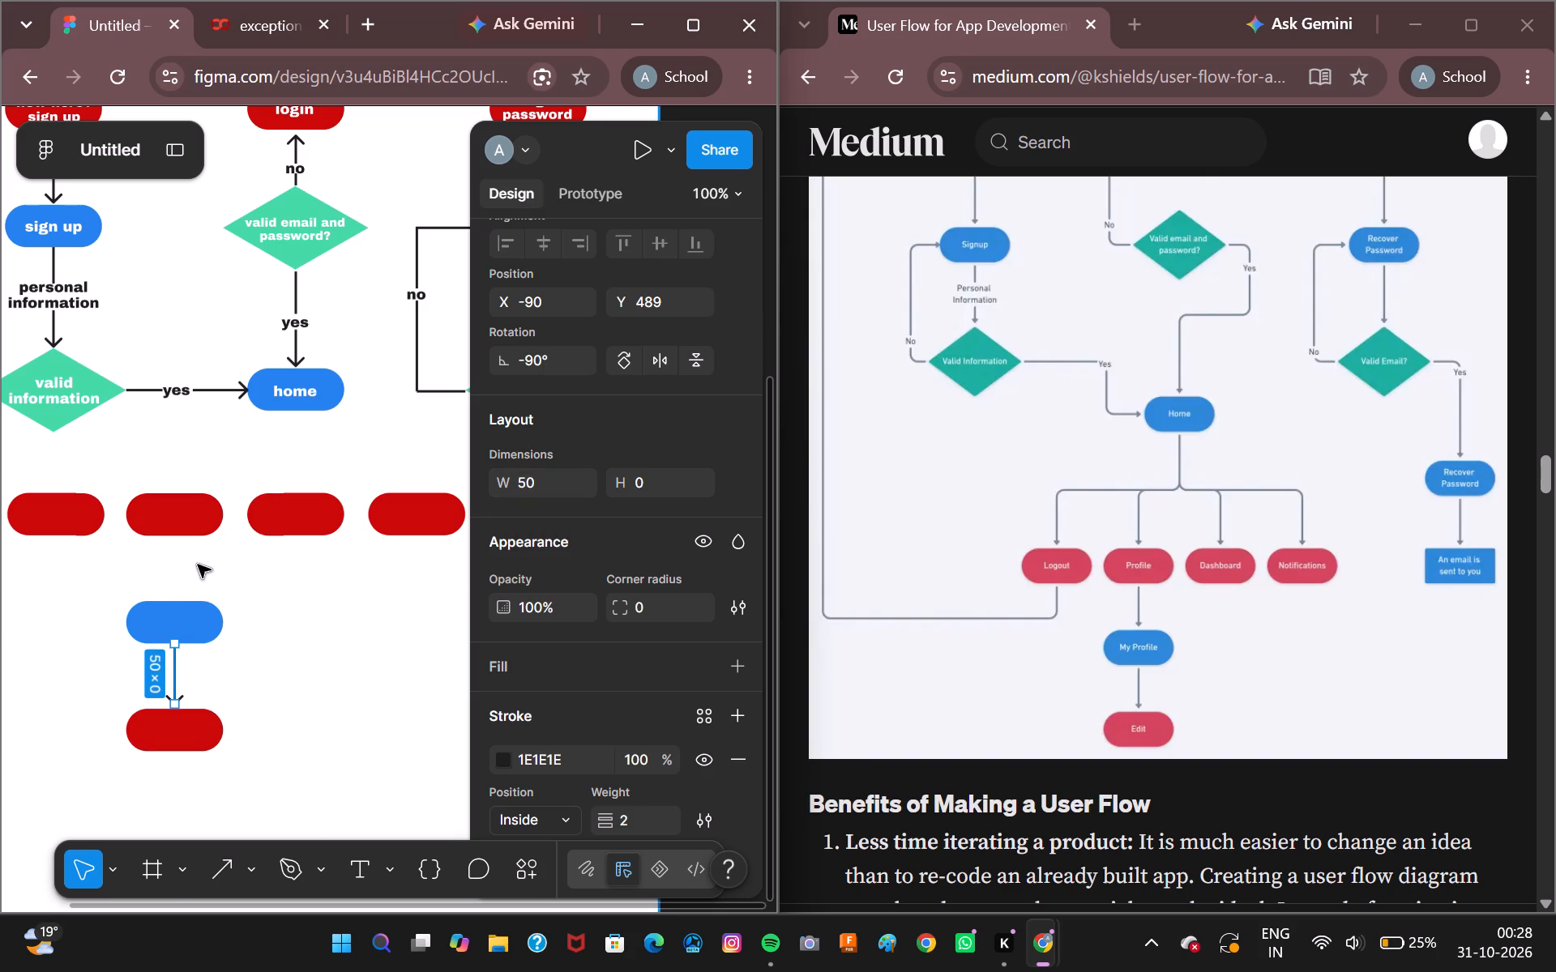
# Draw a vertical arrow about 44 long from the second red pill in the row down to the blank blue pill.
pyautogui.click(216, 868)
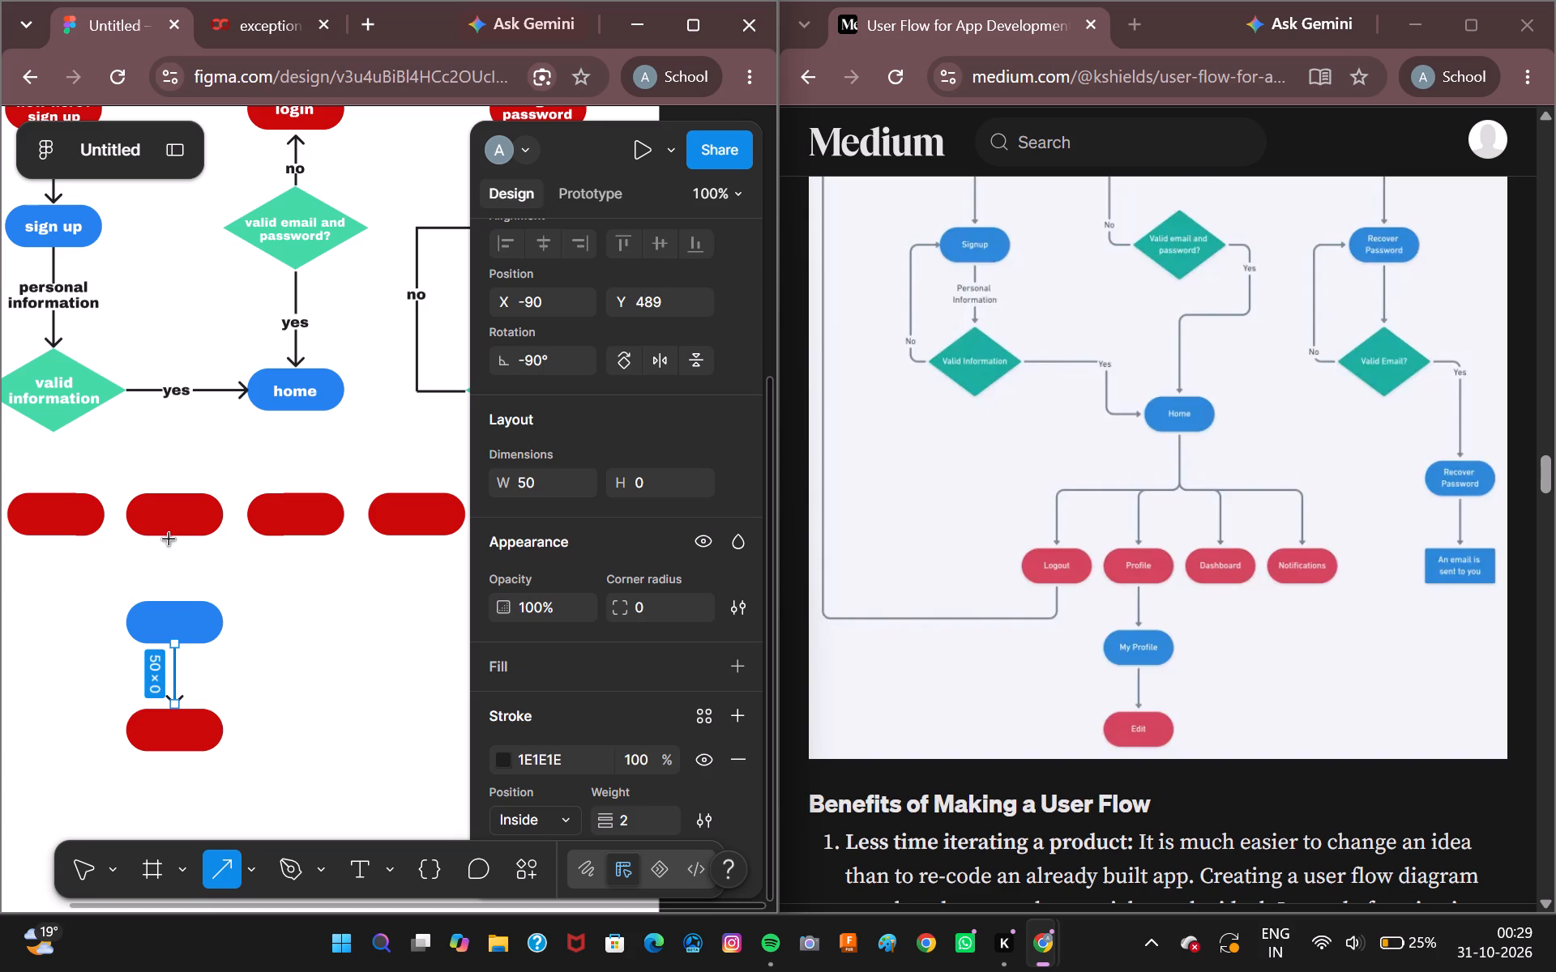
pyautogui.moveTo(169, 539); pyautogui.dragTo(172, 601)
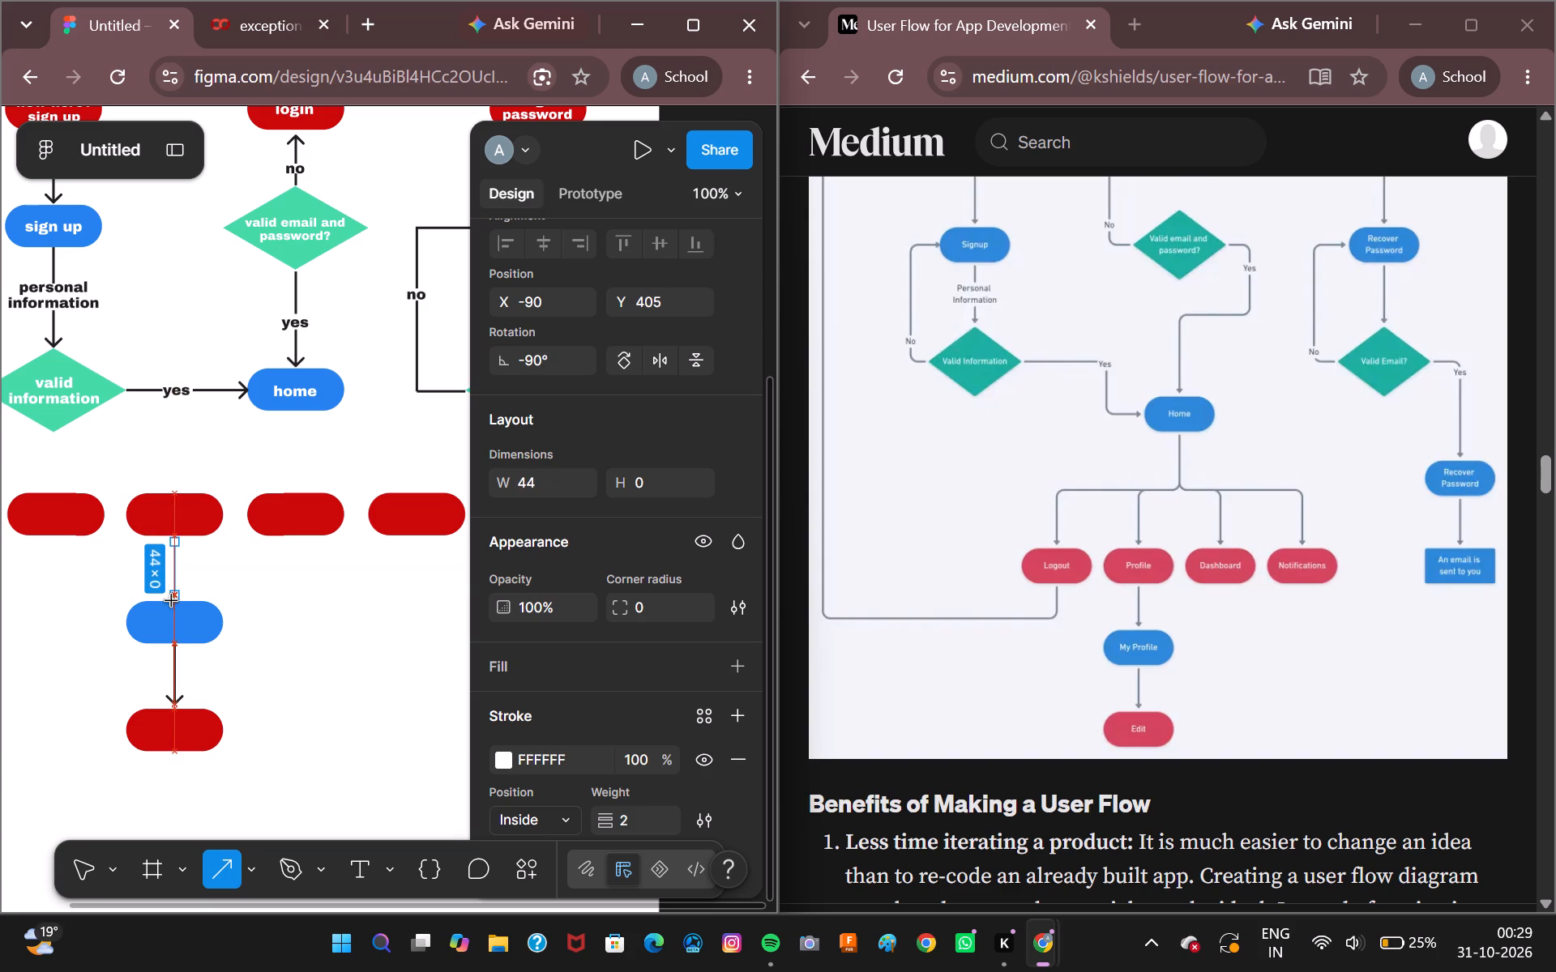
# Set the length of the arrow between the second red pill and the blank blue pill to 50.
pyautogui.moveTo(172, 601); pyautogui.dragTo(174, 599)
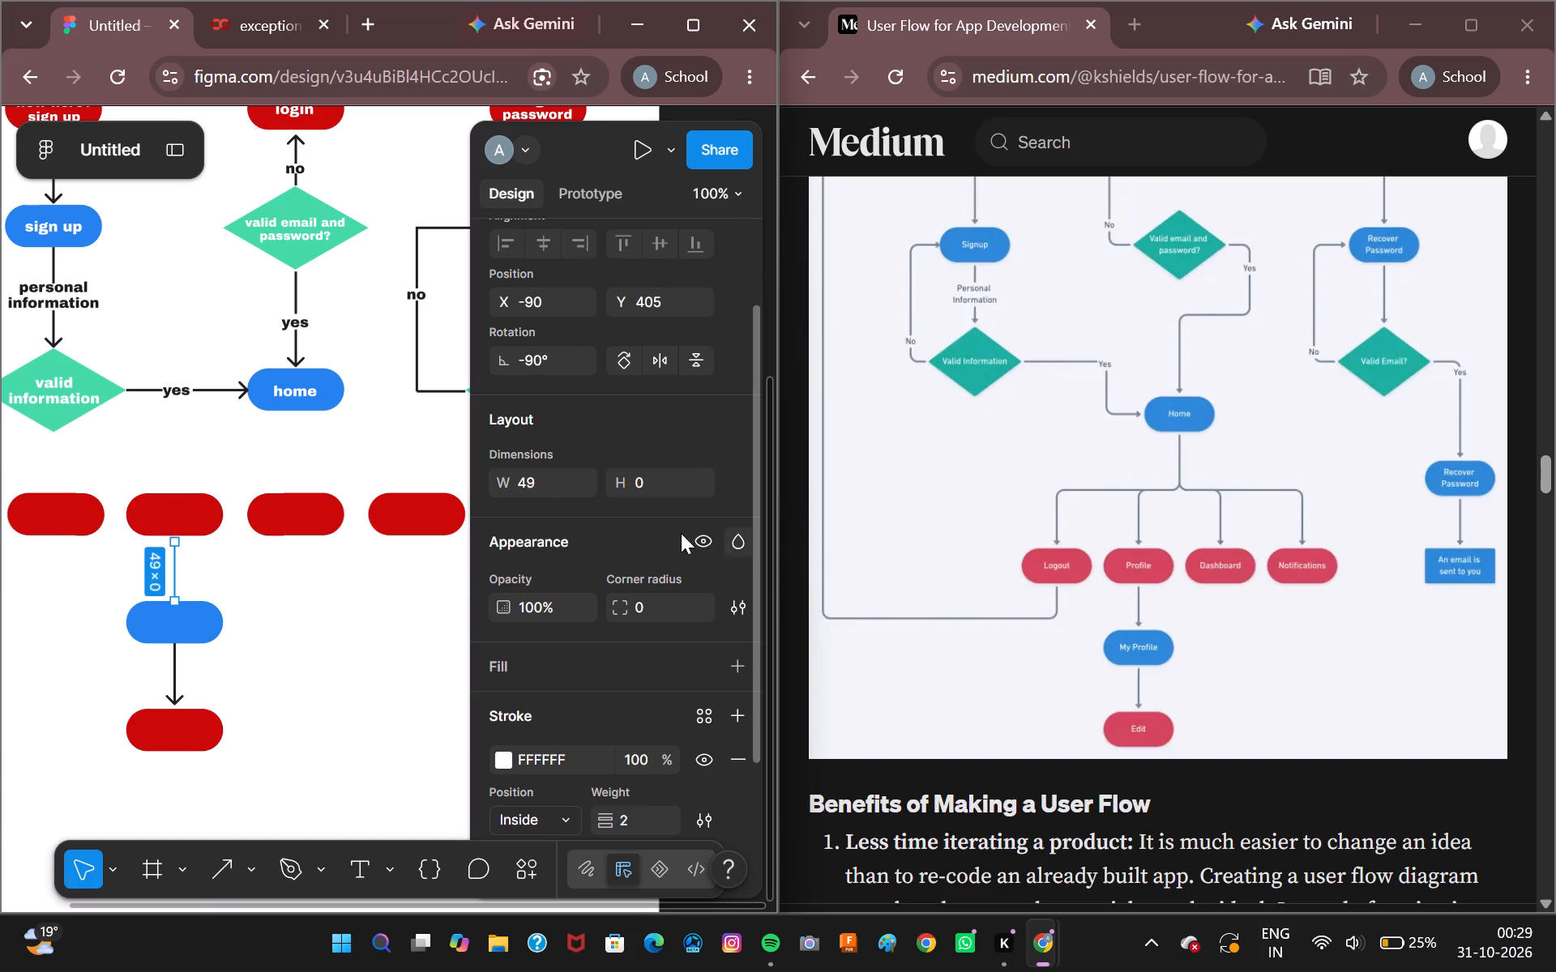
pyautogui.click(550, 478)
pyautogui.write('50')
pyautogui.press('Return')
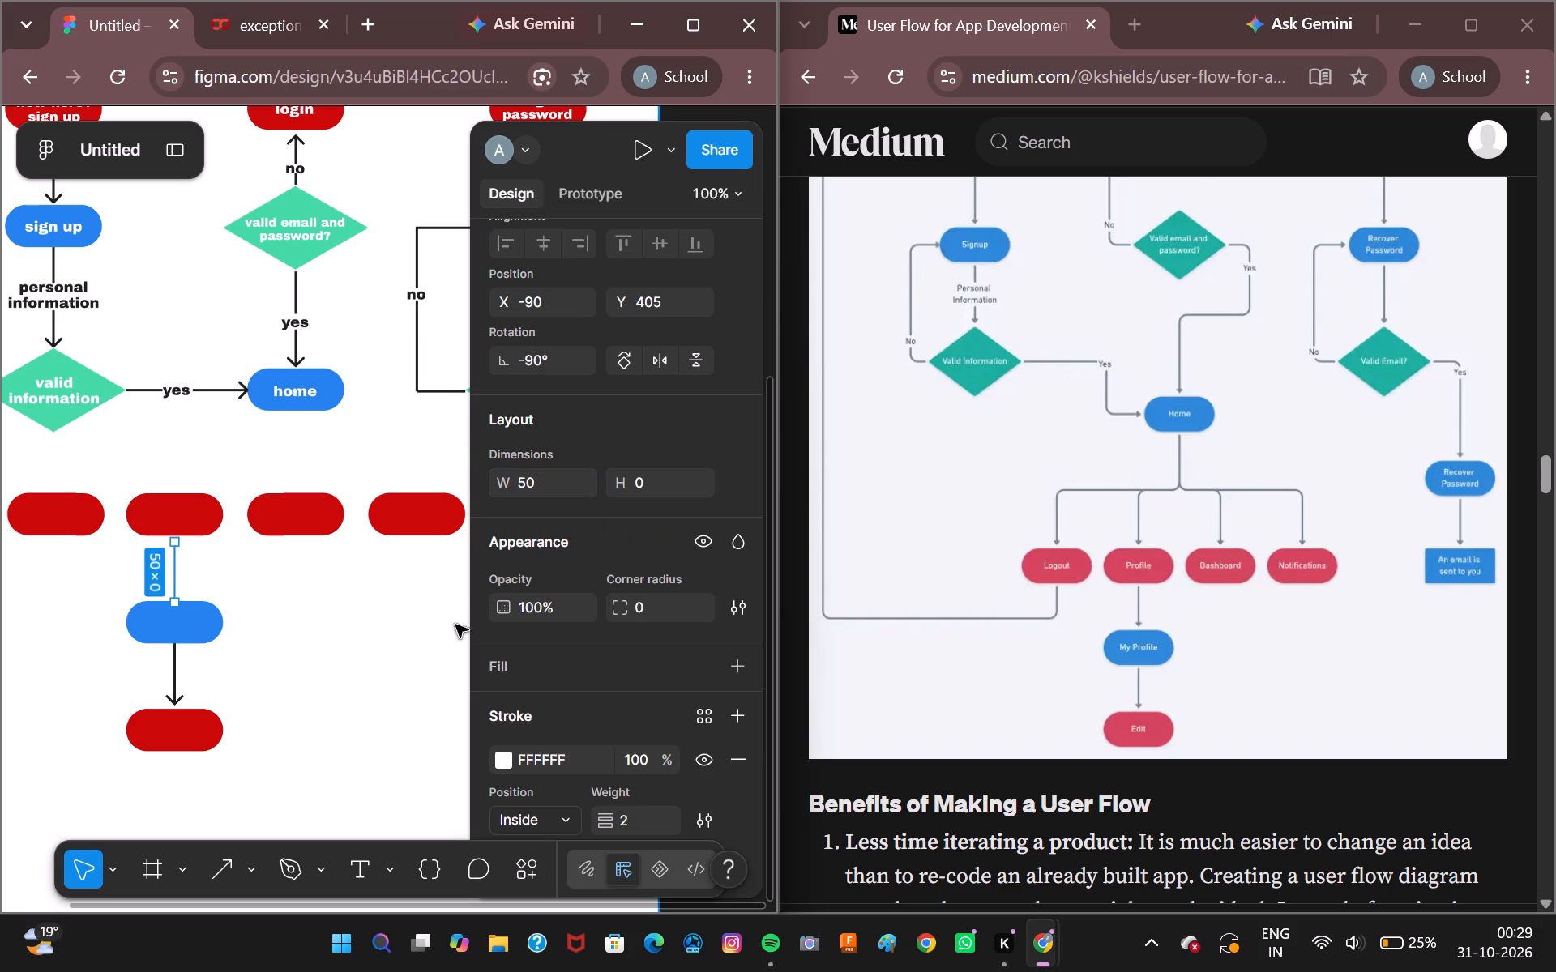
# Colour the stroke of the arrow above the blank blue pill with the page's dark grey, 1E1E1E.
pyautogui.click(496, 762)
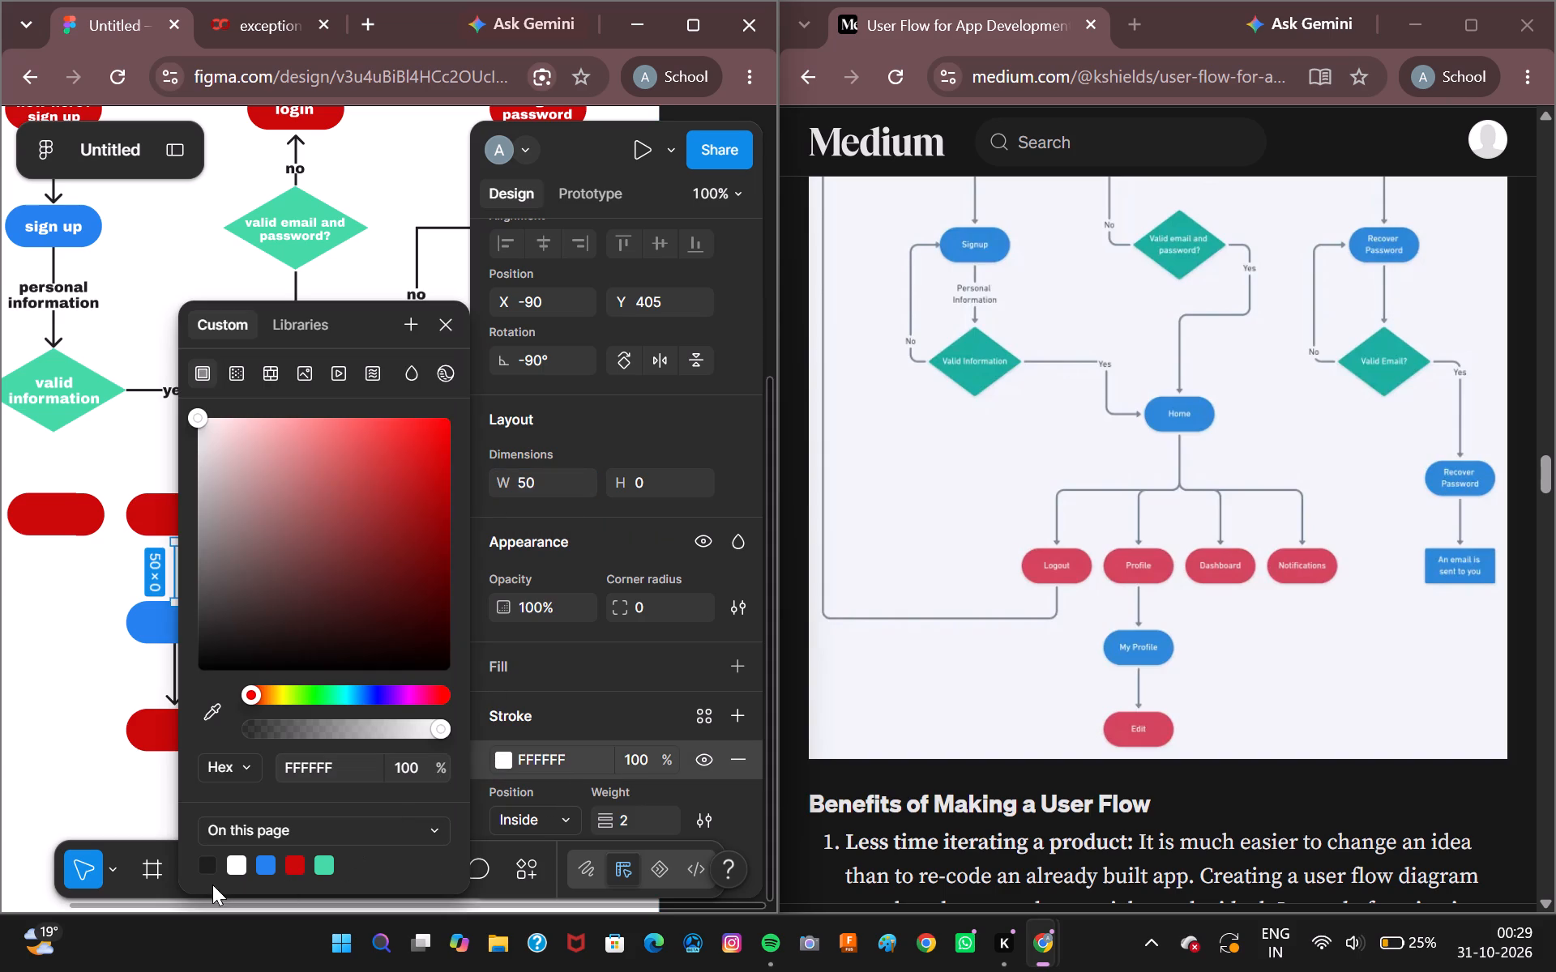
pyautogui.click(205, 866)
pyautogui.click(455, 324)
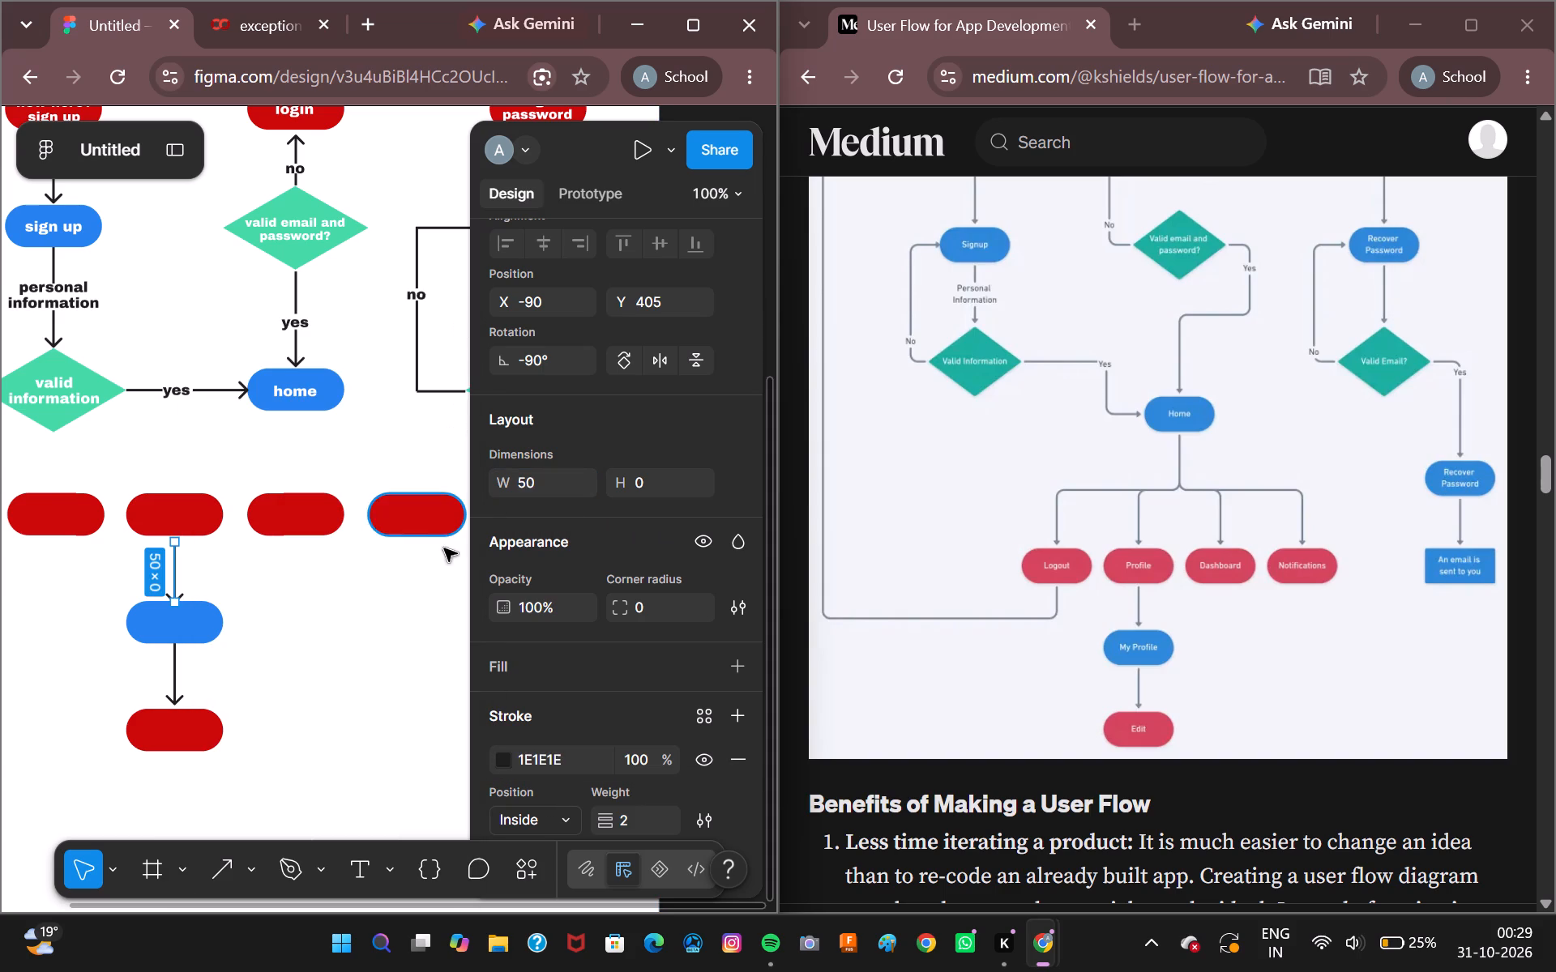
pyautogui.click(343, 665)
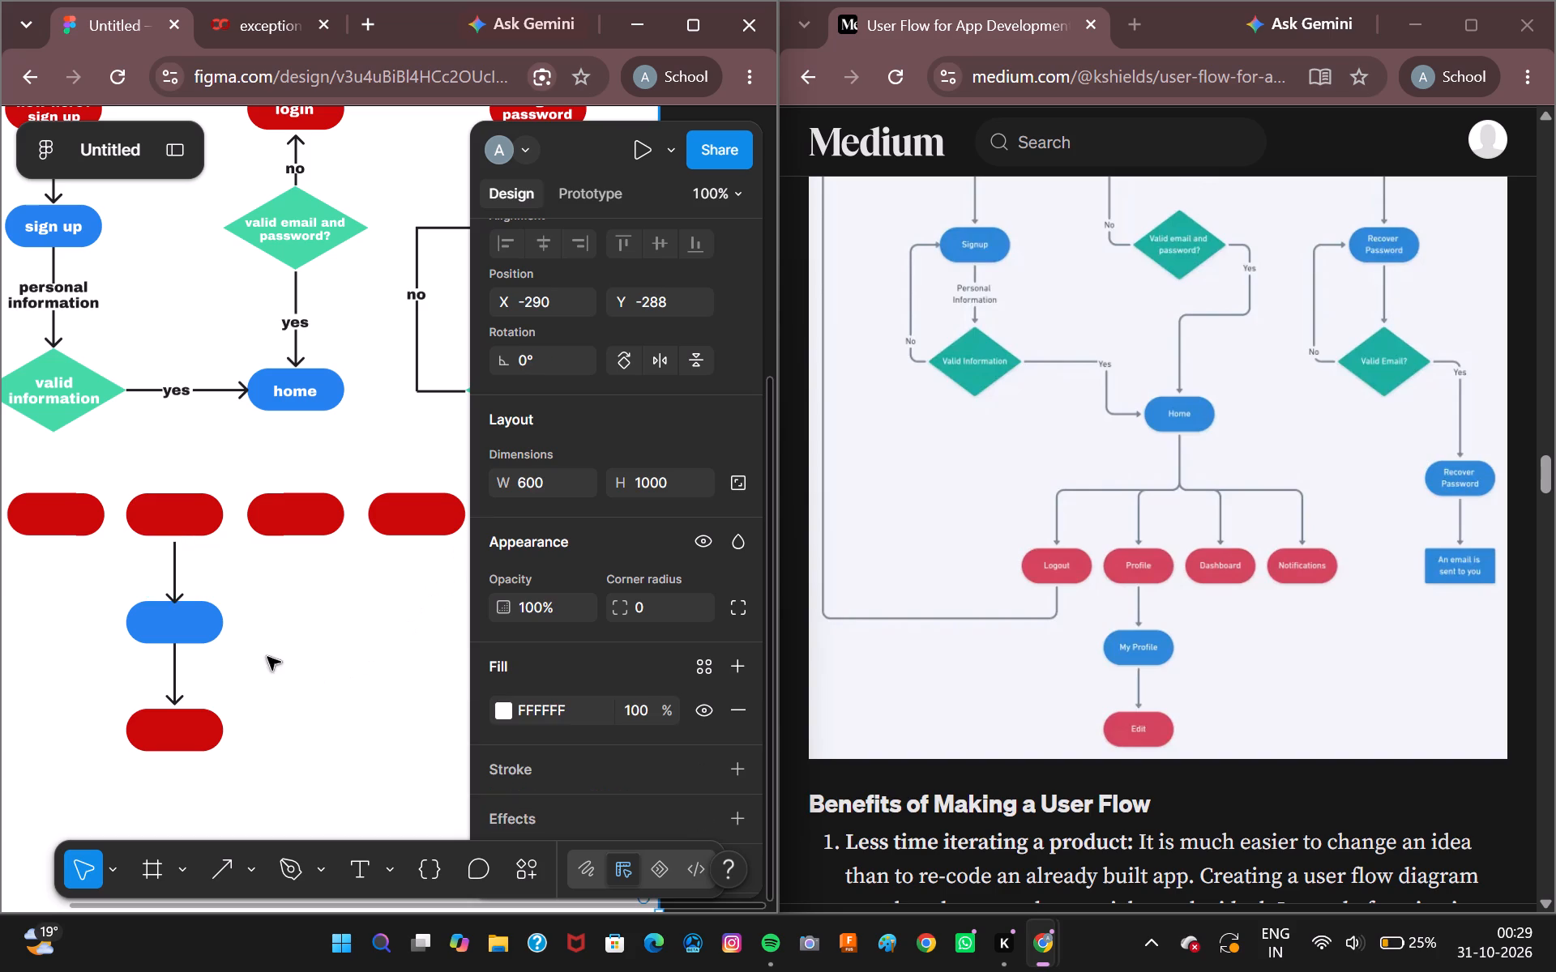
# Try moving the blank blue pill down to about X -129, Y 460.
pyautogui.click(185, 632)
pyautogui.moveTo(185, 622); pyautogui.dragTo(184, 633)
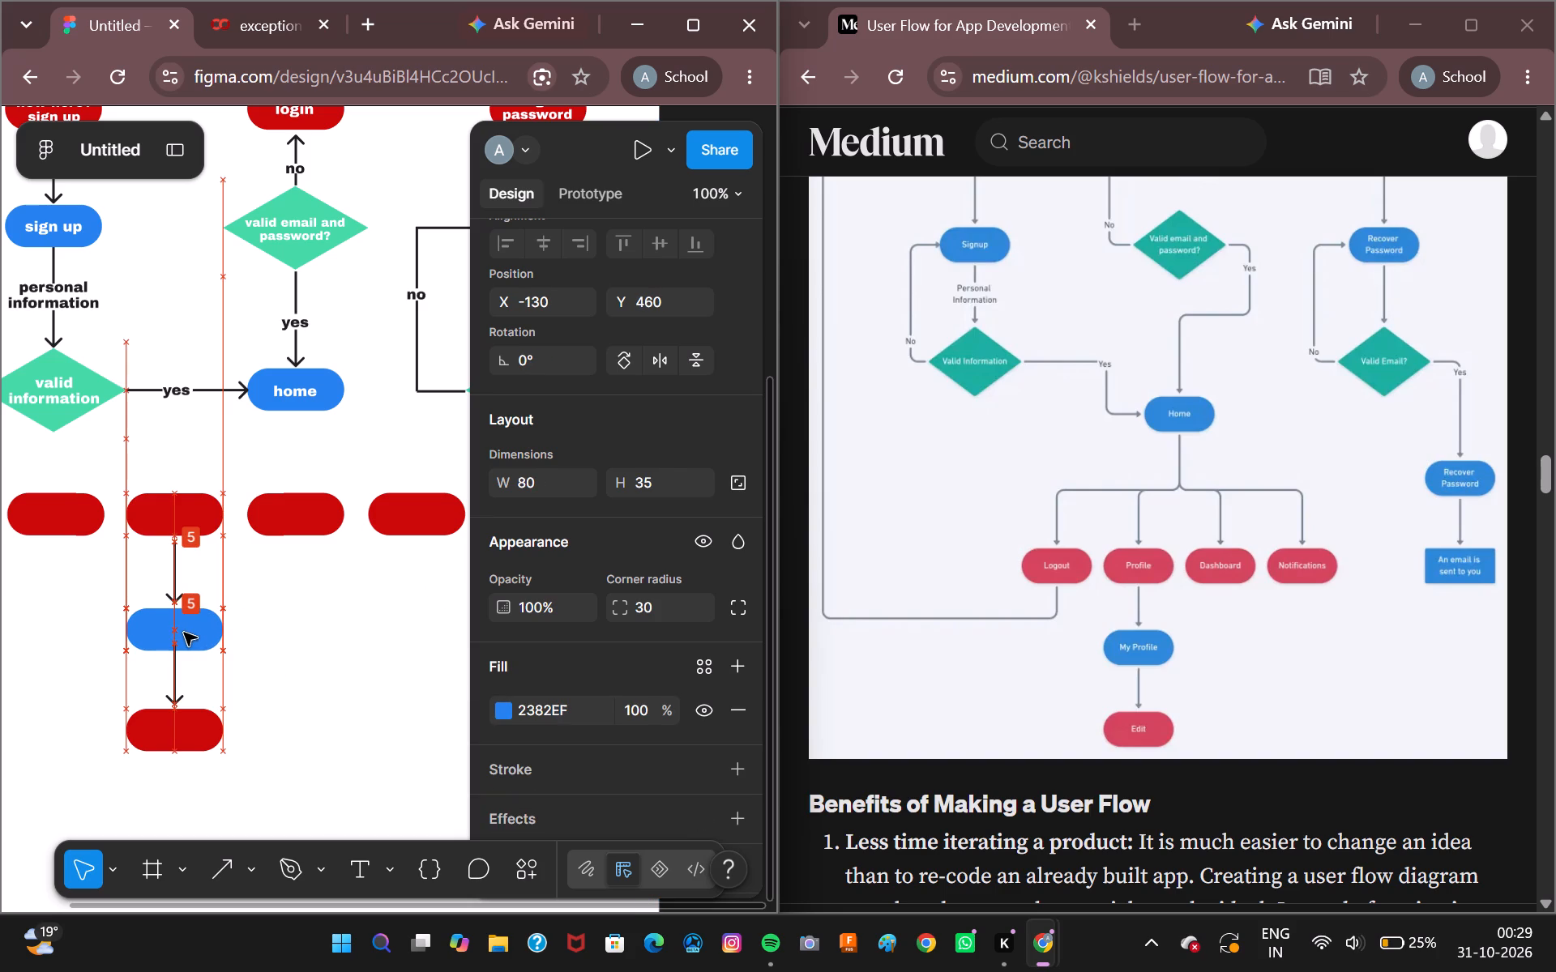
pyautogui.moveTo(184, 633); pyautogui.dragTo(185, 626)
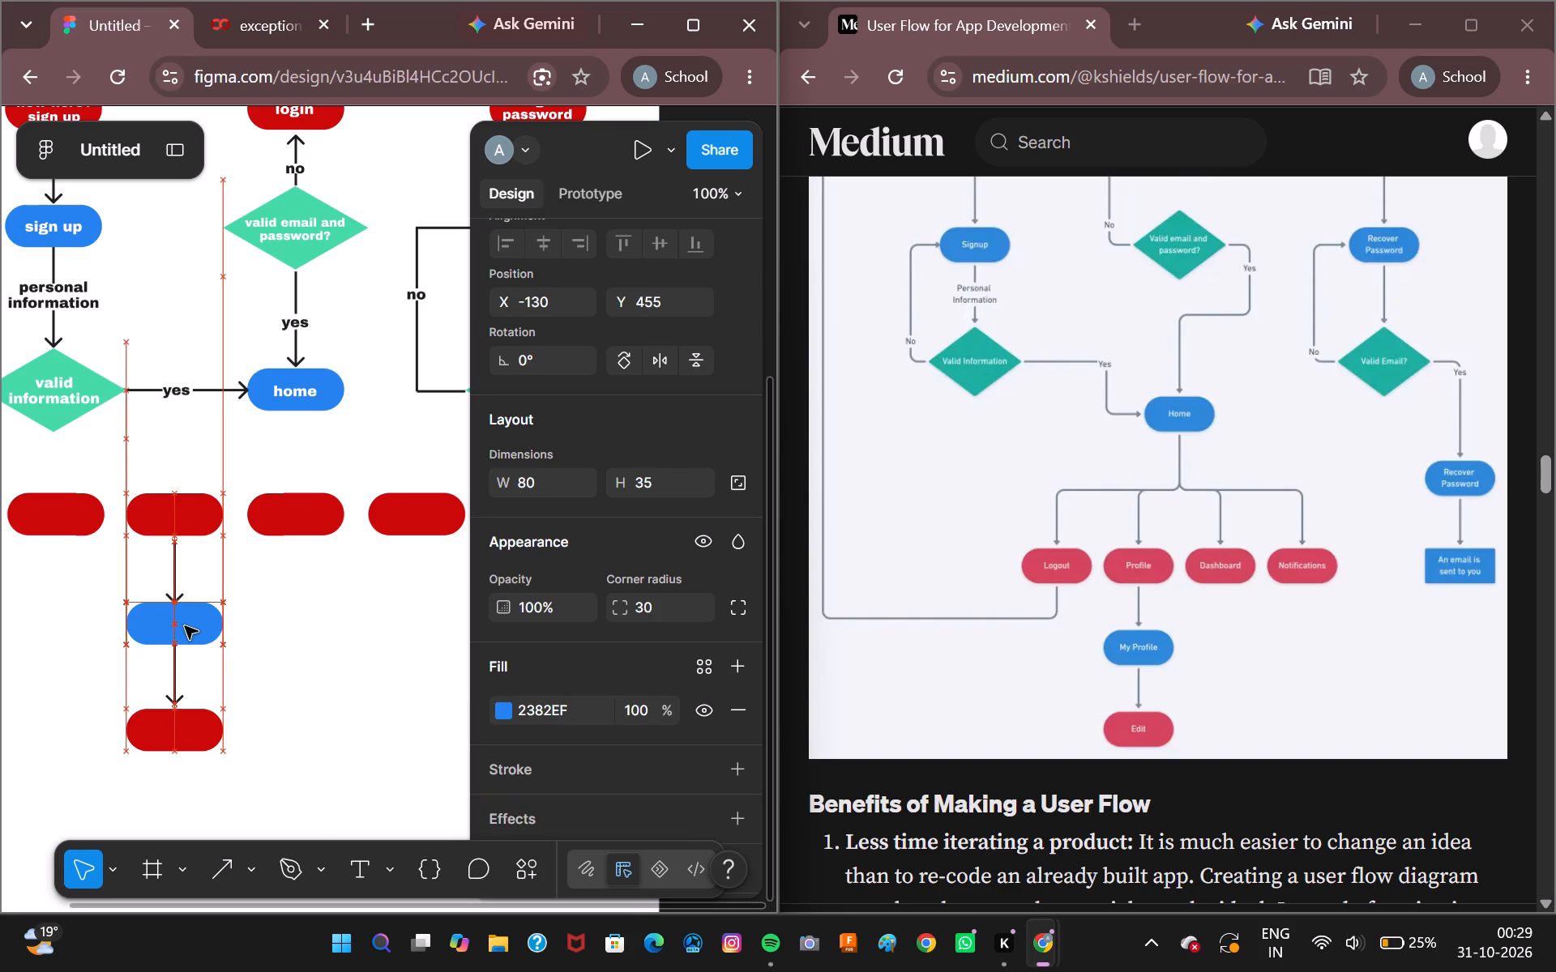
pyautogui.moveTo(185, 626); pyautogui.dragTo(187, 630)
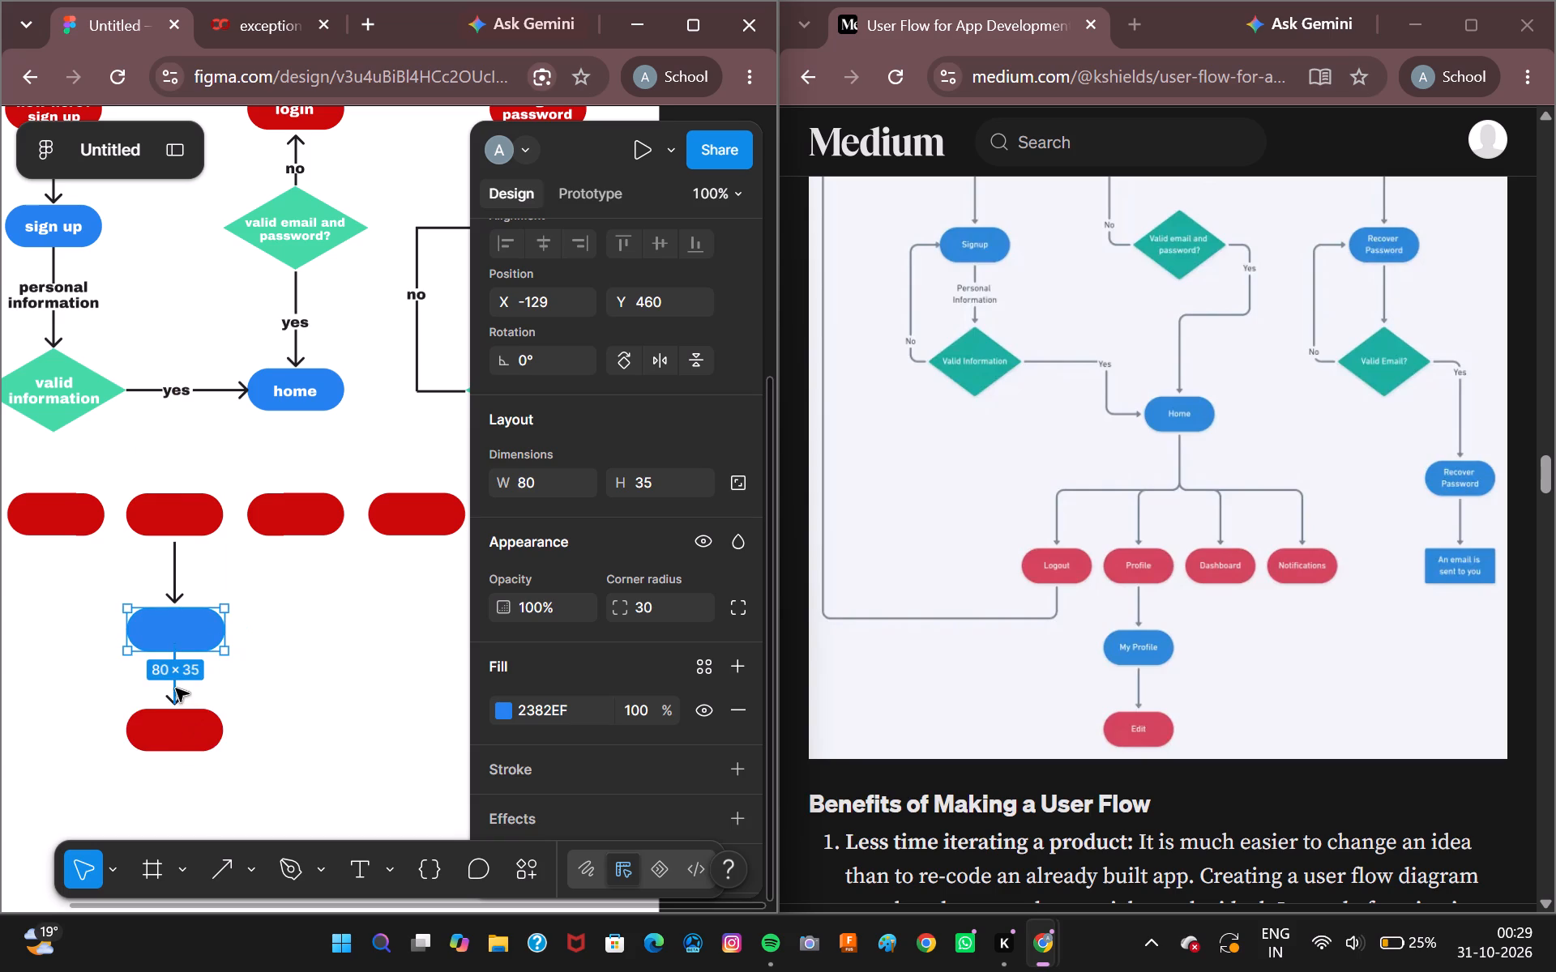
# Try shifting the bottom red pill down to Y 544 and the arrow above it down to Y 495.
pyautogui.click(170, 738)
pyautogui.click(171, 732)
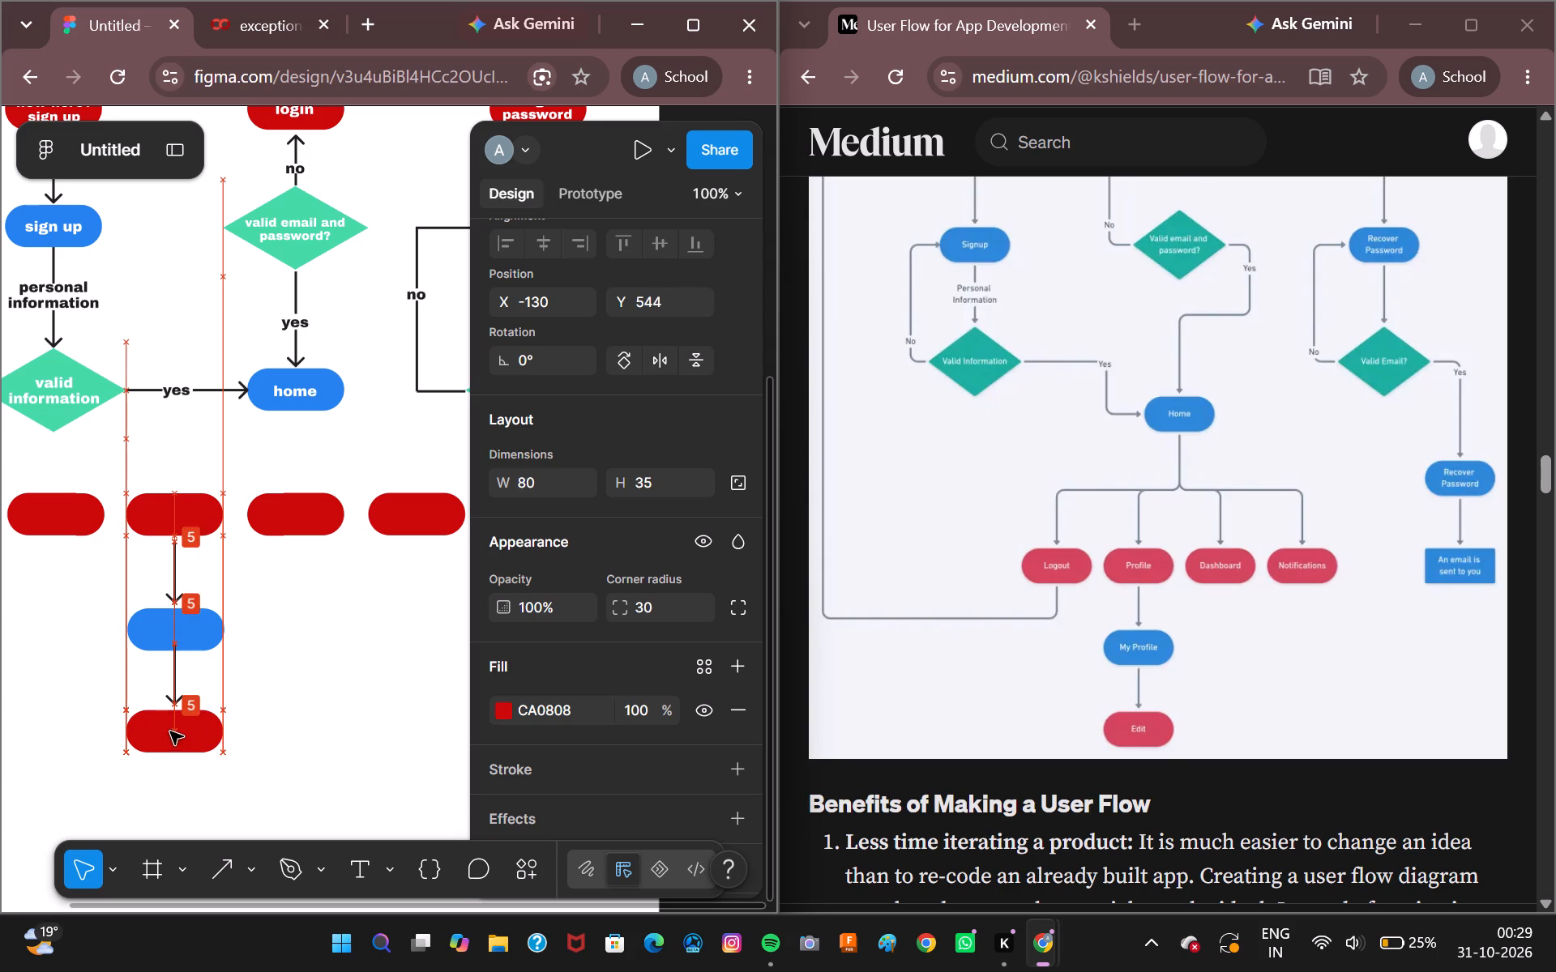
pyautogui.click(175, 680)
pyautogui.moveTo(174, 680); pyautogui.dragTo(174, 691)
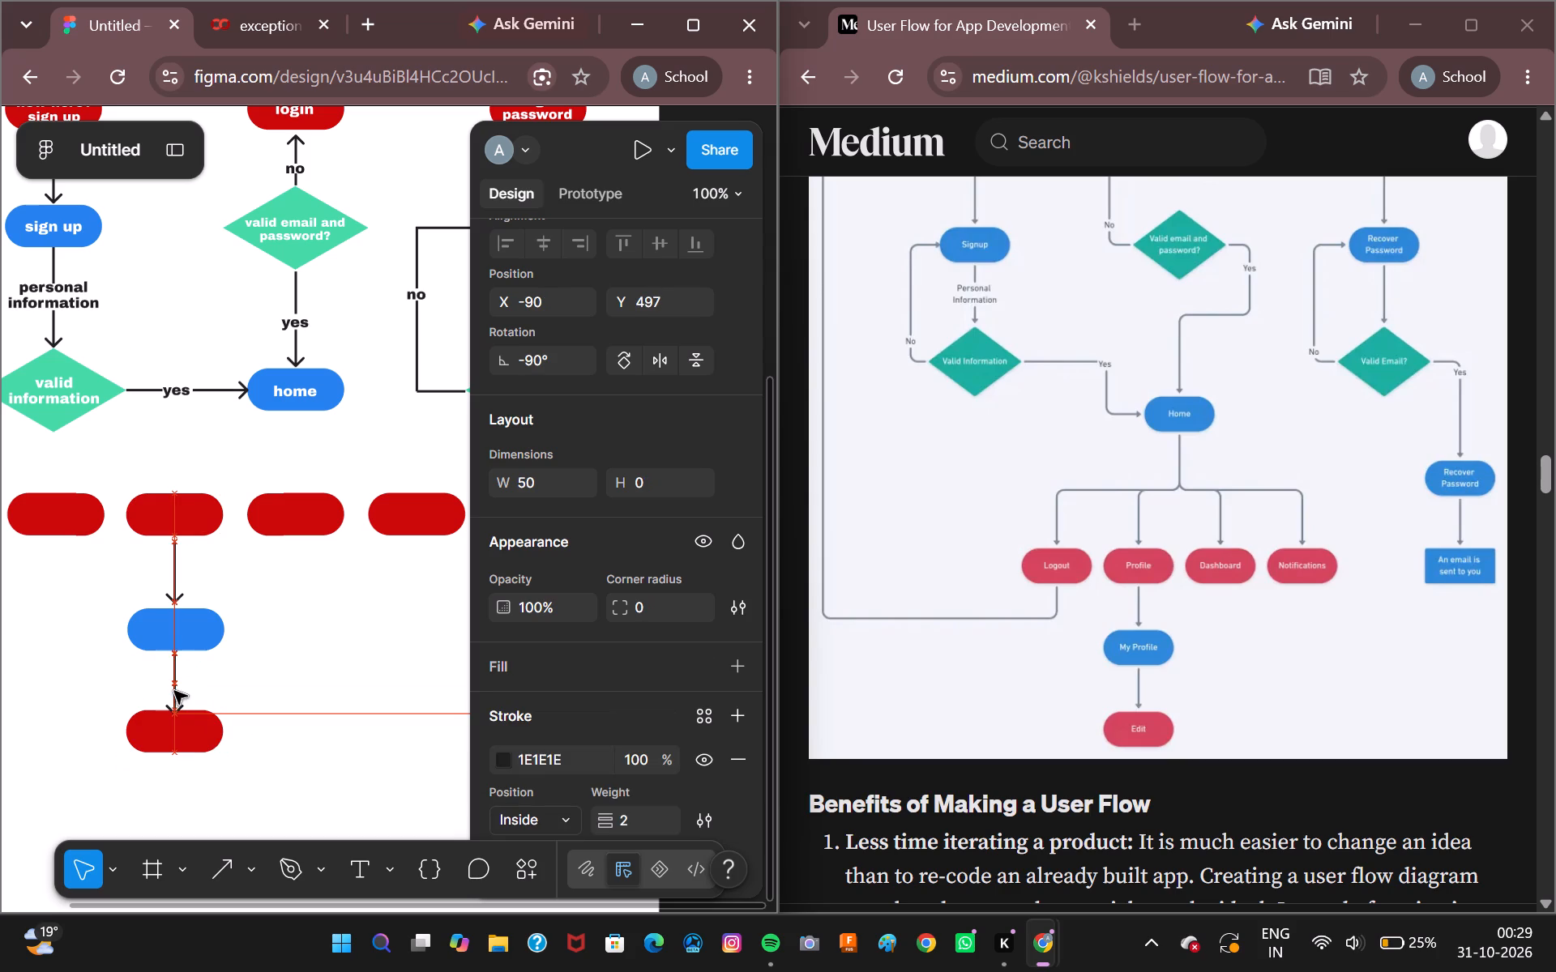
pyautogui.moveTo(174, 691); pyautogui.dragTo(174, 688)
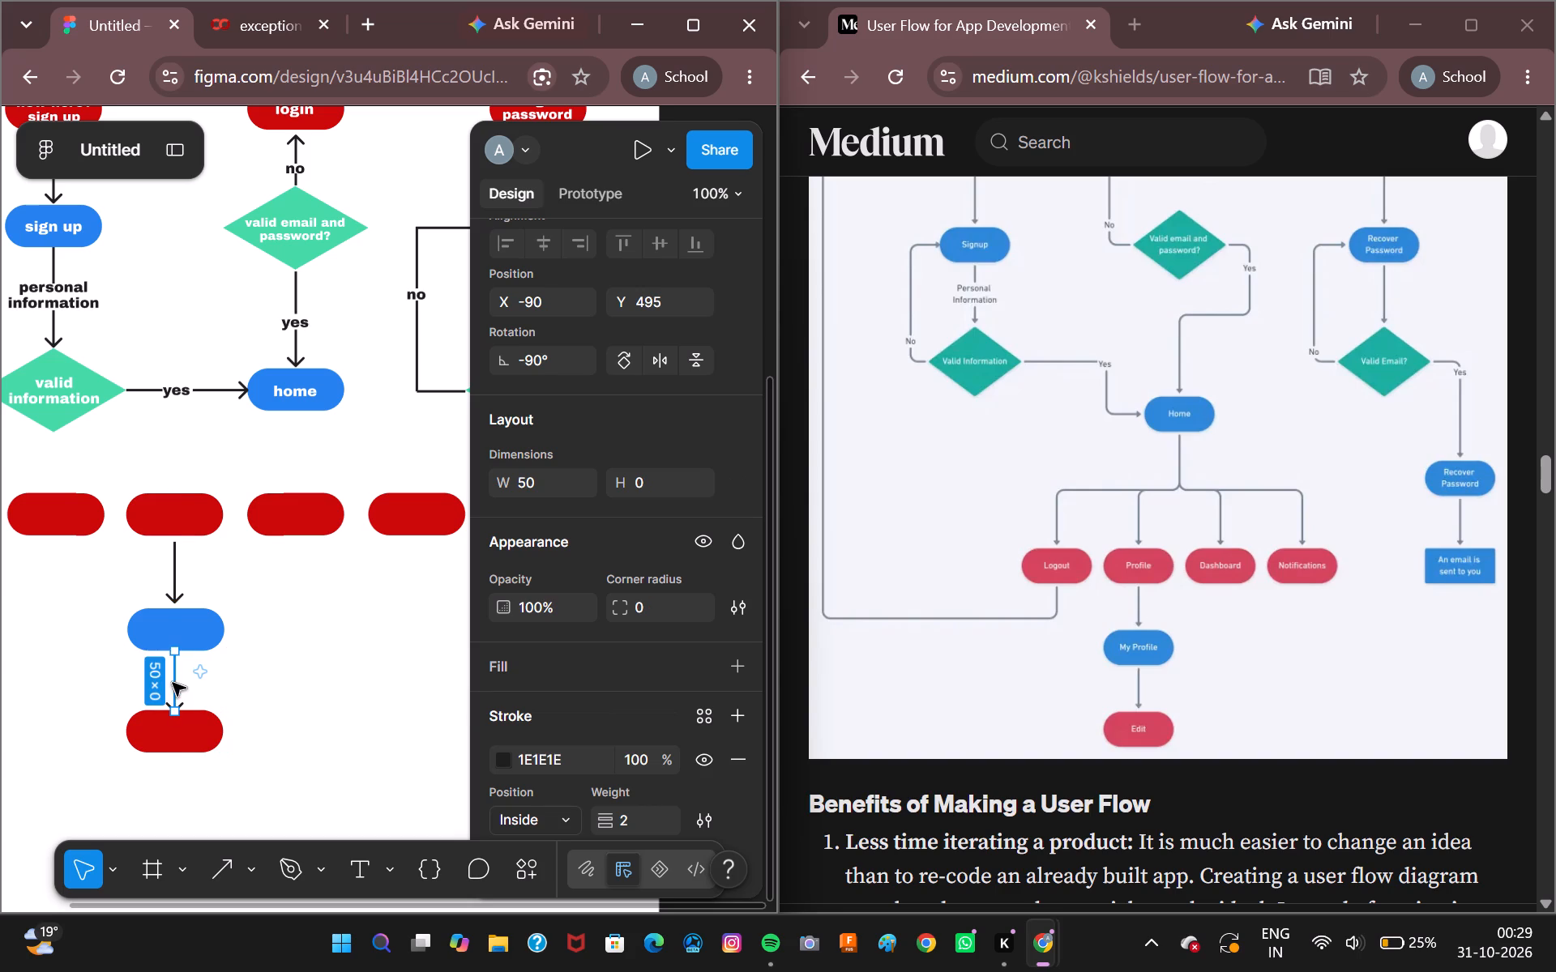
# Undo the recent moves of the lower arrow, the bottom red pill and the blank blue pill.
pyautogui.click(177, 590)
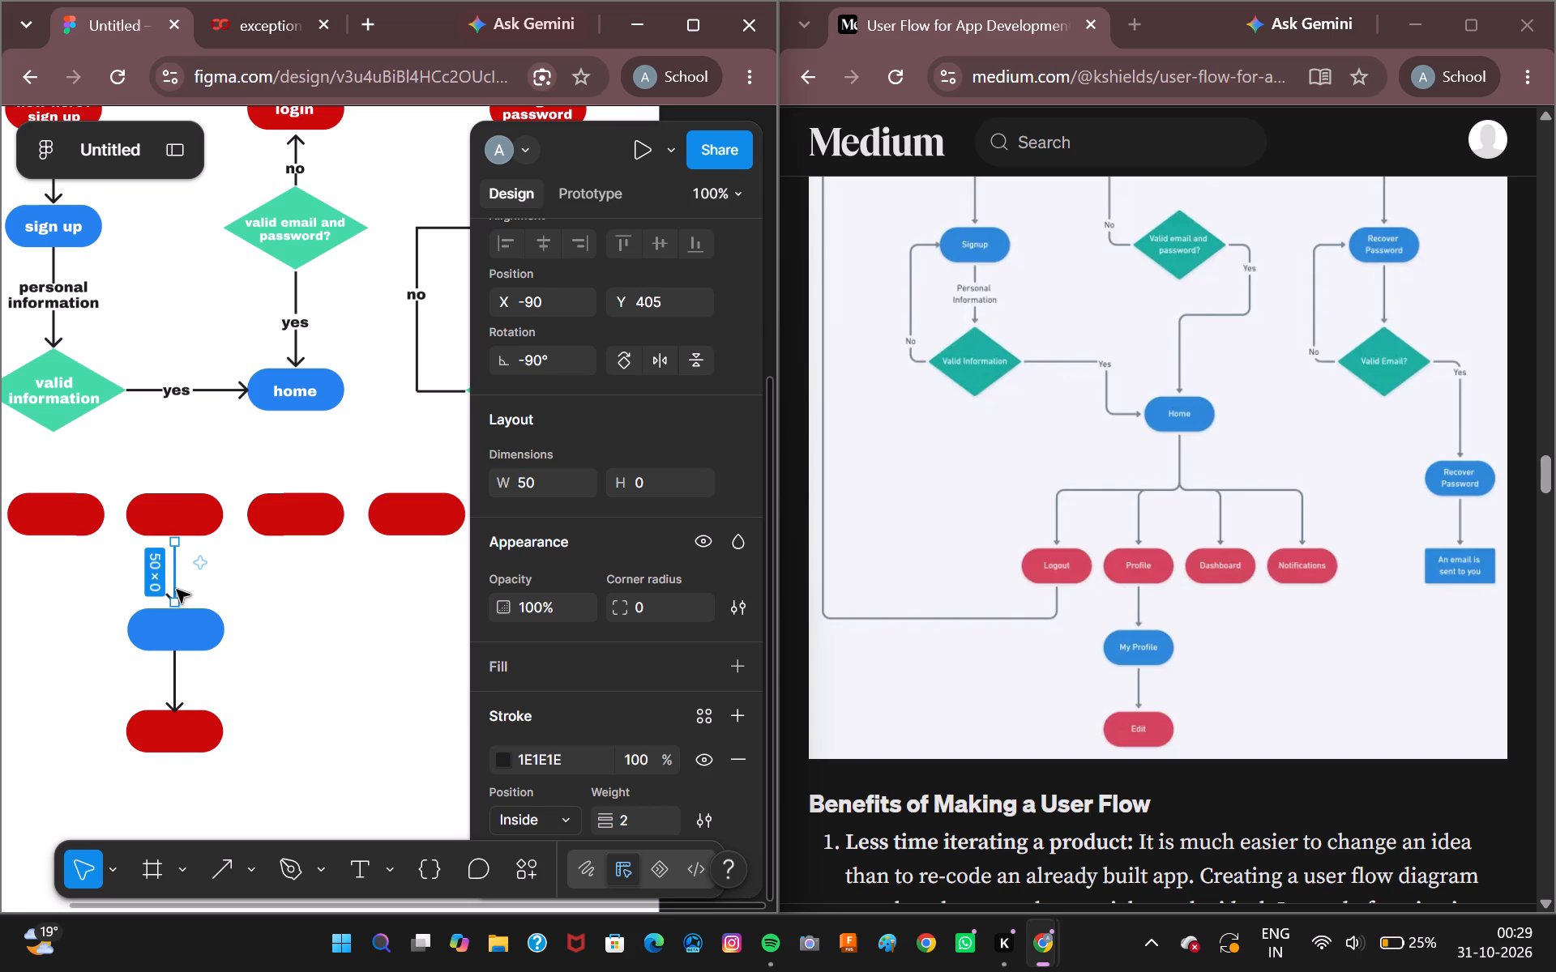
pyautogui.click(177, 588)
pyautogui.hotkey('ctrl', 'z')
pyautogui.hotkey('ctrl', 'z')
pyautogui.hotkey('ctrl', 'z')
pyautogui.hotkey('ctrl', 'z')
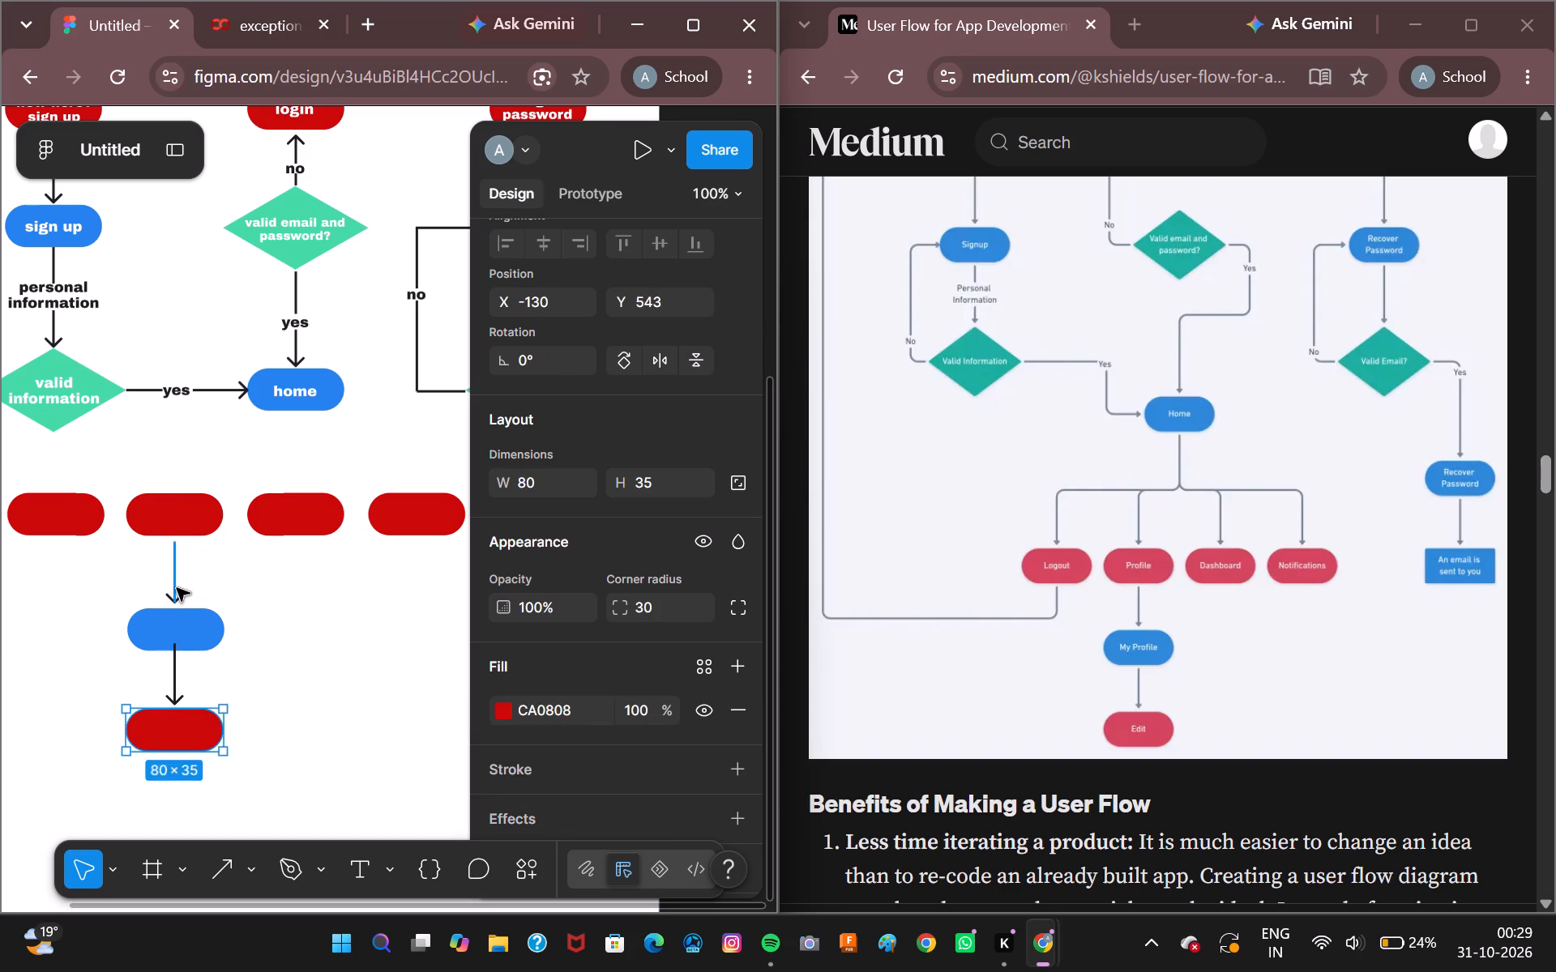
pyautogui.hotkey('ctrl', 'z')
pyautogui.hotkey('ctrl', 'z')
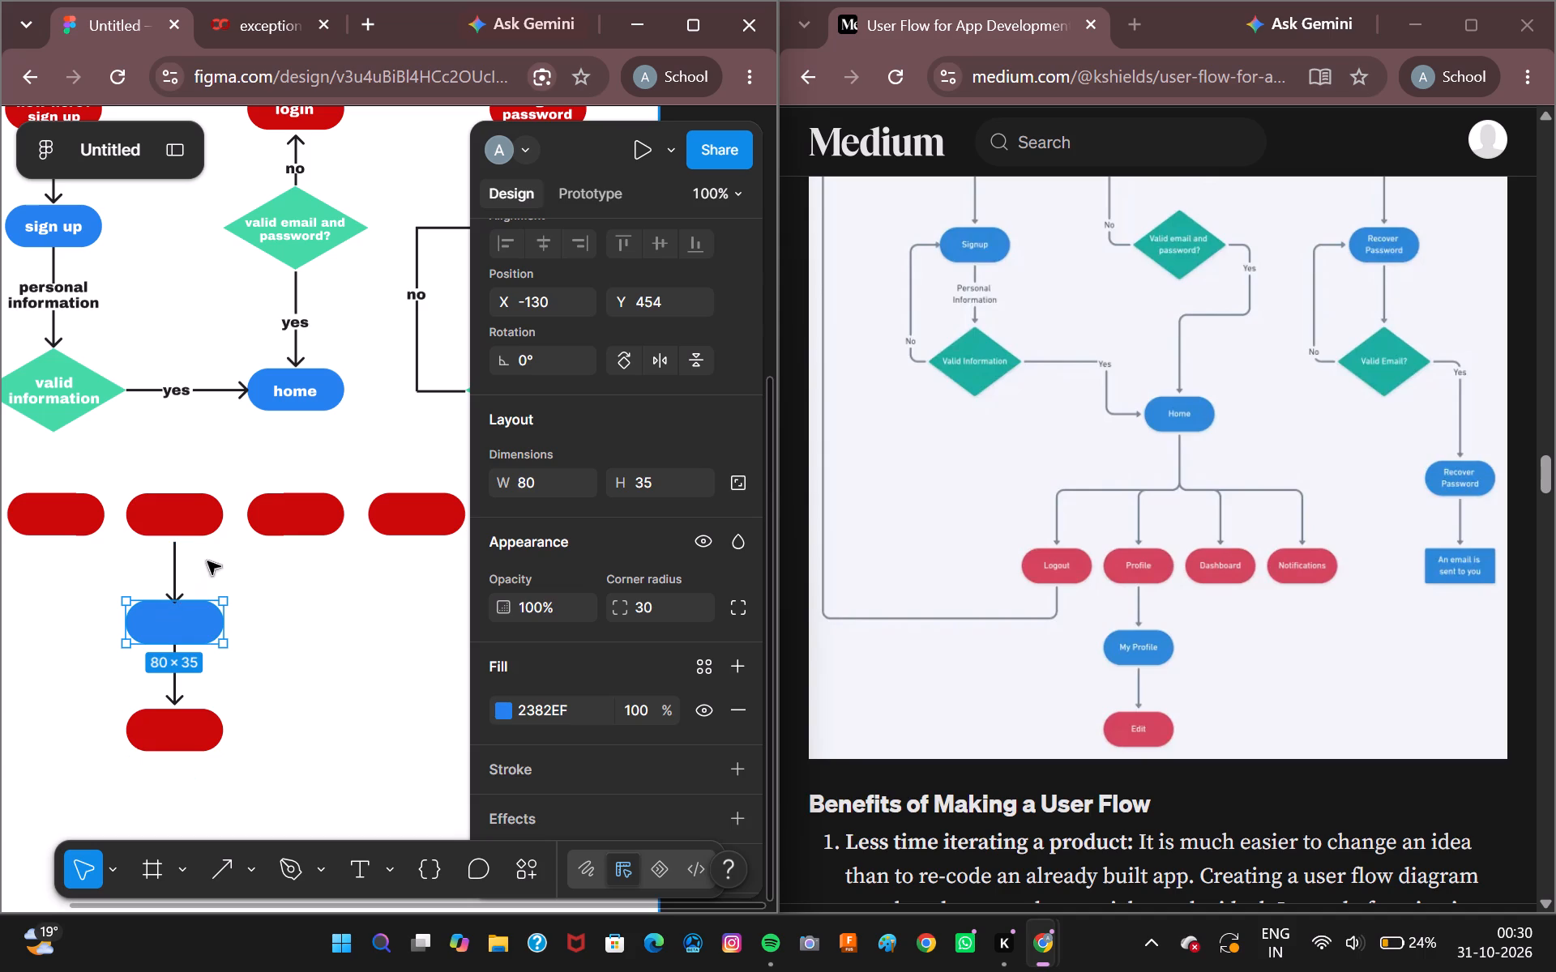
# Move the arrow between the second red pill and the blank blue pill up to about Y 400.
pyautogui.click(266, 575)
pyautogui.click(174, 585)
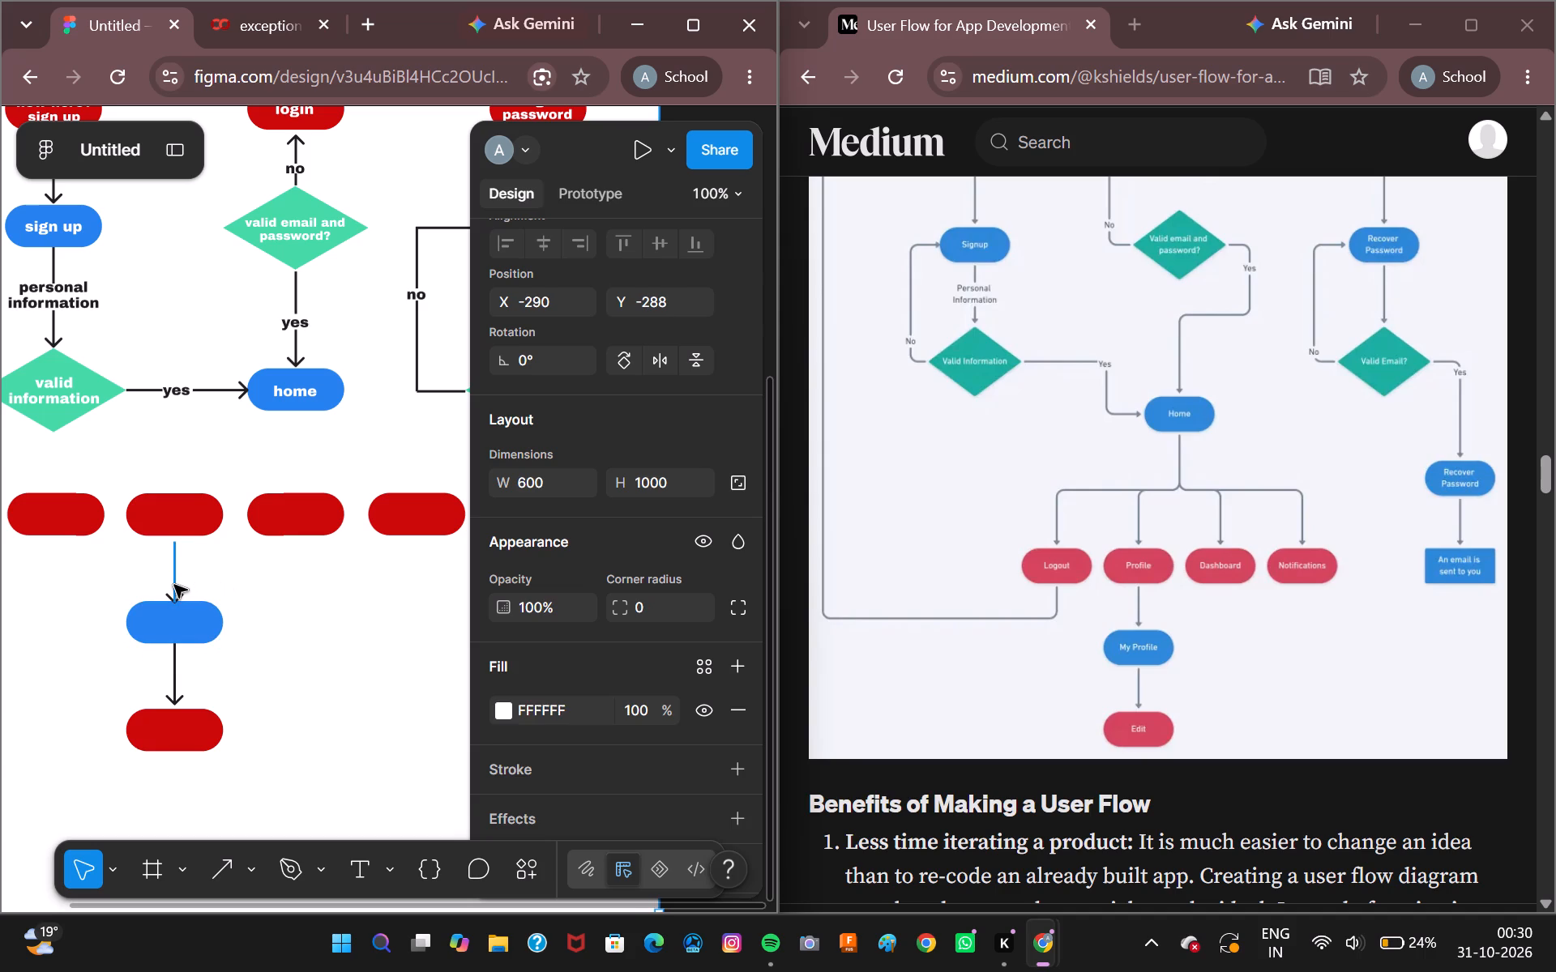
pyautogui.moveTo(174, 585); pyautogui.dragTo(174, 565)
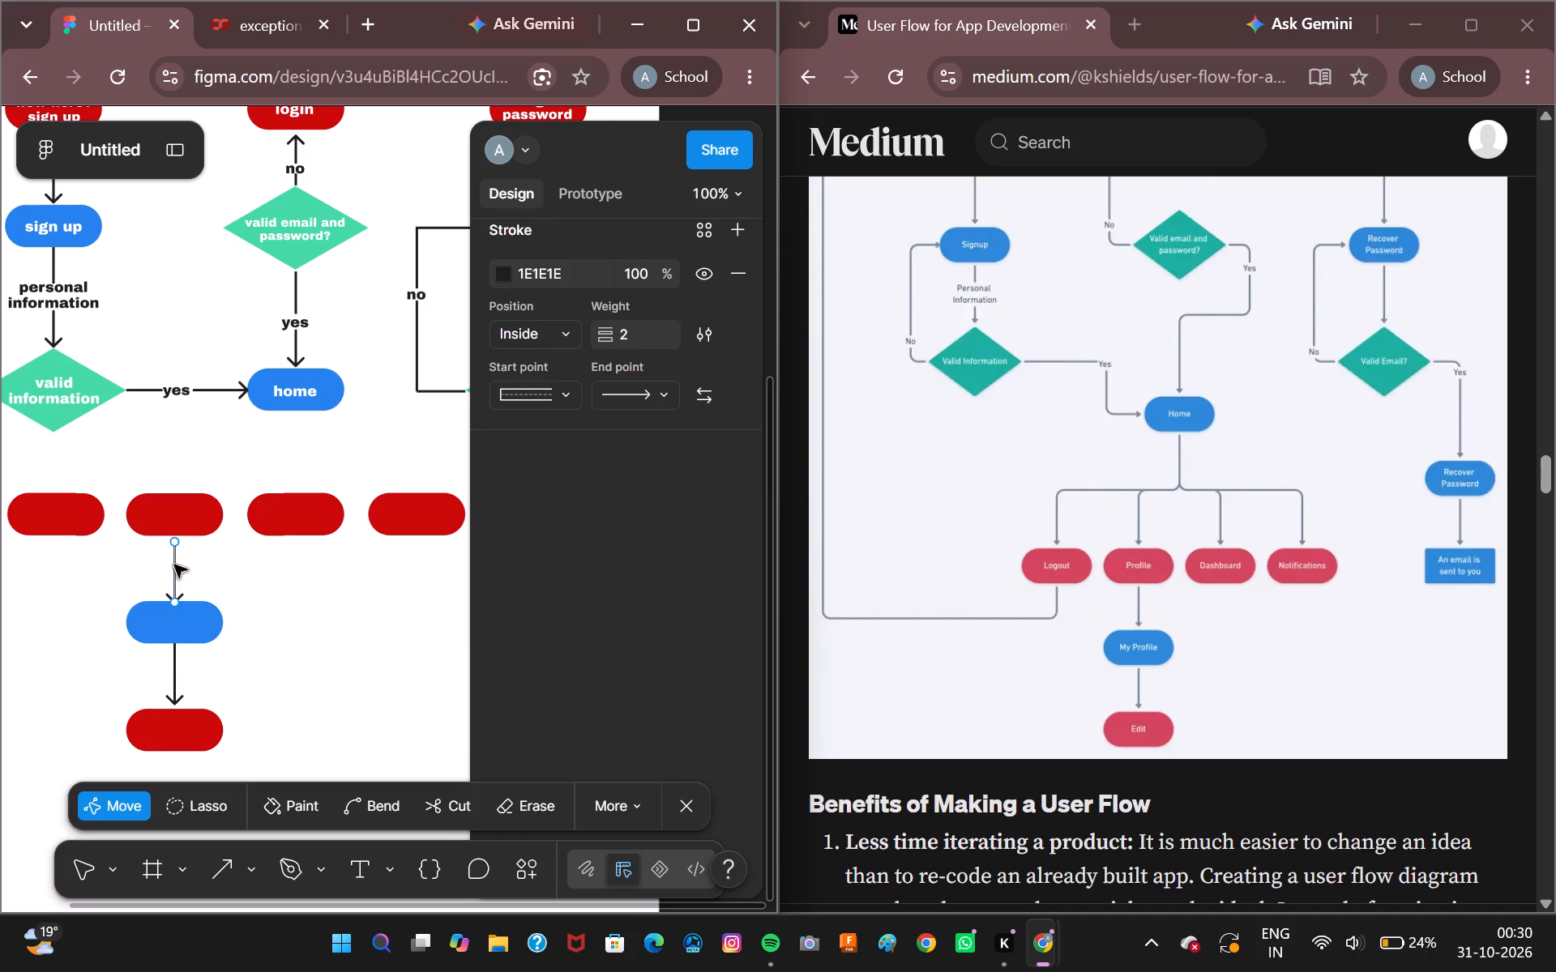
pyautogui.moveTo(174, 565); pyautogui.dragTo(174, 563)
pyautogui.moveTo(177, 563); pyautogui.dragTo(177, 554)
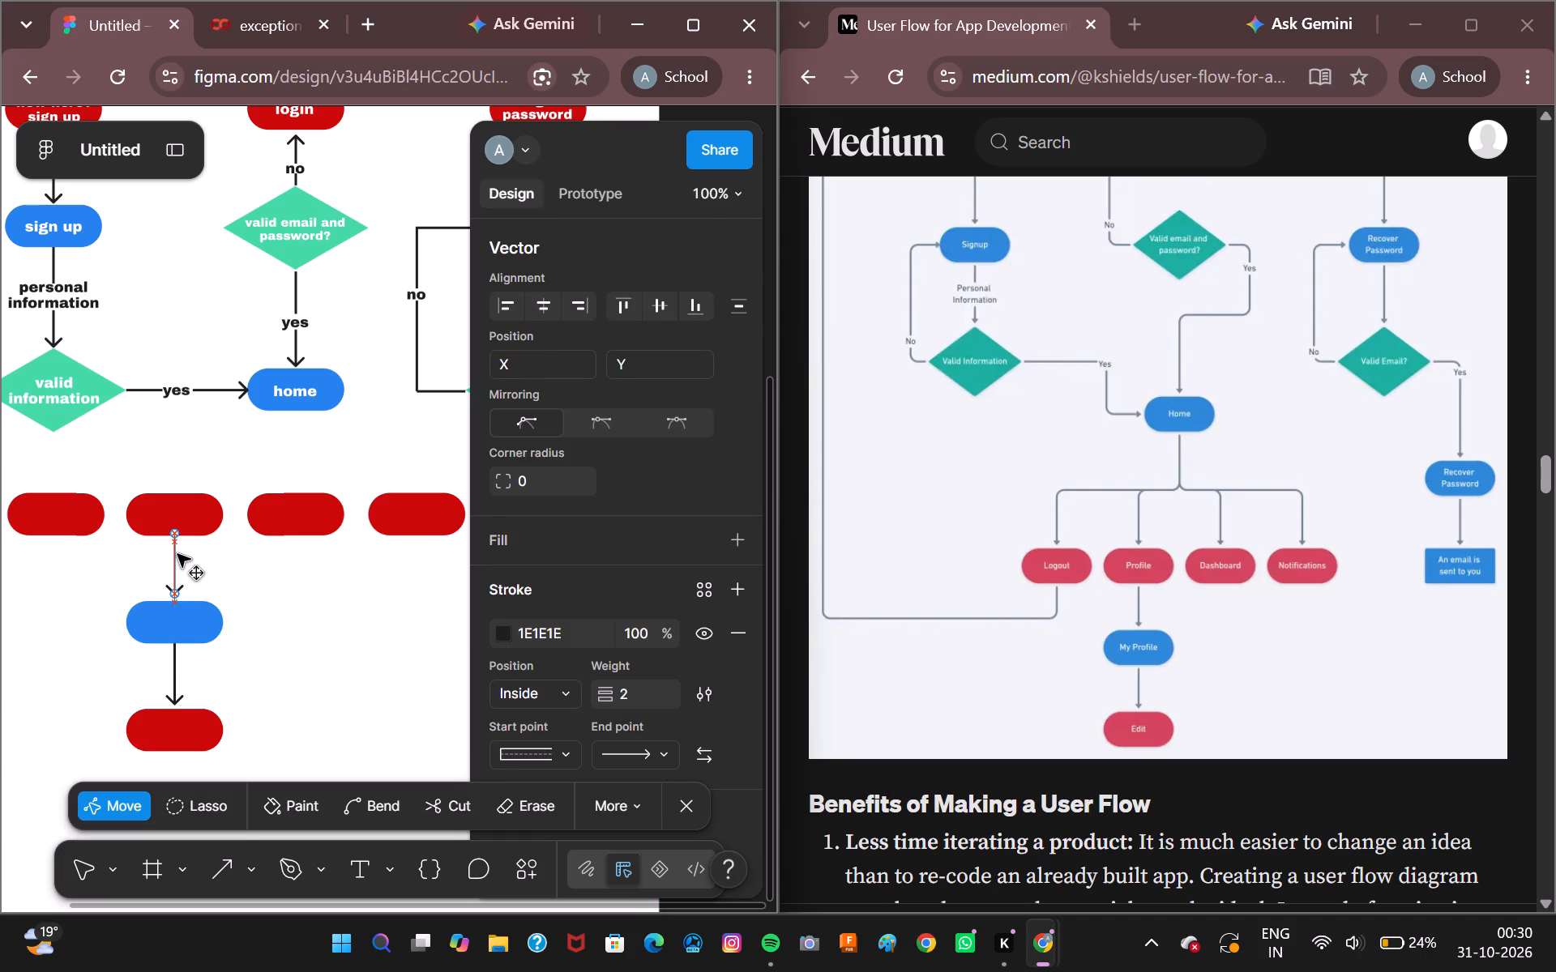
pyautogui.moveTo(177, 554); pyautogui.dragTo(176, 557)
pyautogui.moveTo(176, 557); pyautogui.dragTo(175, 557)
pyautogui.moveTo(175, 557); pyautogui.dragTo(175, 554)
pyautogui.click(248, 573)
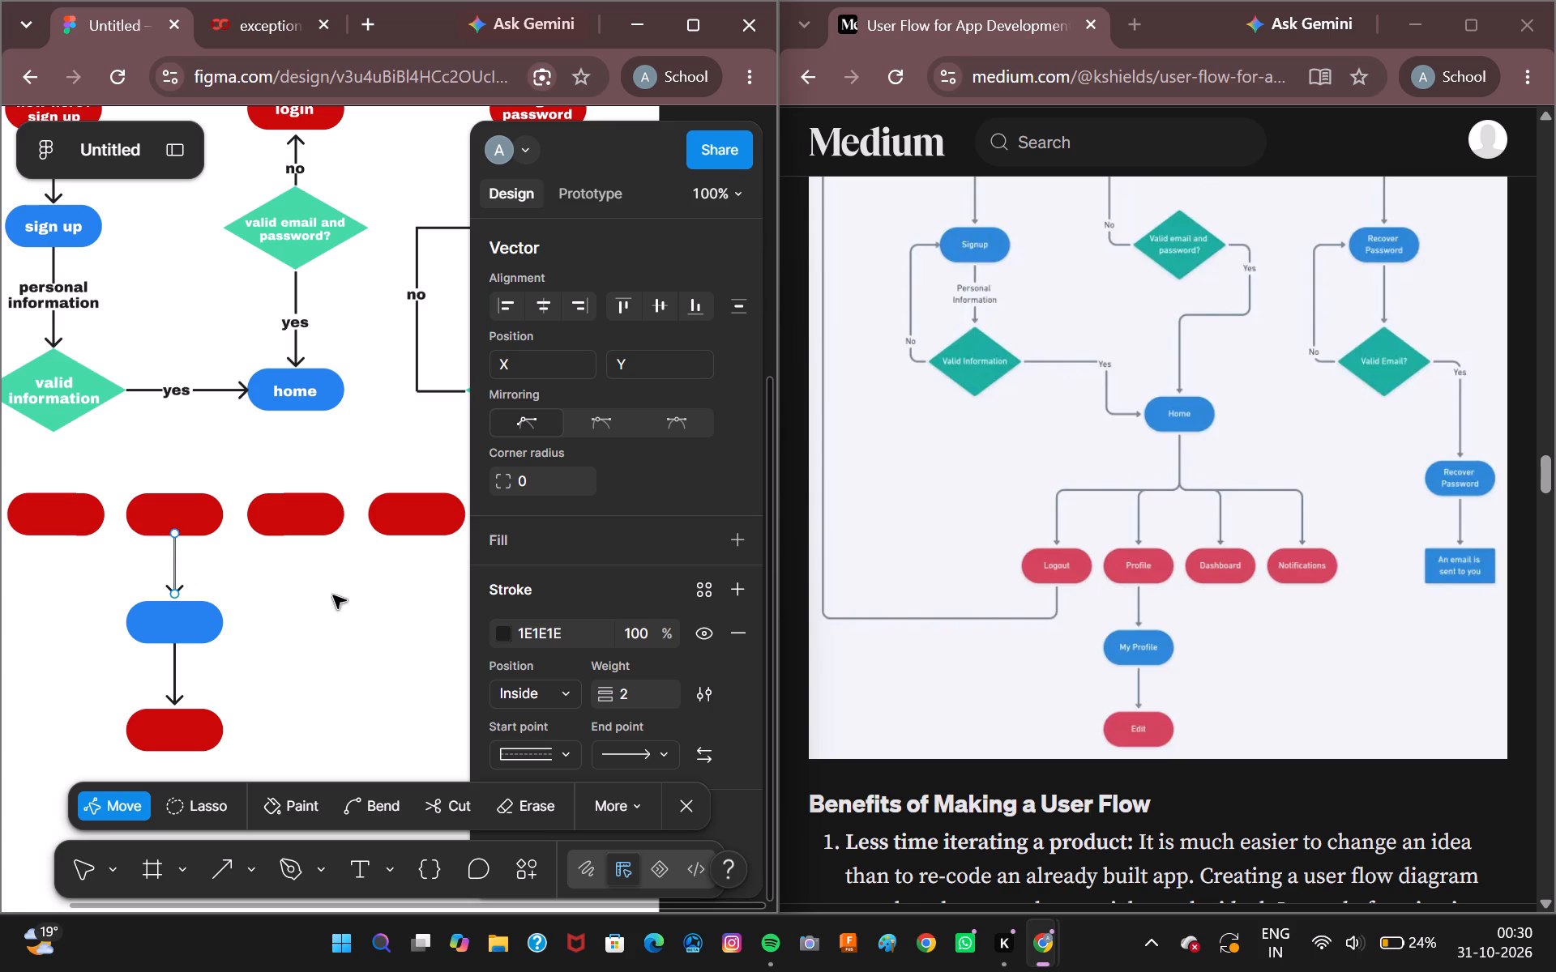
pyautogui.click(344, 600)
pyautogui.click(358, 679)
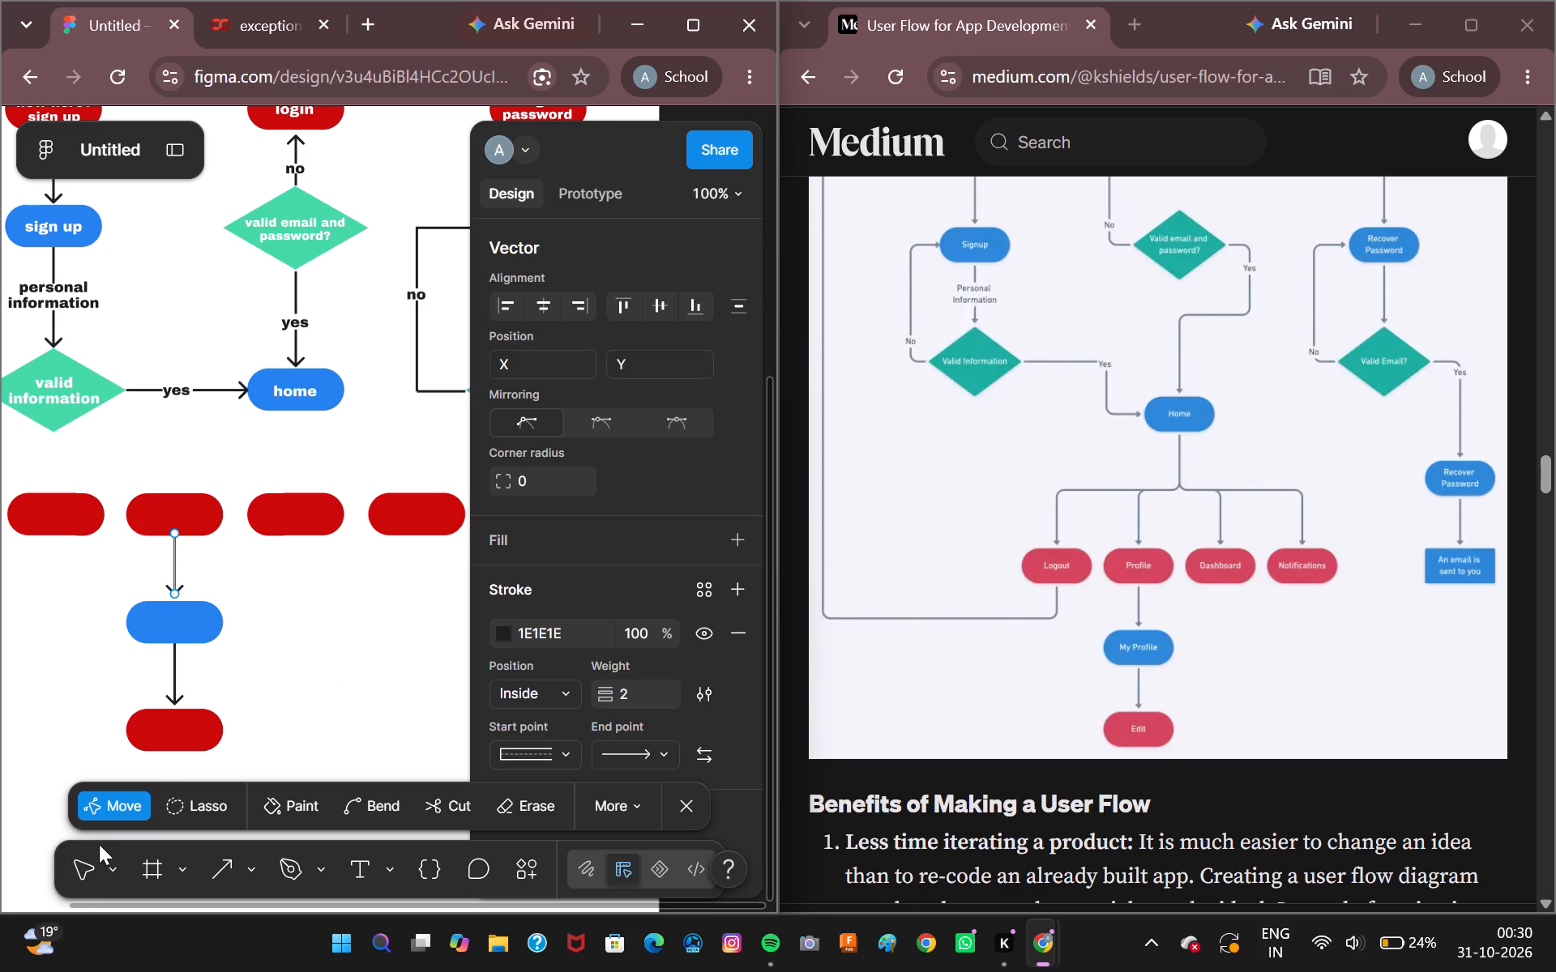
pyautogui.click(99, 844)
pyautogui.click(79, 859)
pyautogui.click(301, 653)
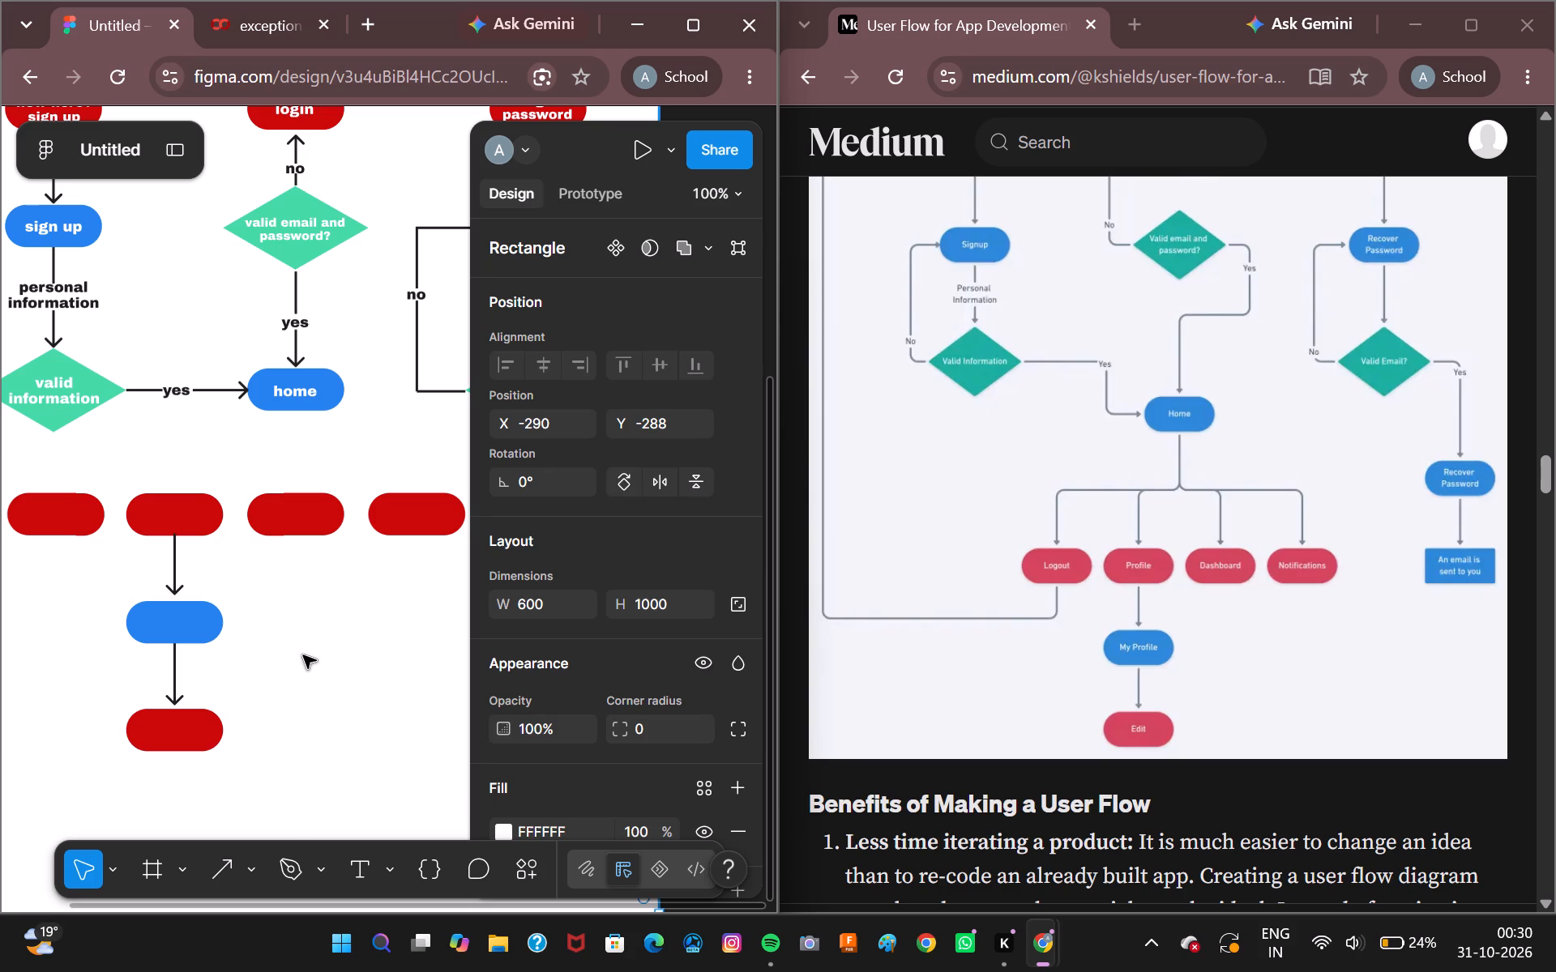
pyautogui.click(173, 572)
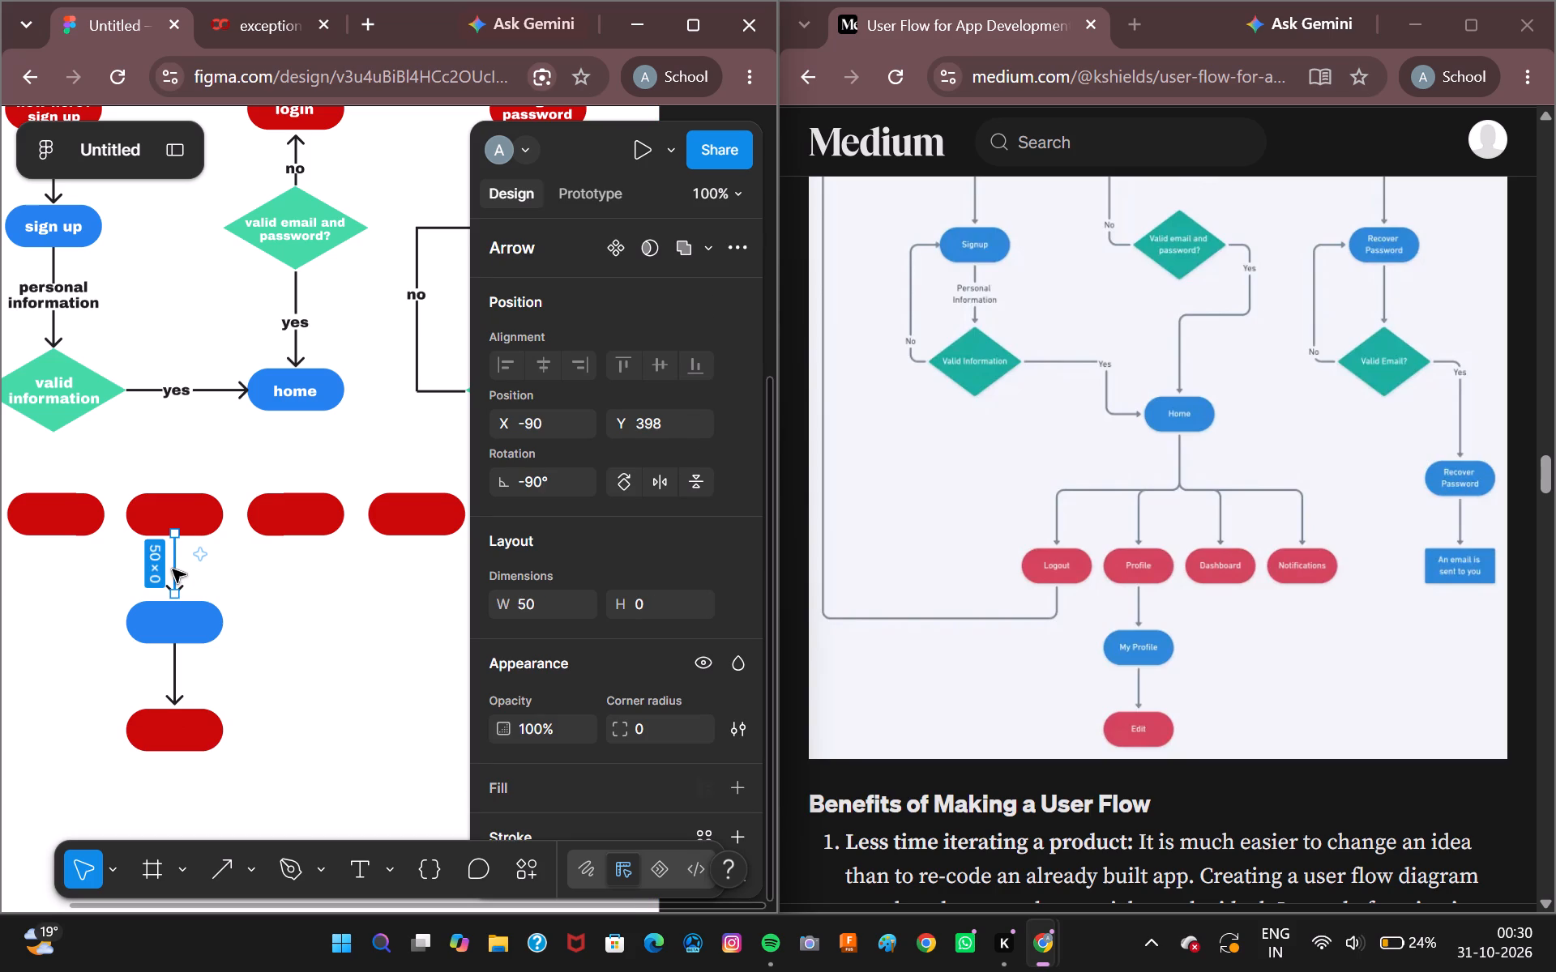
pyautogui.click(173, 688)
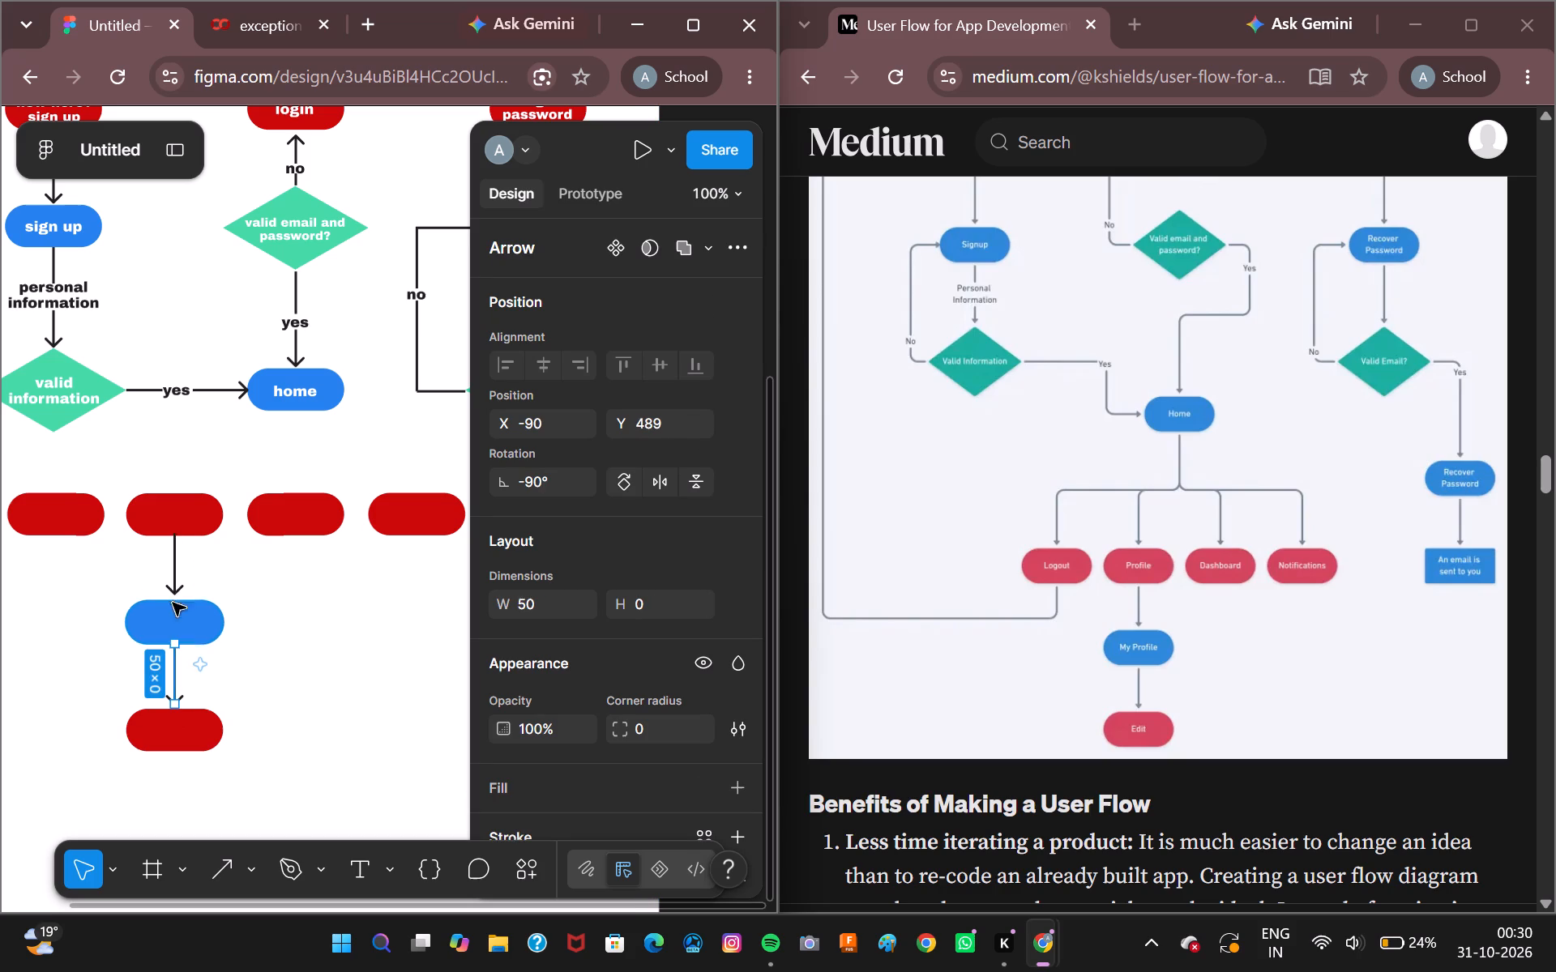
pyautogui.click(177, 559)
pyautogui.click(177, 559)
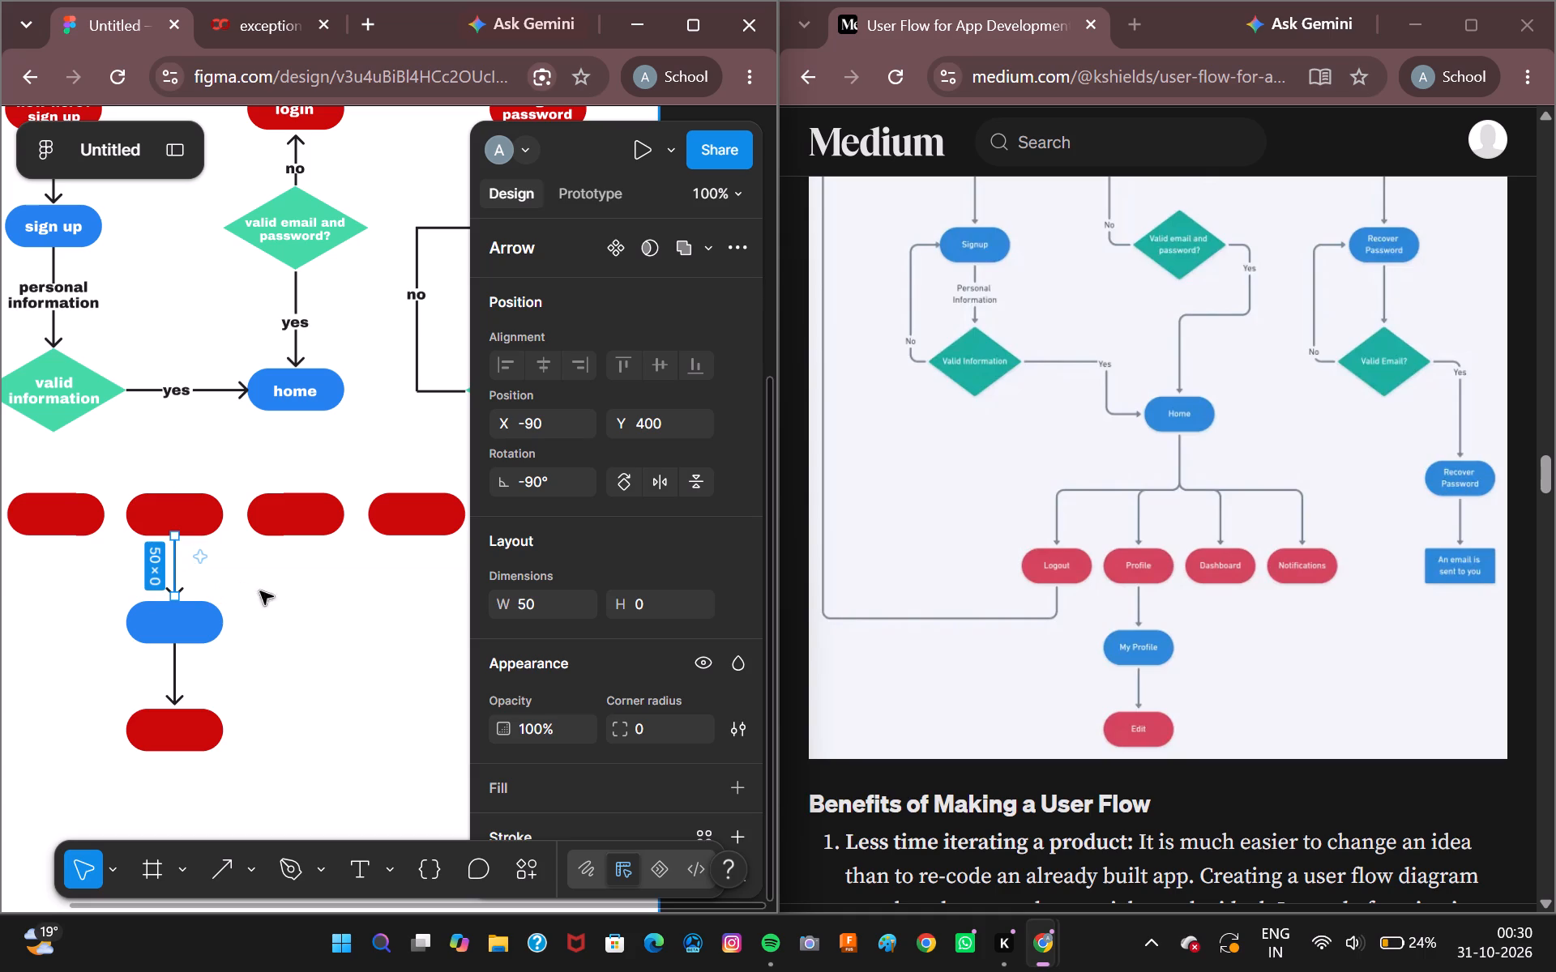
pyautogui.click(346, 617)
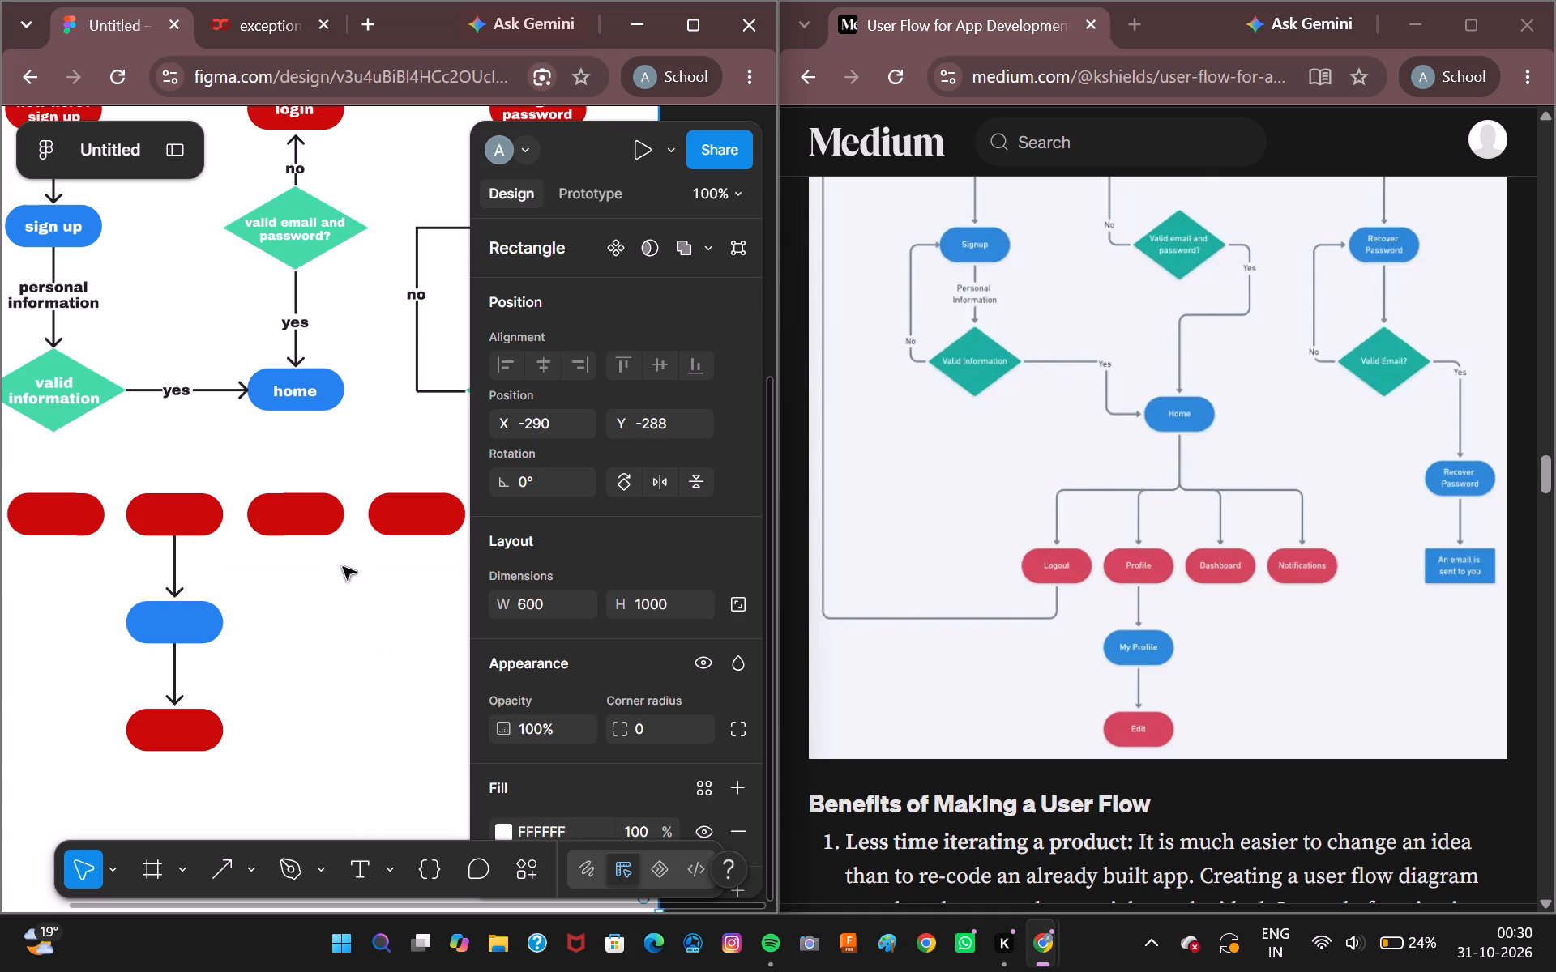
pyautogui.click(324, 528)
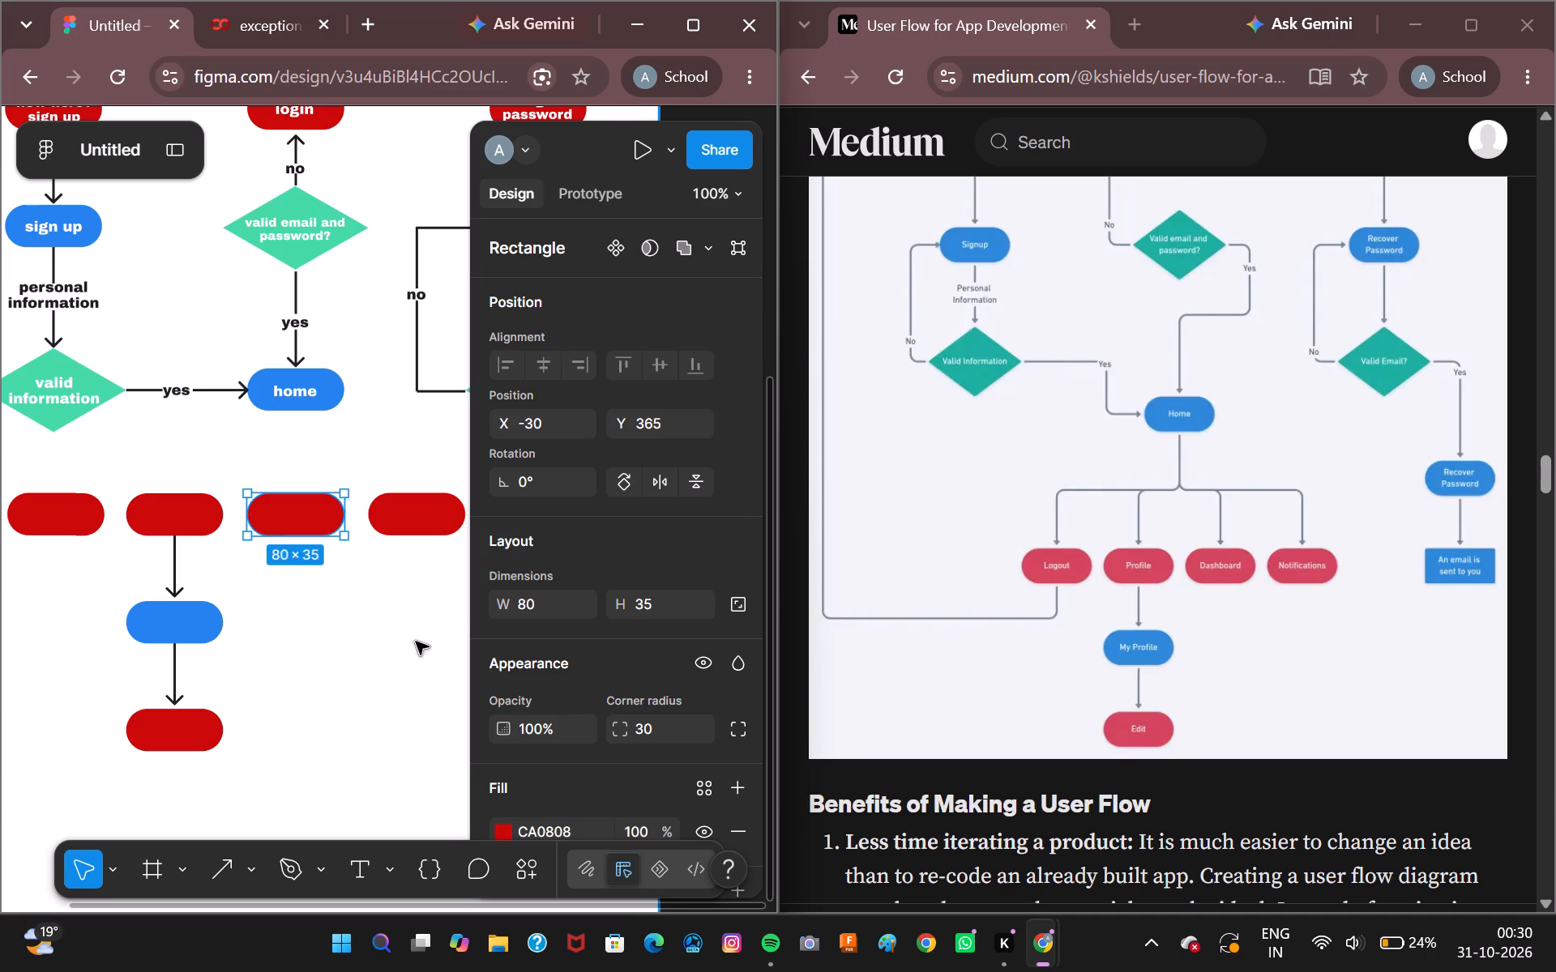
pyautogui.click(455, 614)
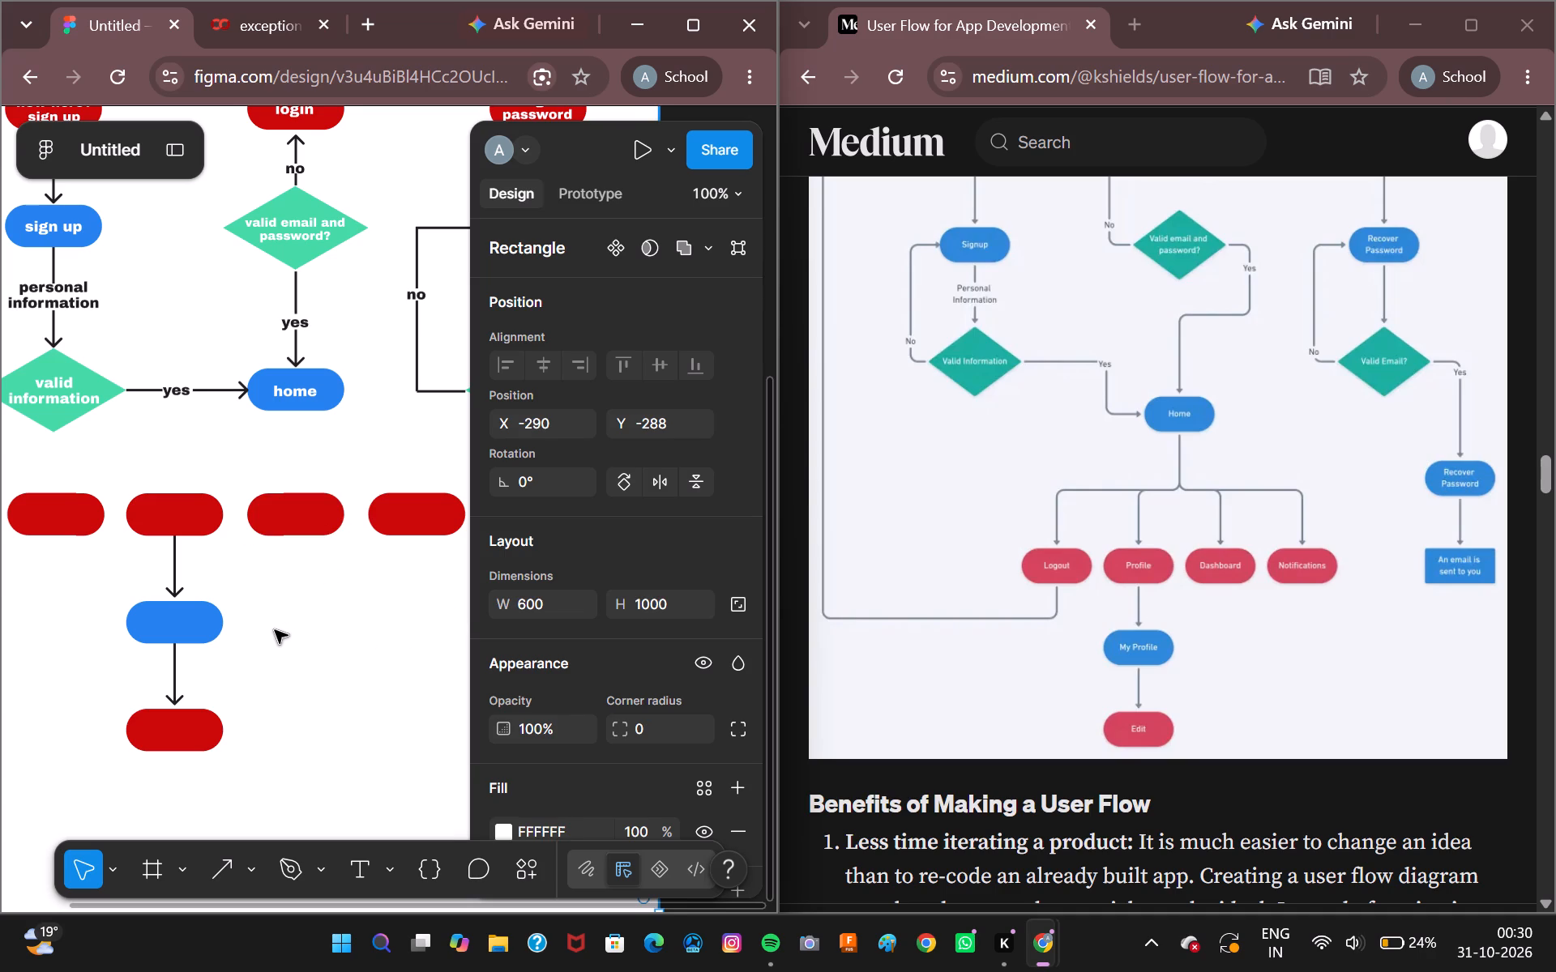
# Nudge the "home" label within its blue pill to X -8, Y 273.
pyautogui.scroll(3, 275, 630)
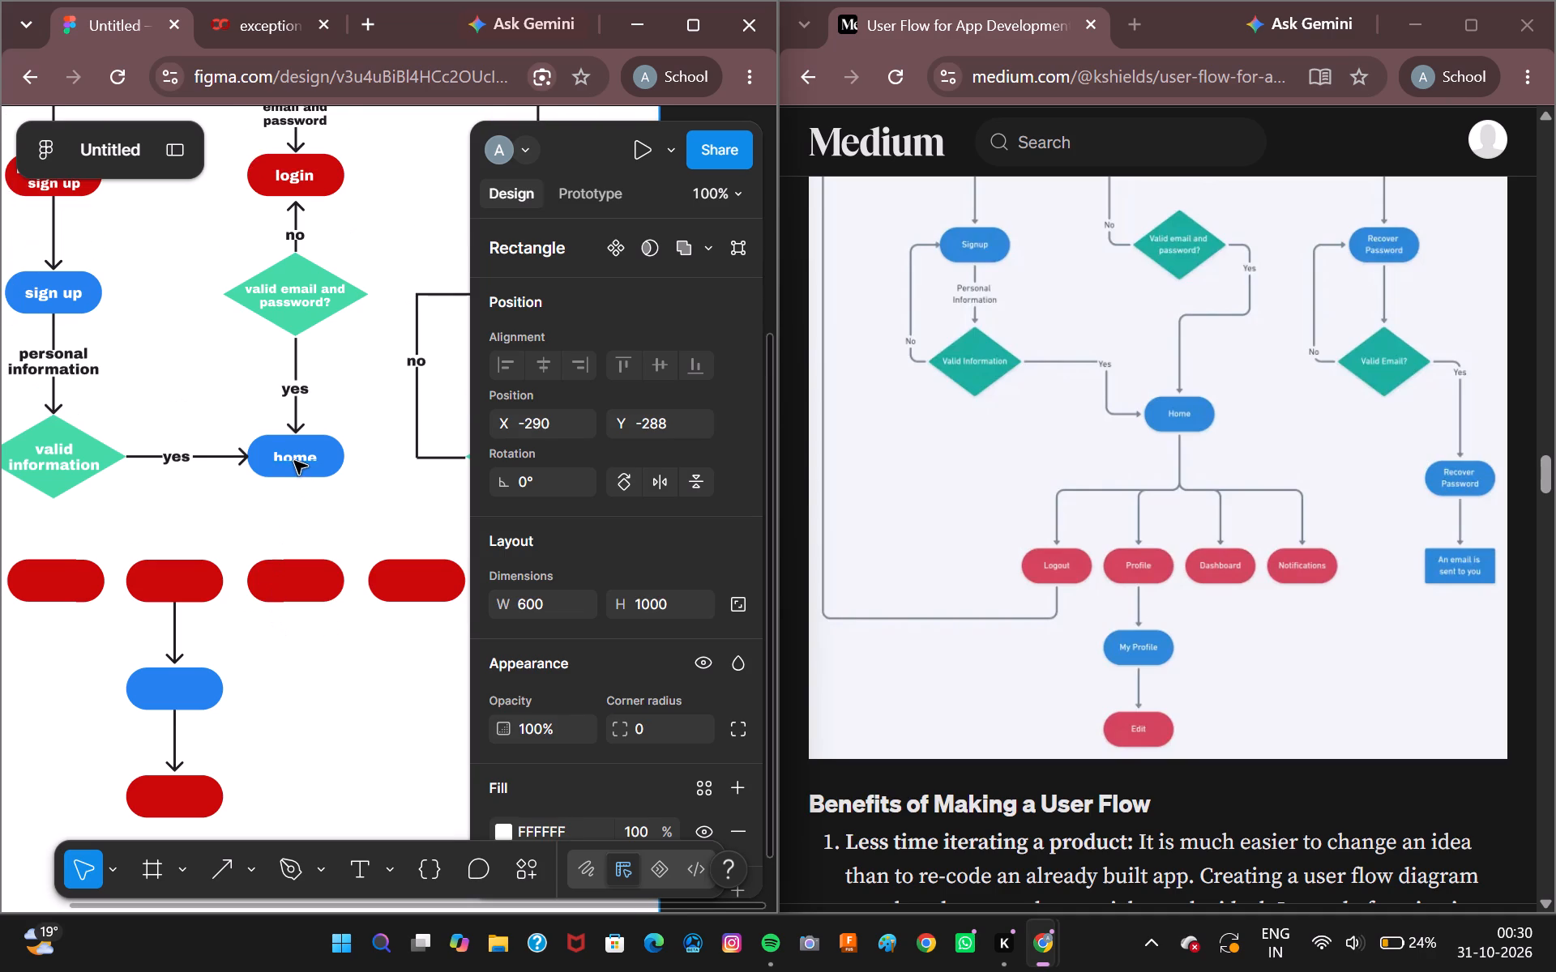
pyautogui.click(305, 458)
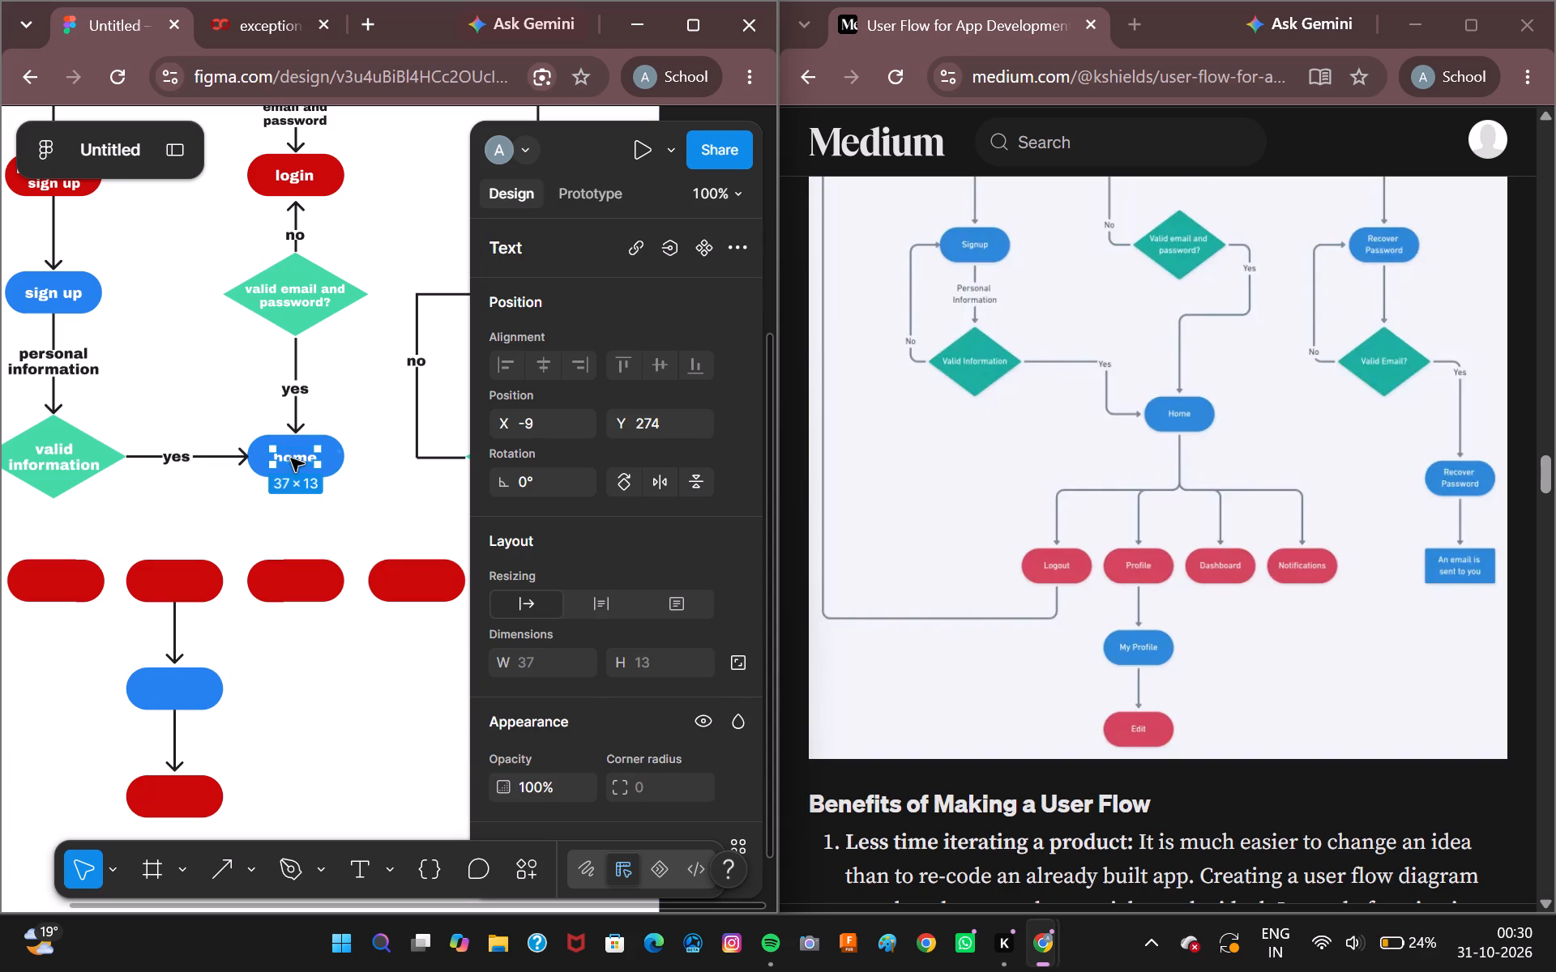
pyautogui.click(293, 454)
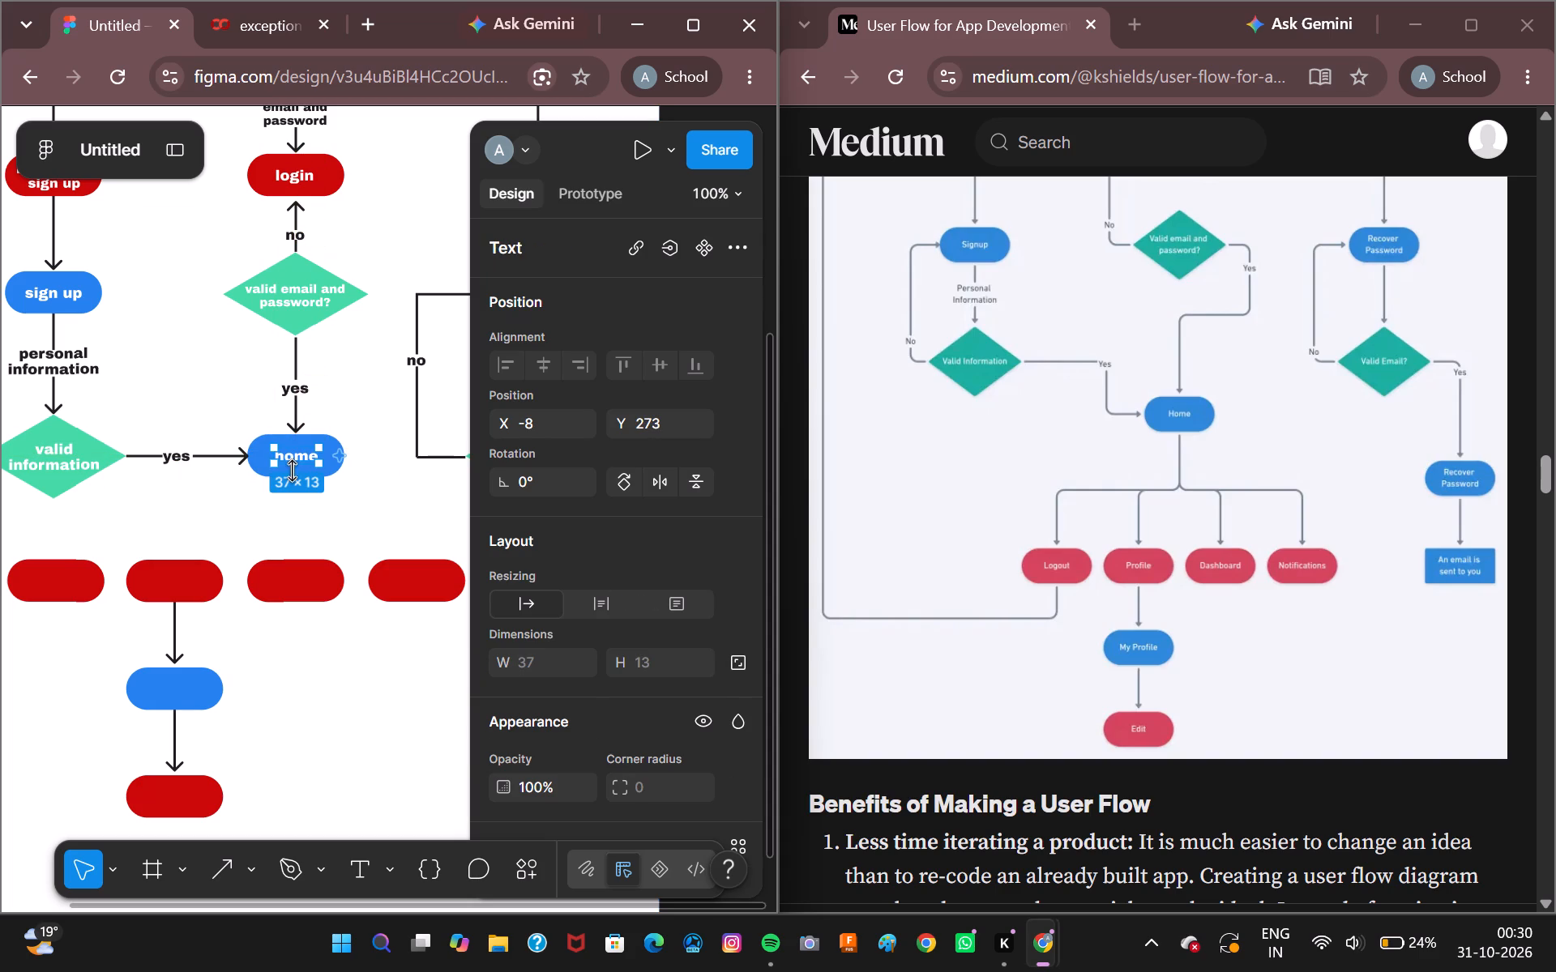
pyautogui.click(304, 520)
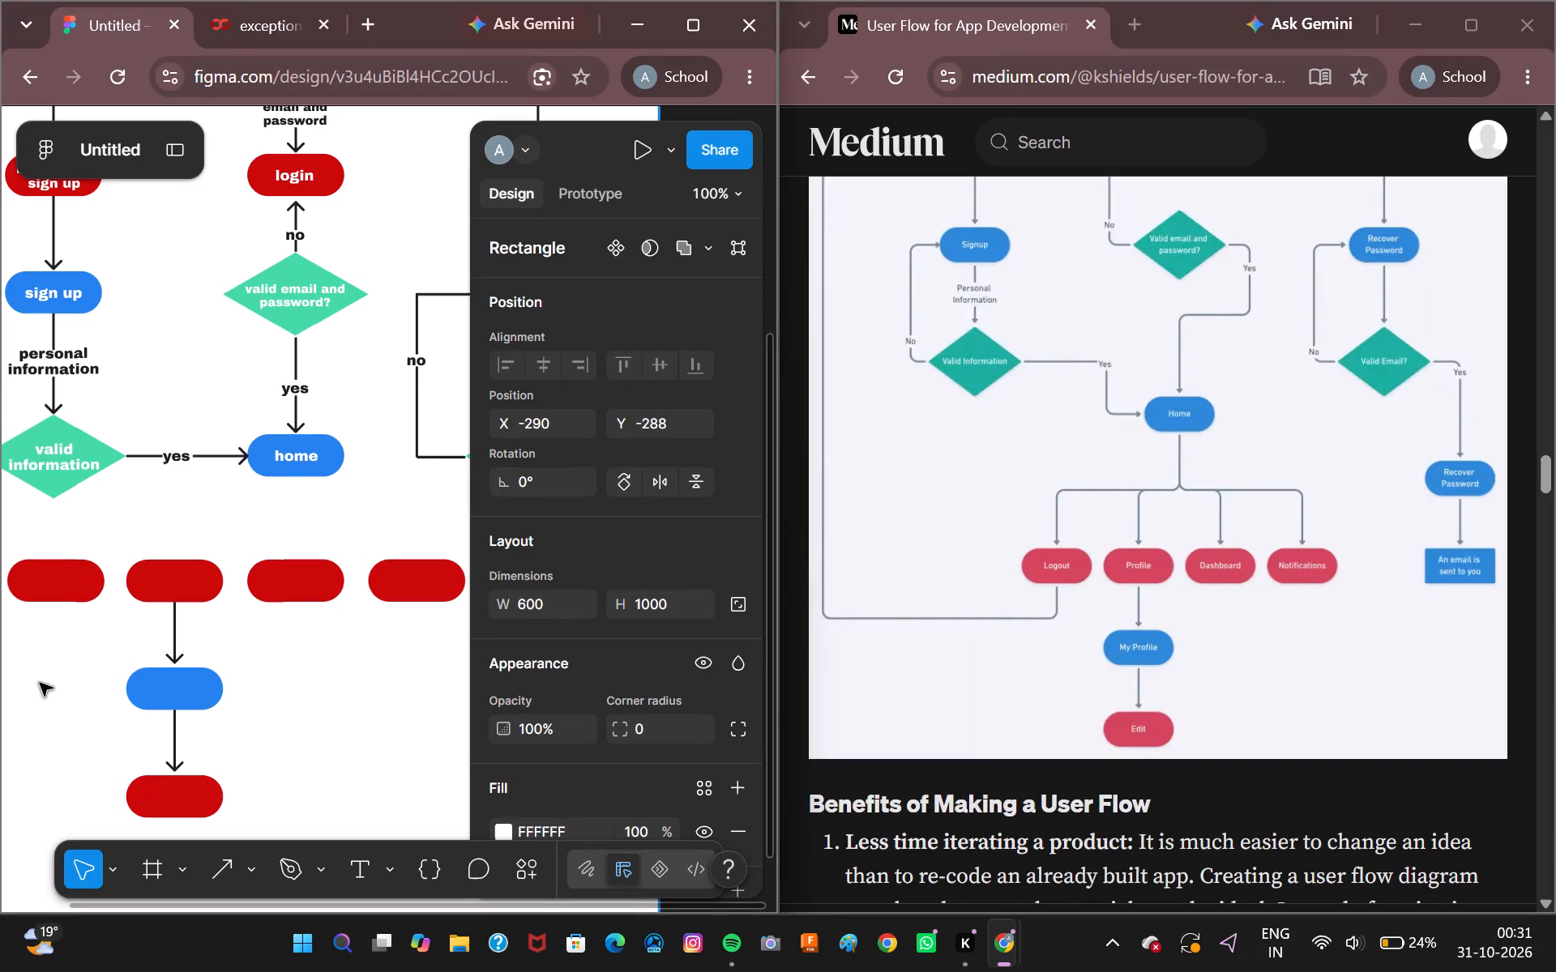
# Draw a vertical line about 30 long down from the home pill, with end point None and stroke colour 1E1E1E.
pyautogui.click(222, 873)
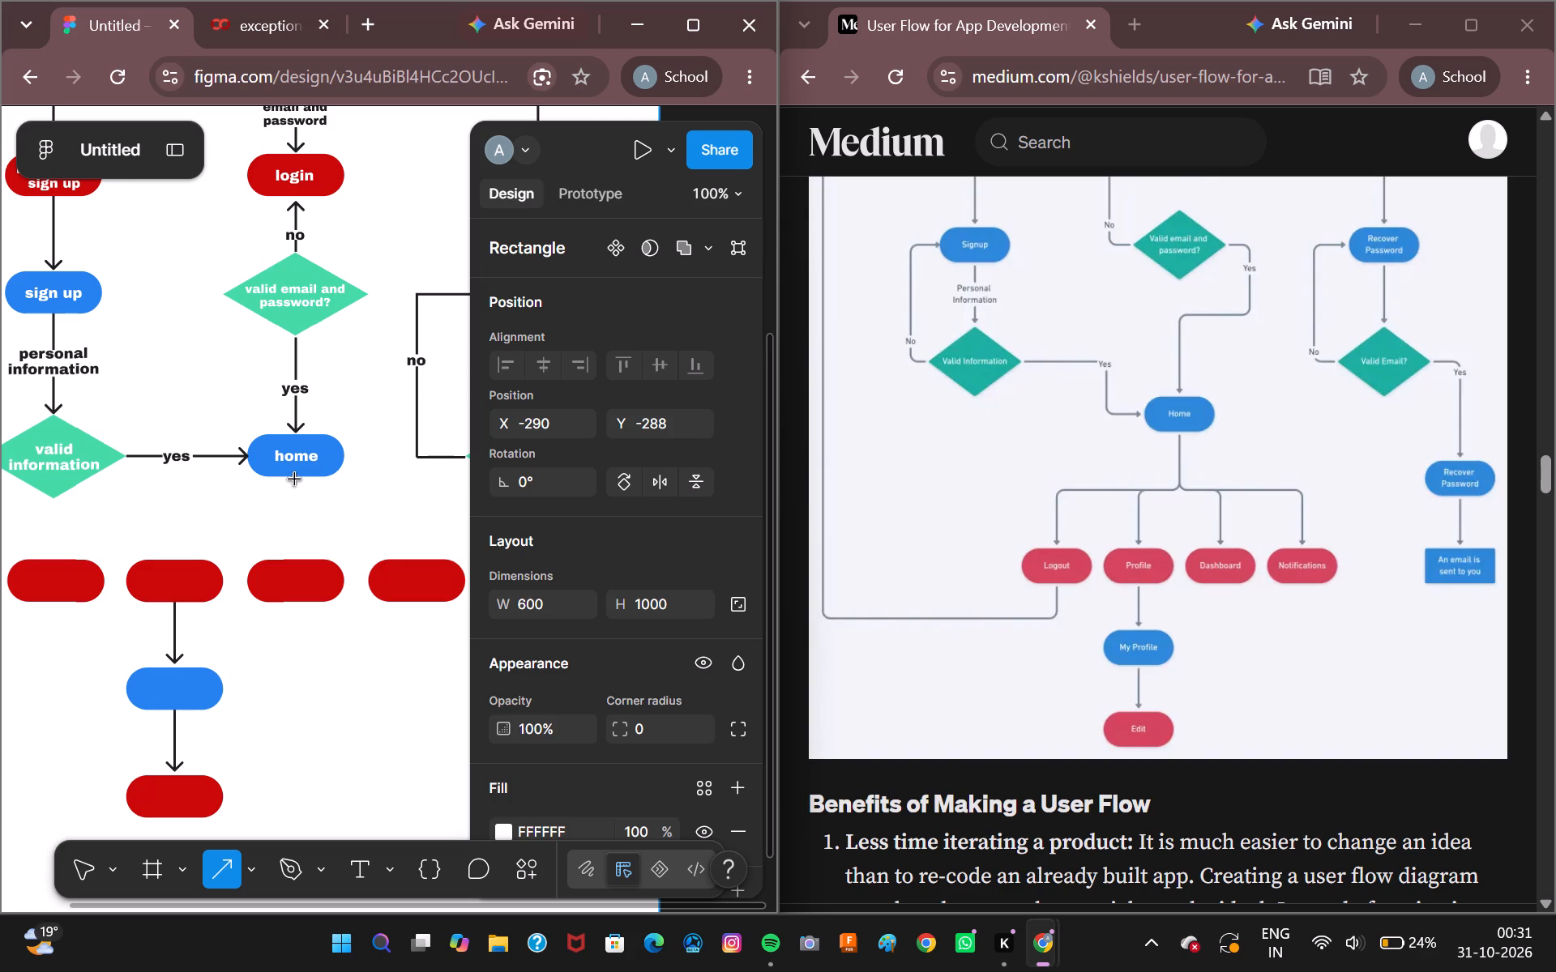
pyautogui.moveTo(298, 478); pyautogui.dragTo(299, 517)
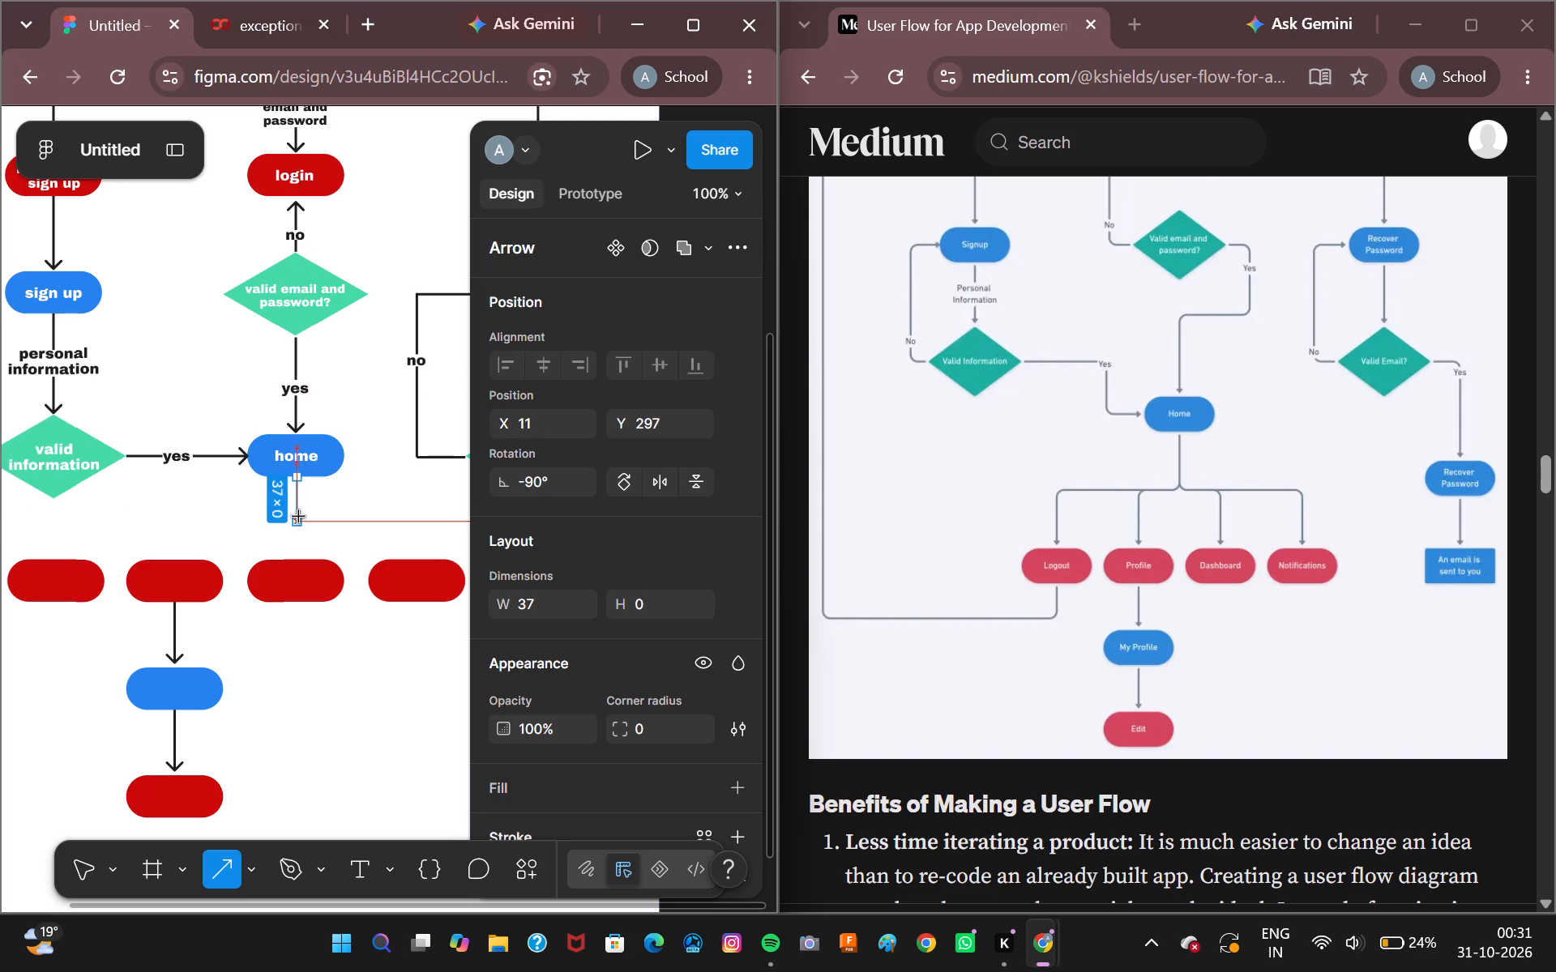
pyautogui.moveTo(299, 517); pyautogui.dragTo(297, 514)
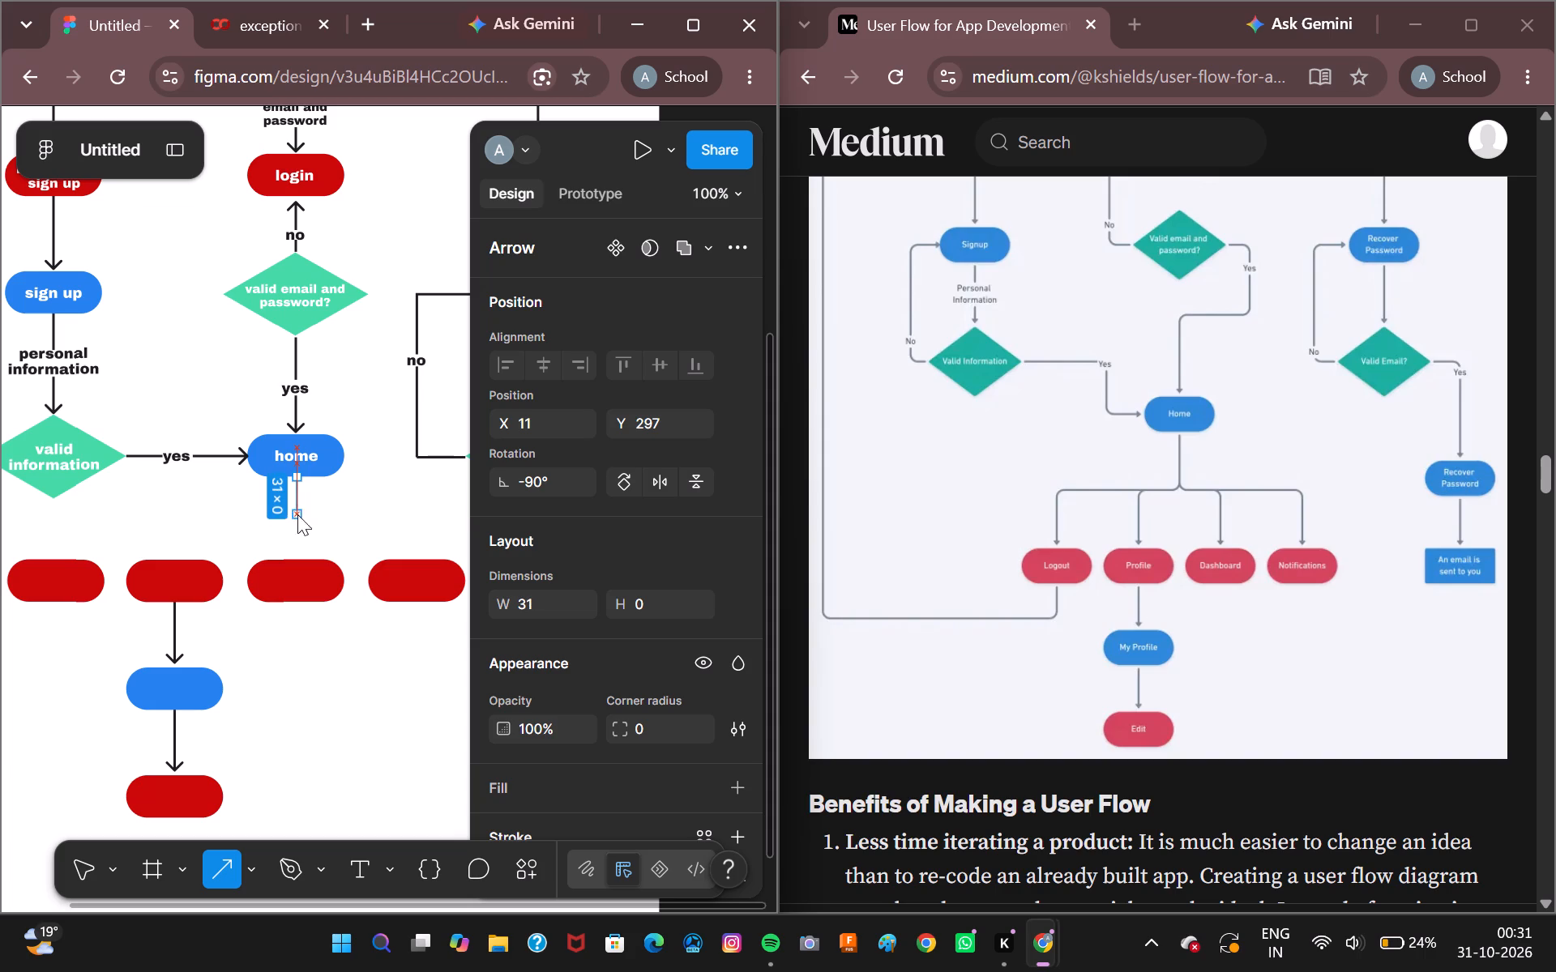
pyautogui.moveTo(297, 514); pyautogui.dragTo(297, 513)
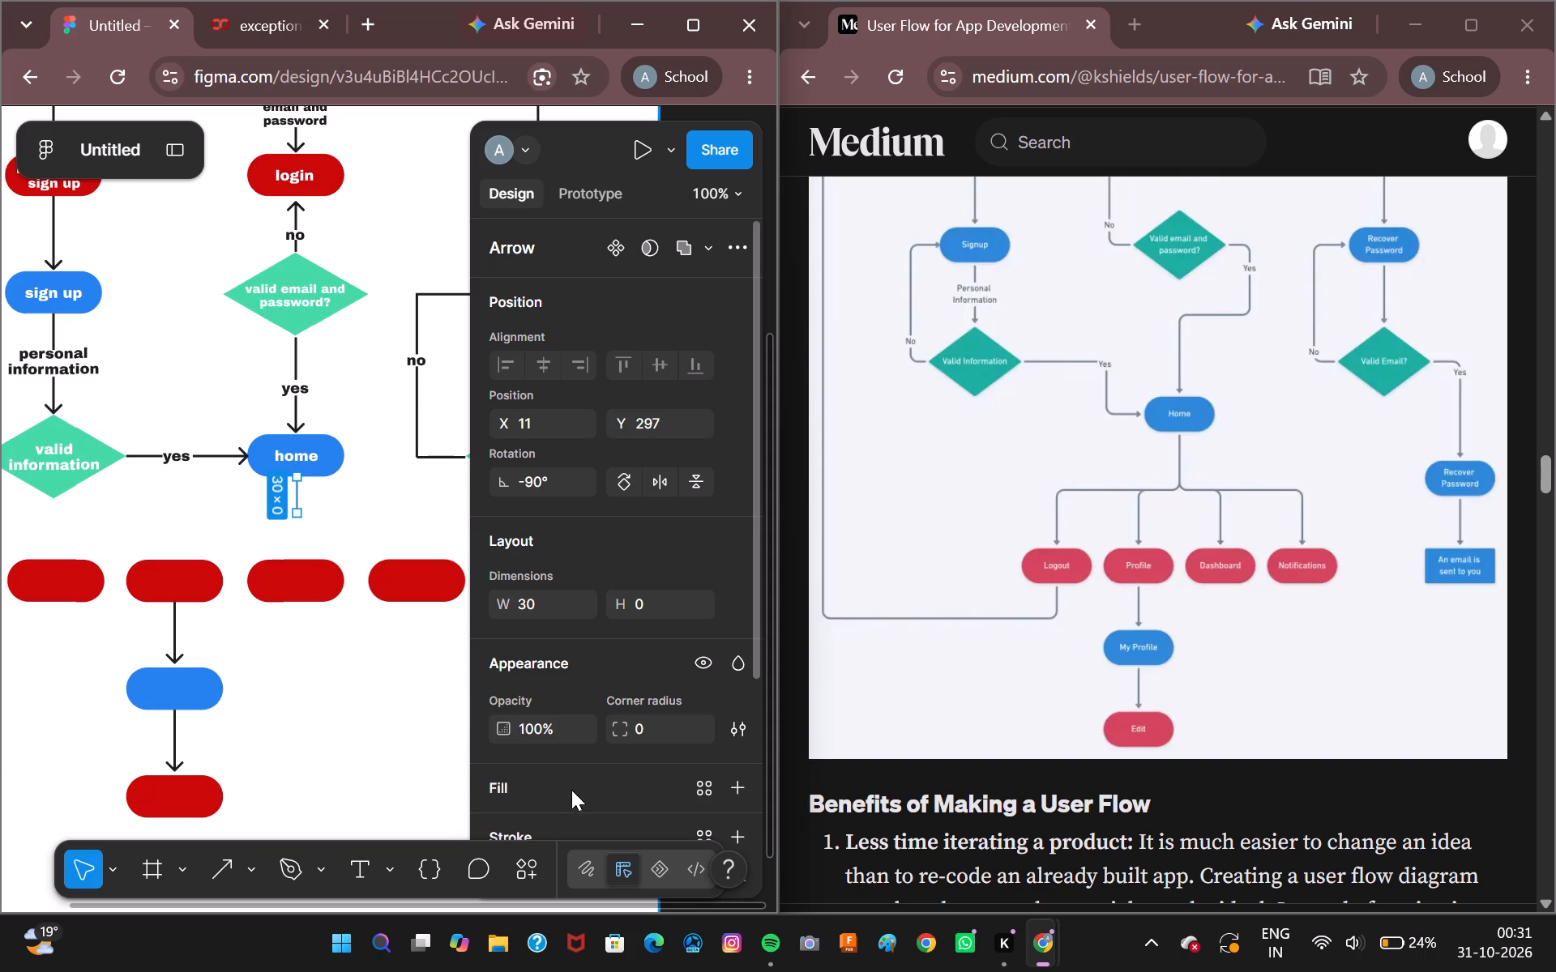
pyautogui.scroll(-3, 571, 774)
pyautogui.click(528, 590)
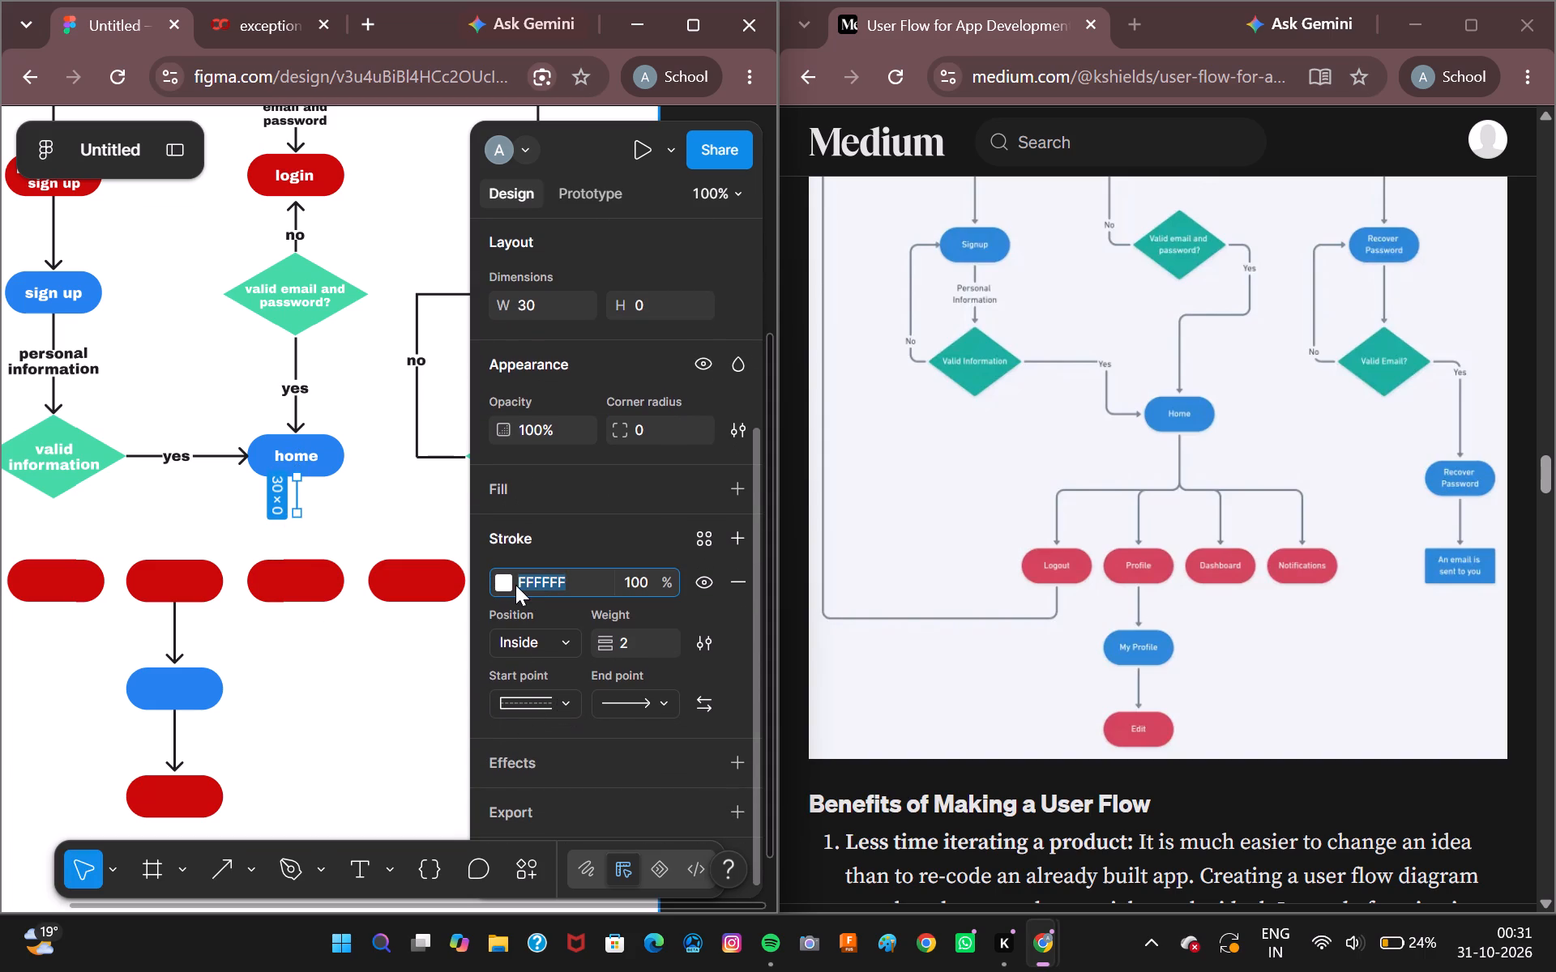
pyautogui.click(513, 585)
pyautogui.click(507, 585)
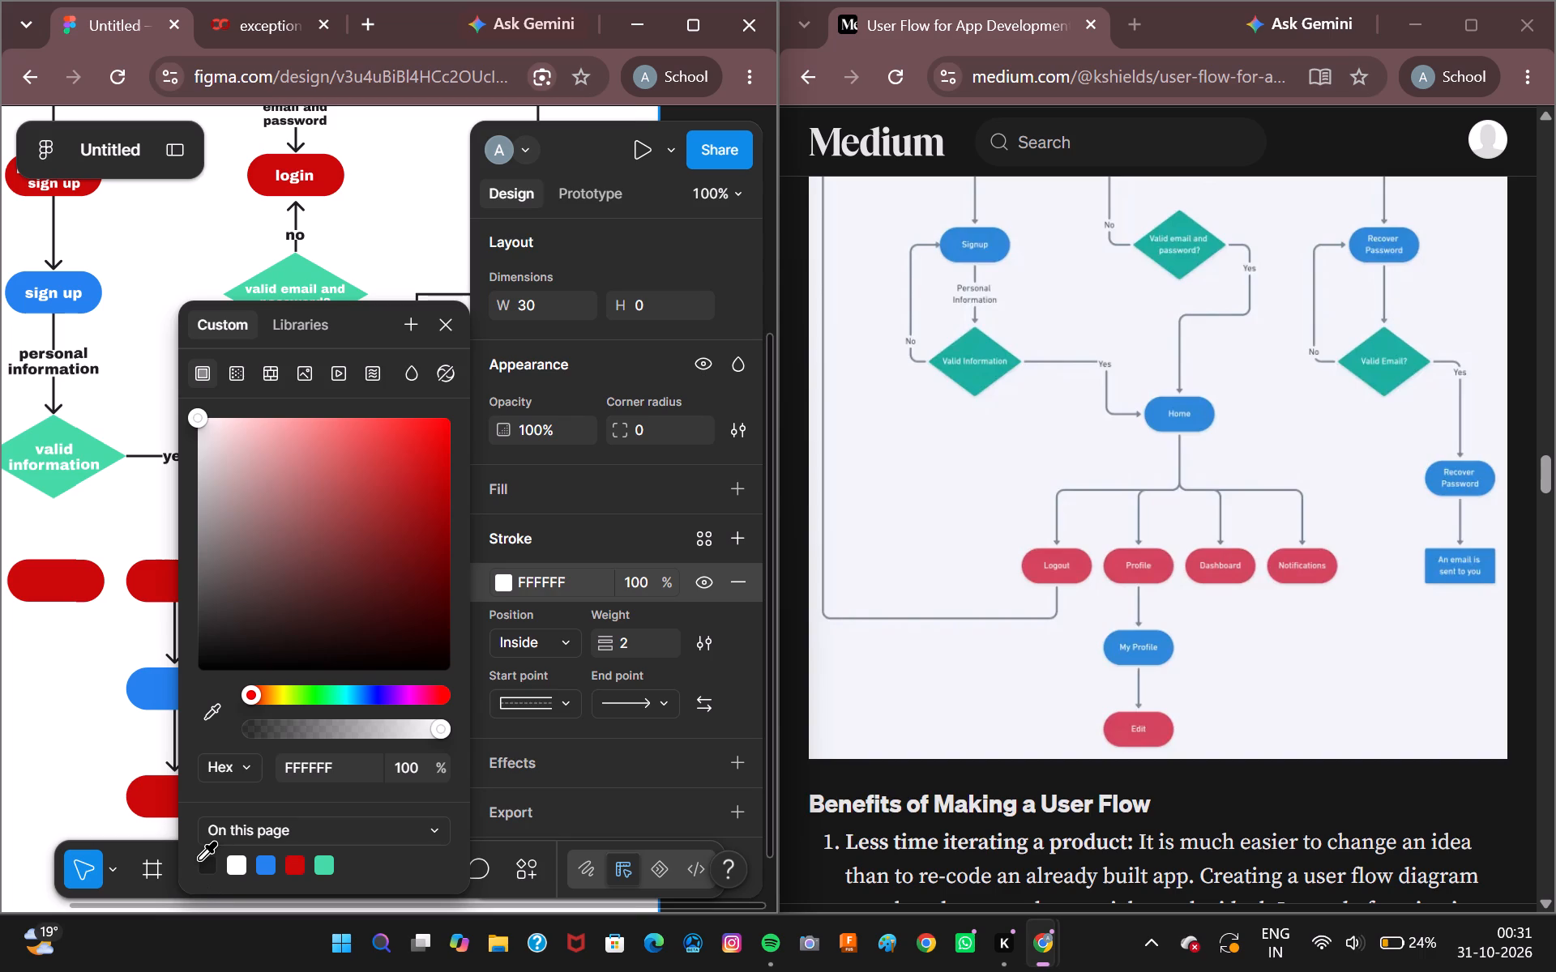
pyautogui.click(201, 859)
pyautogui.click(622, 691)
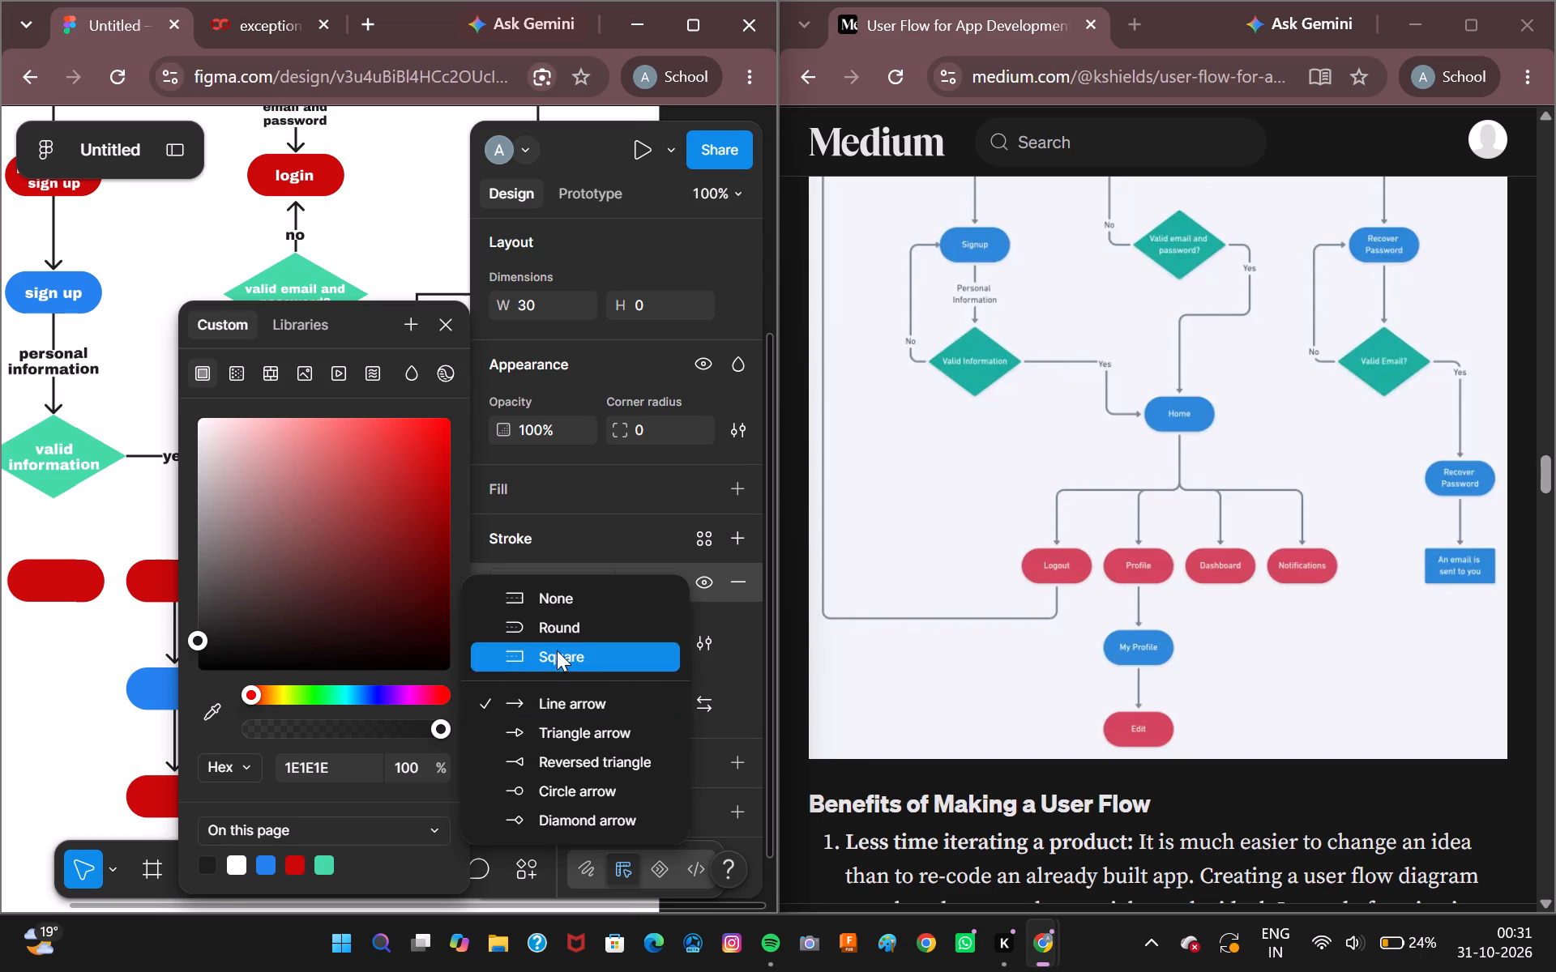
pyautogui.click(558, 607)
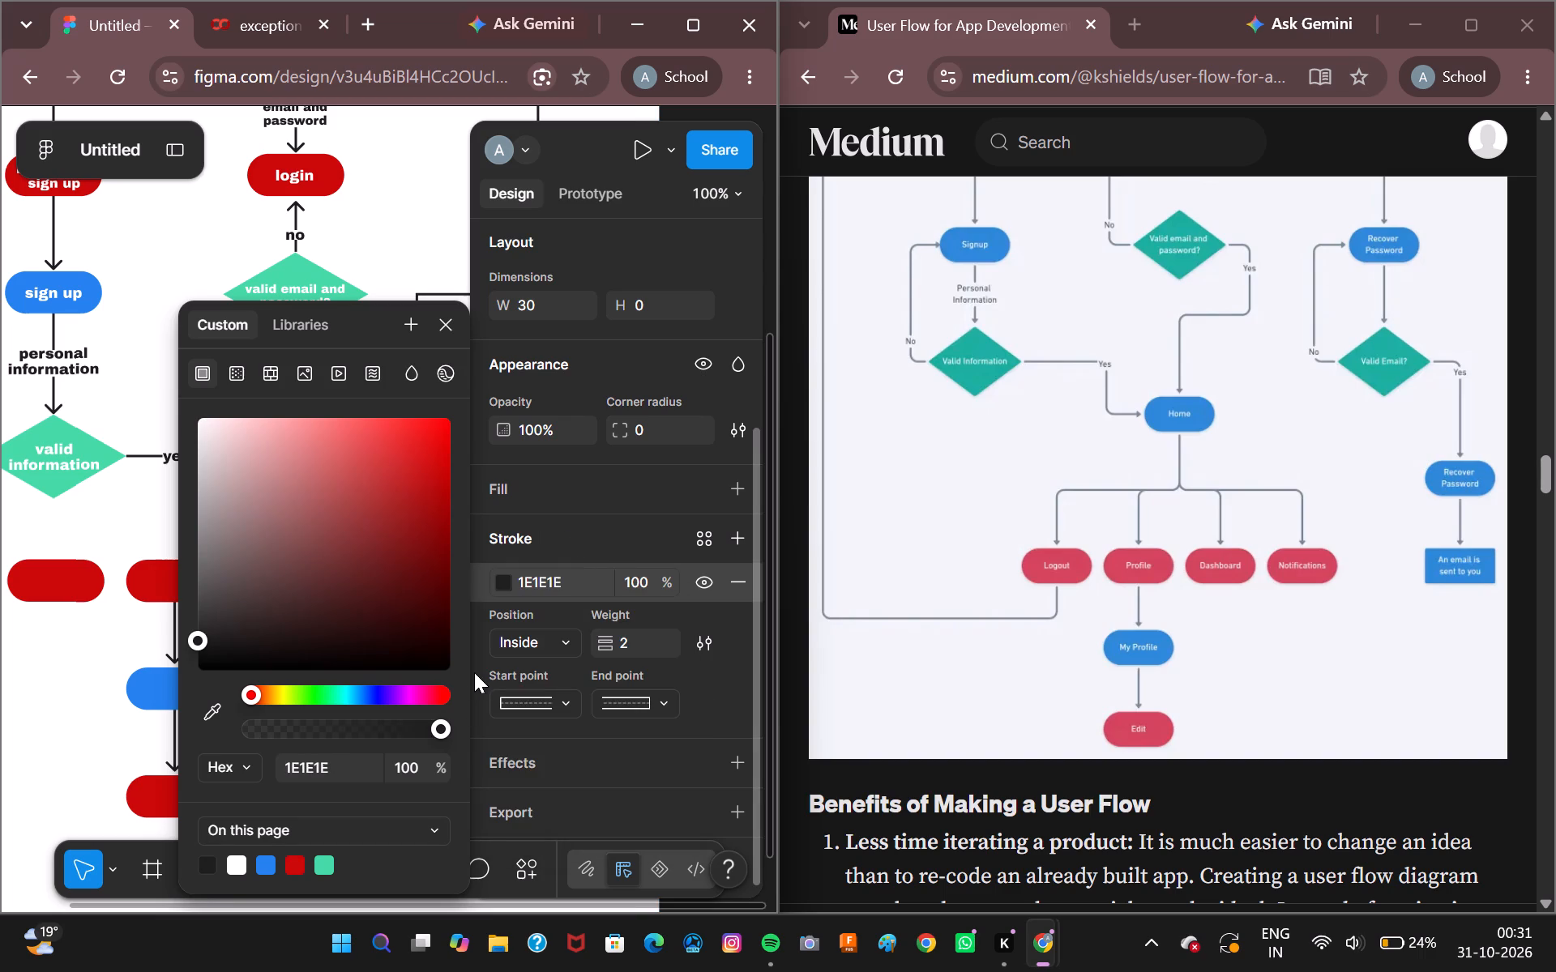
pyautogui.click(474, 672)
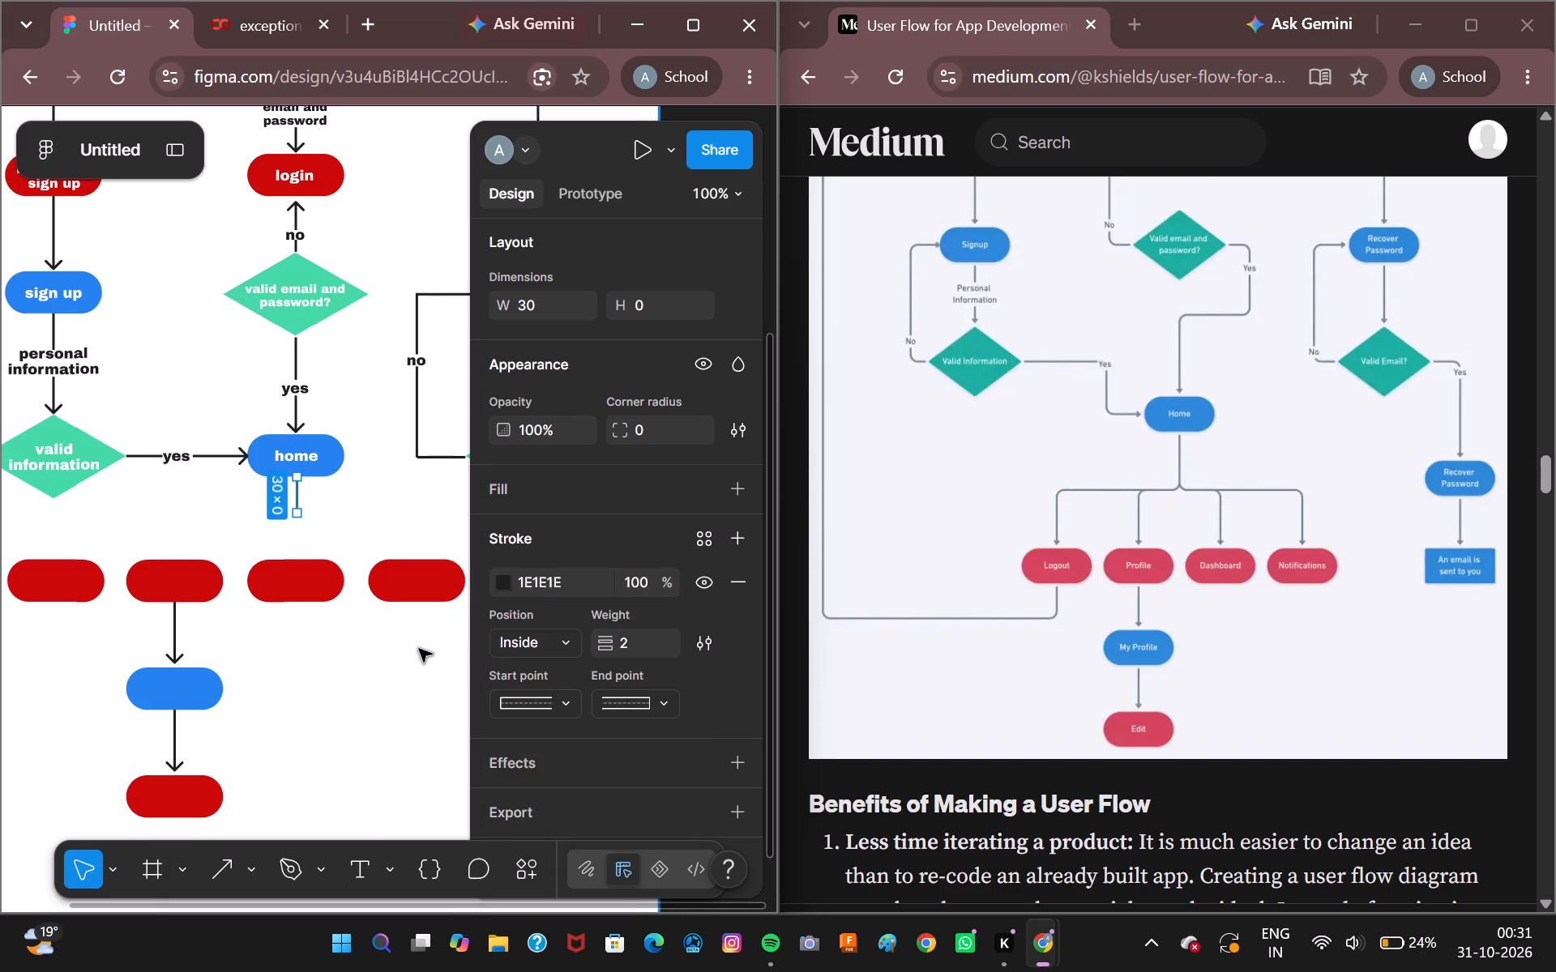
pyautogui.click(394, 678)
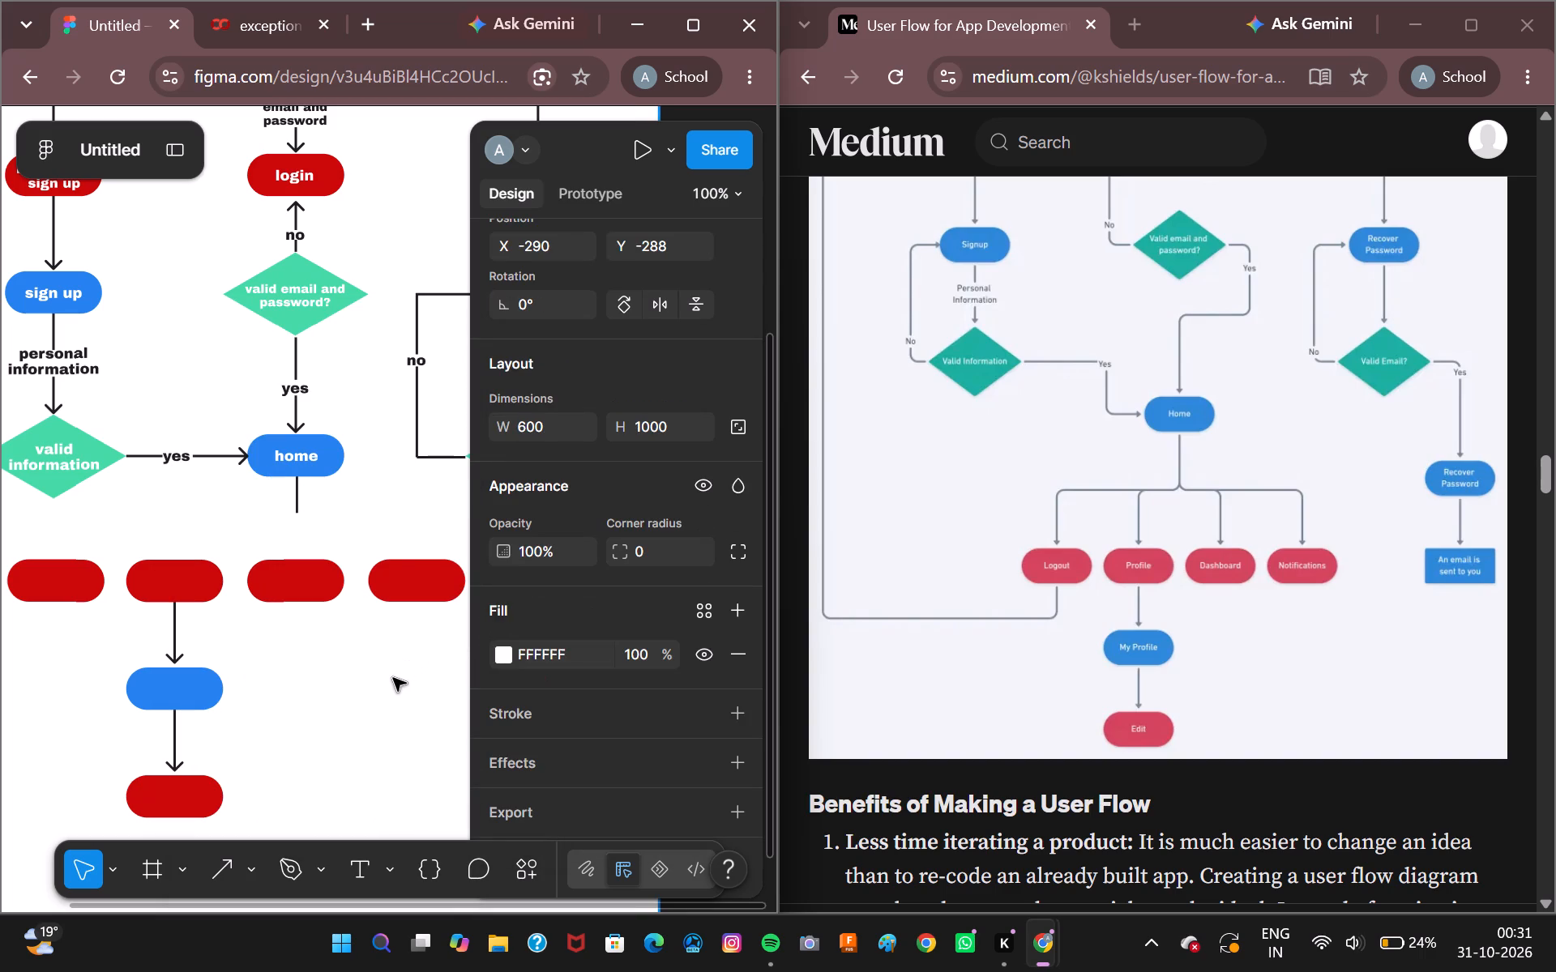
# Draw a horizontal line about 99 long from the home stem's lower end to above the fourth red pill, with end point None and stroke 1E1E1E.
pyautogui.click(235, 869)
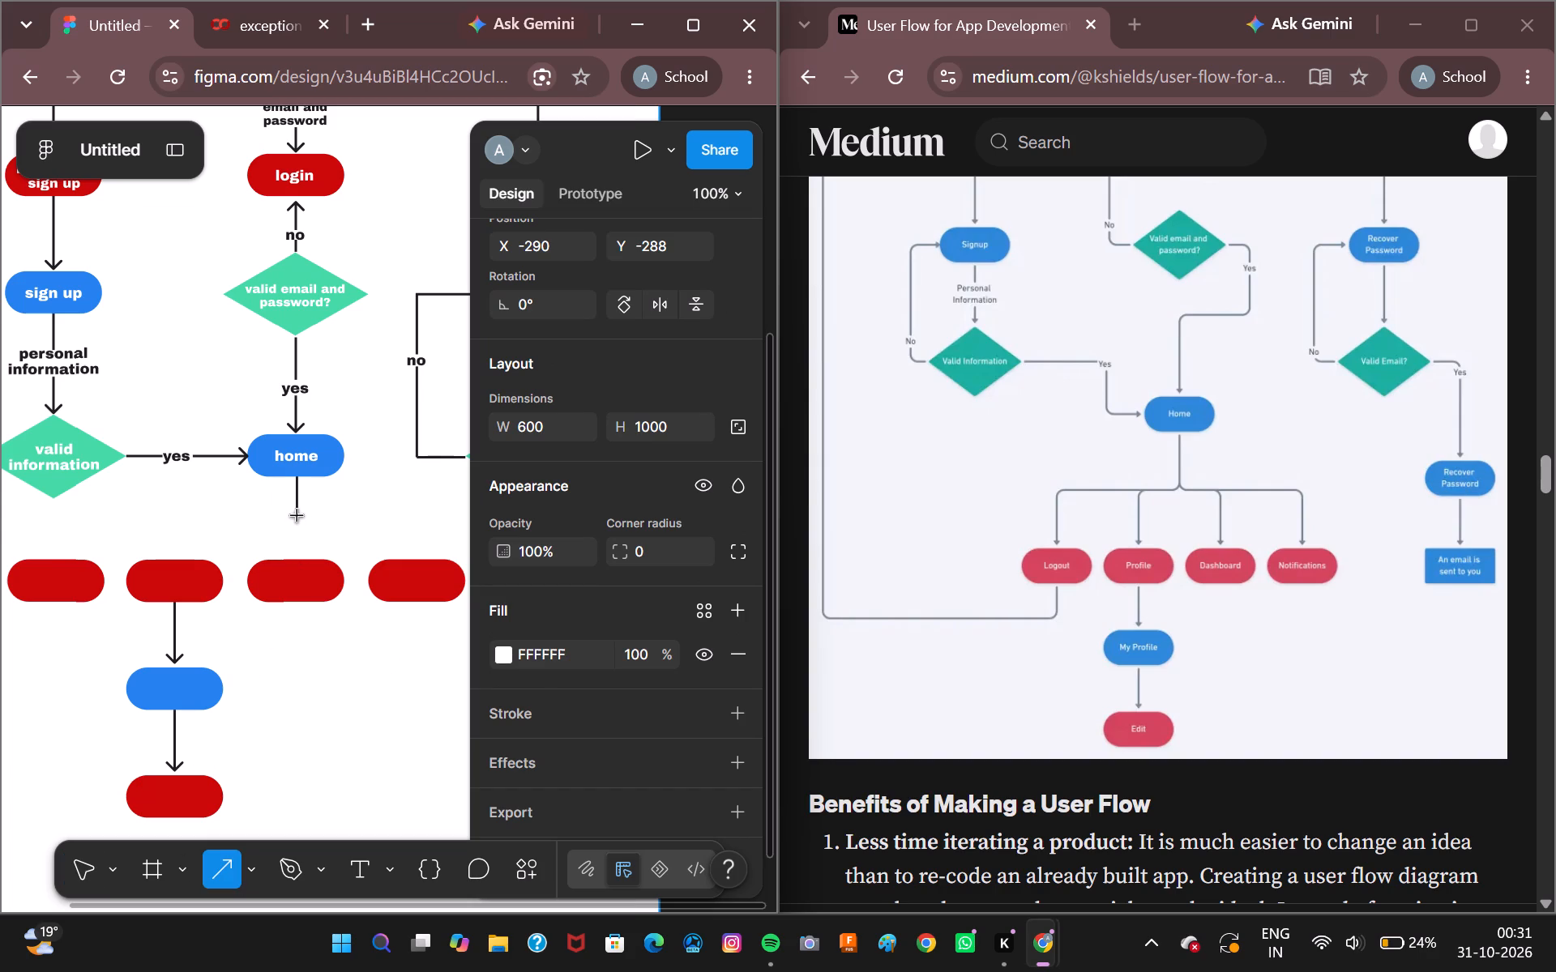
pyautogui.moveTo(298, 514); pyautogui.dragTo(374, 510)
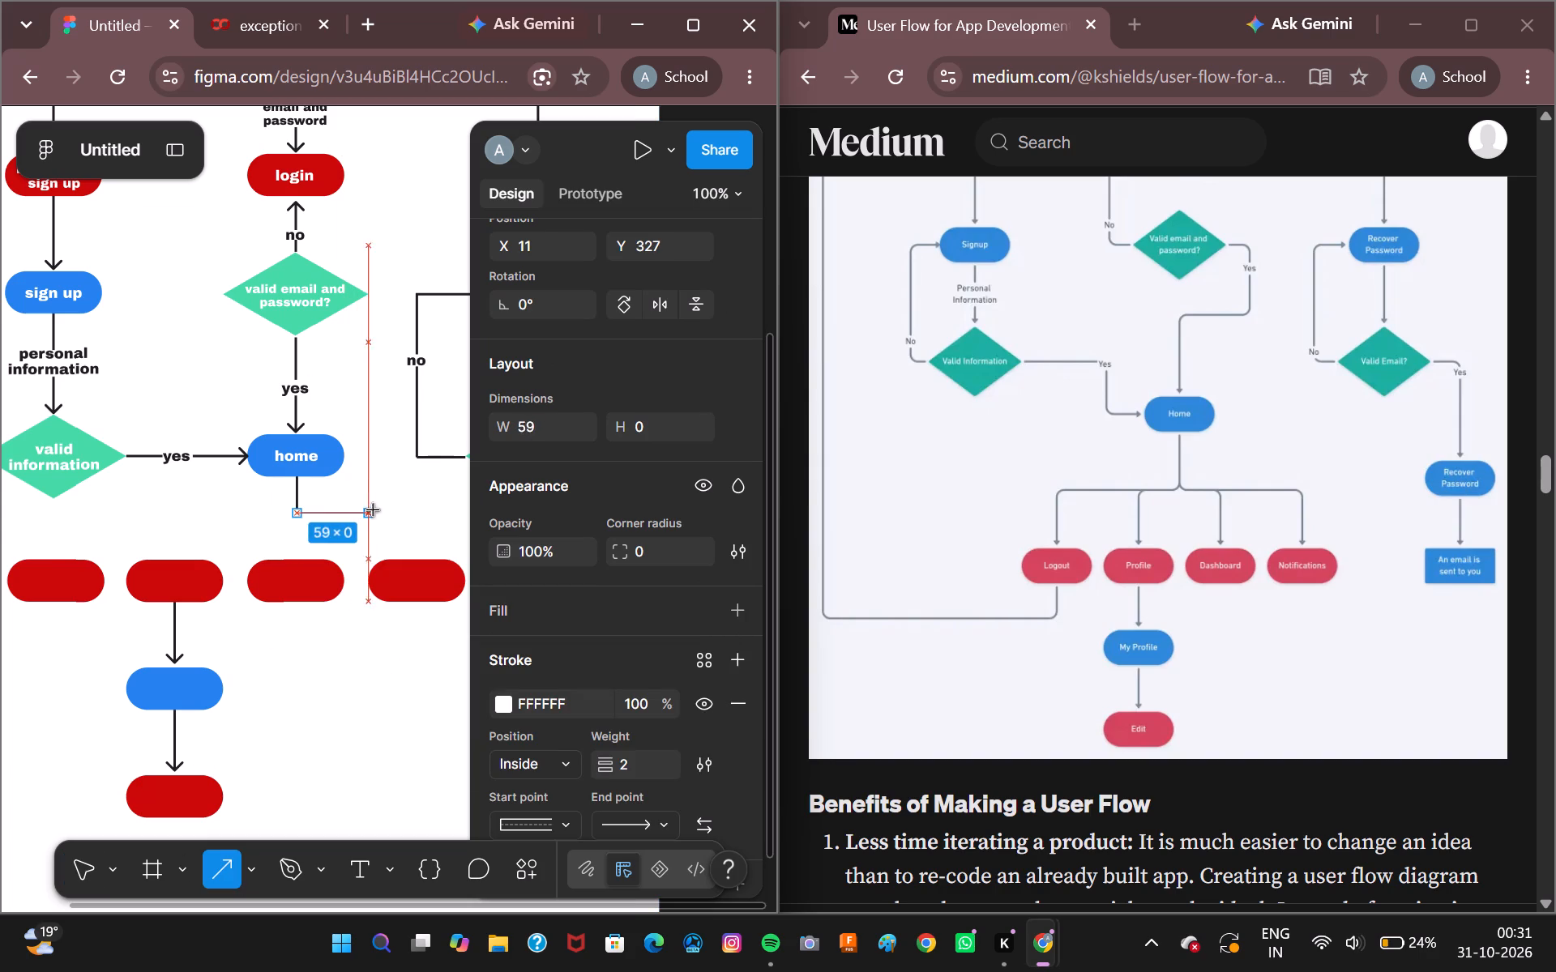
pyautogui.moveTo(374, 510); pyautogui.dragTo(421, 510)
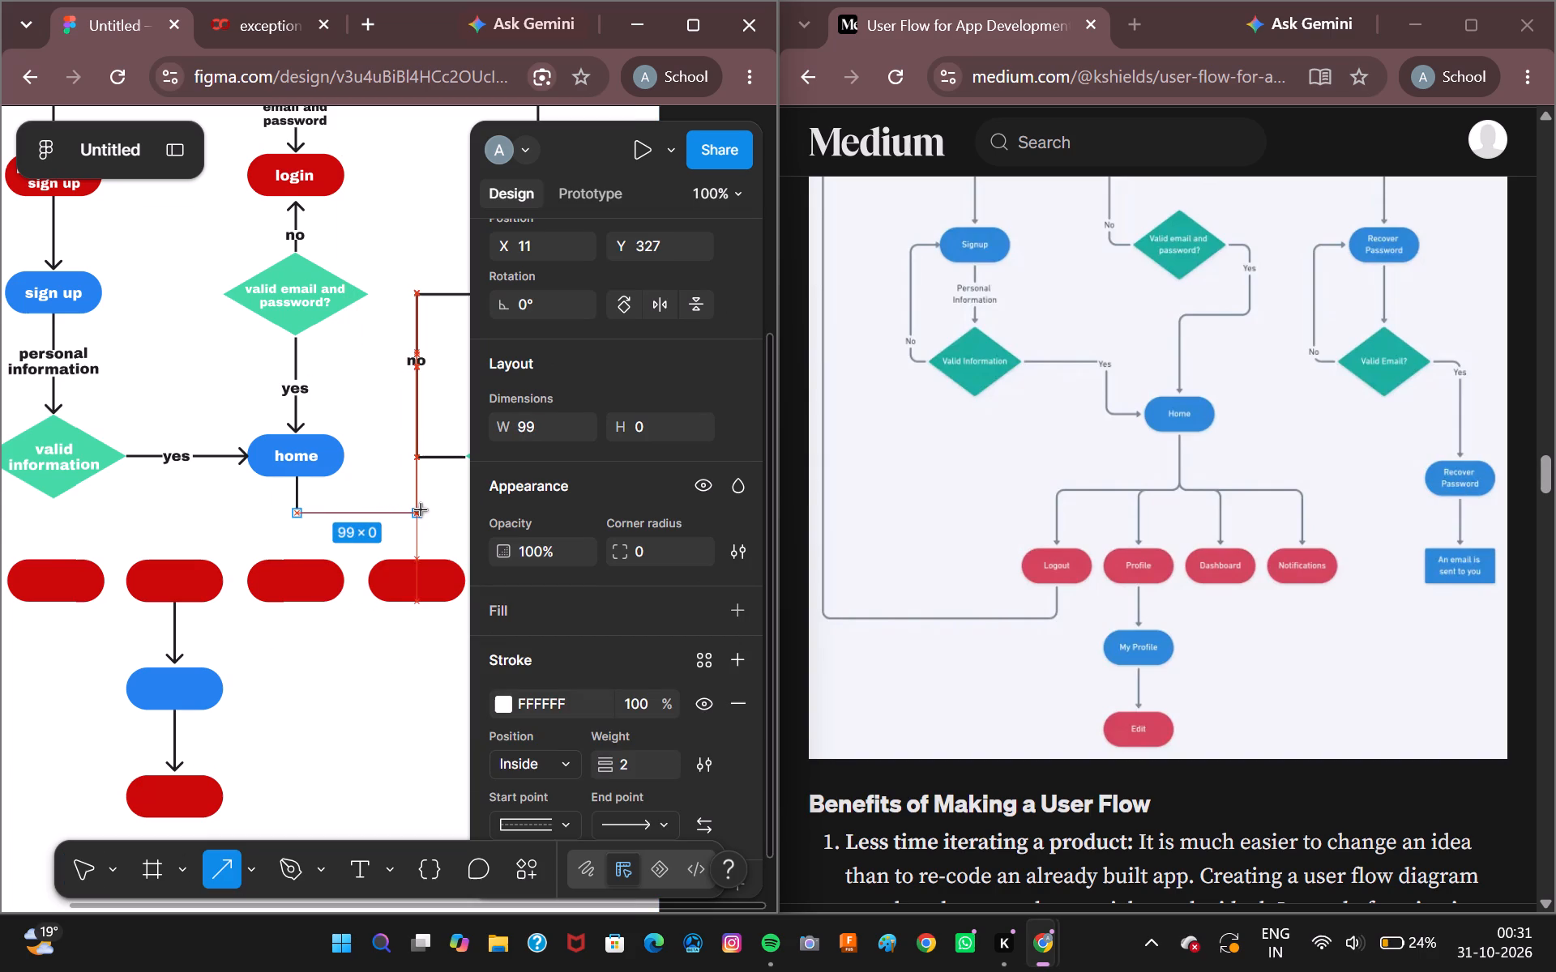
pyautogui.moveTo(421, 510); pyautogui.dragTo(419, 514)
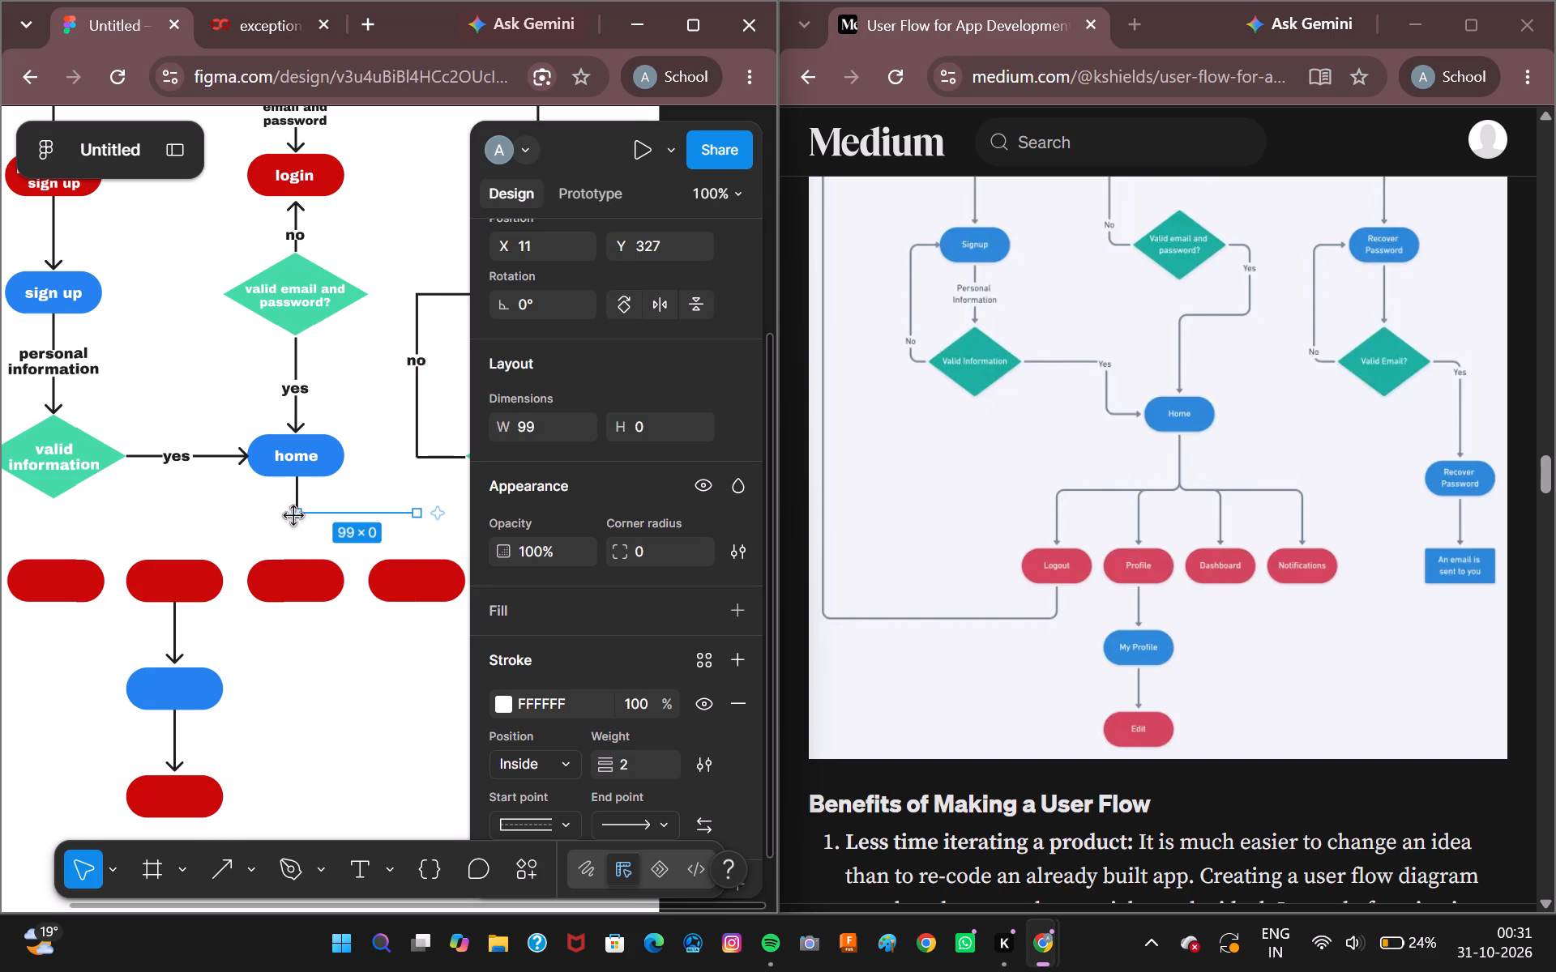
pyautogui.click(216, 870)
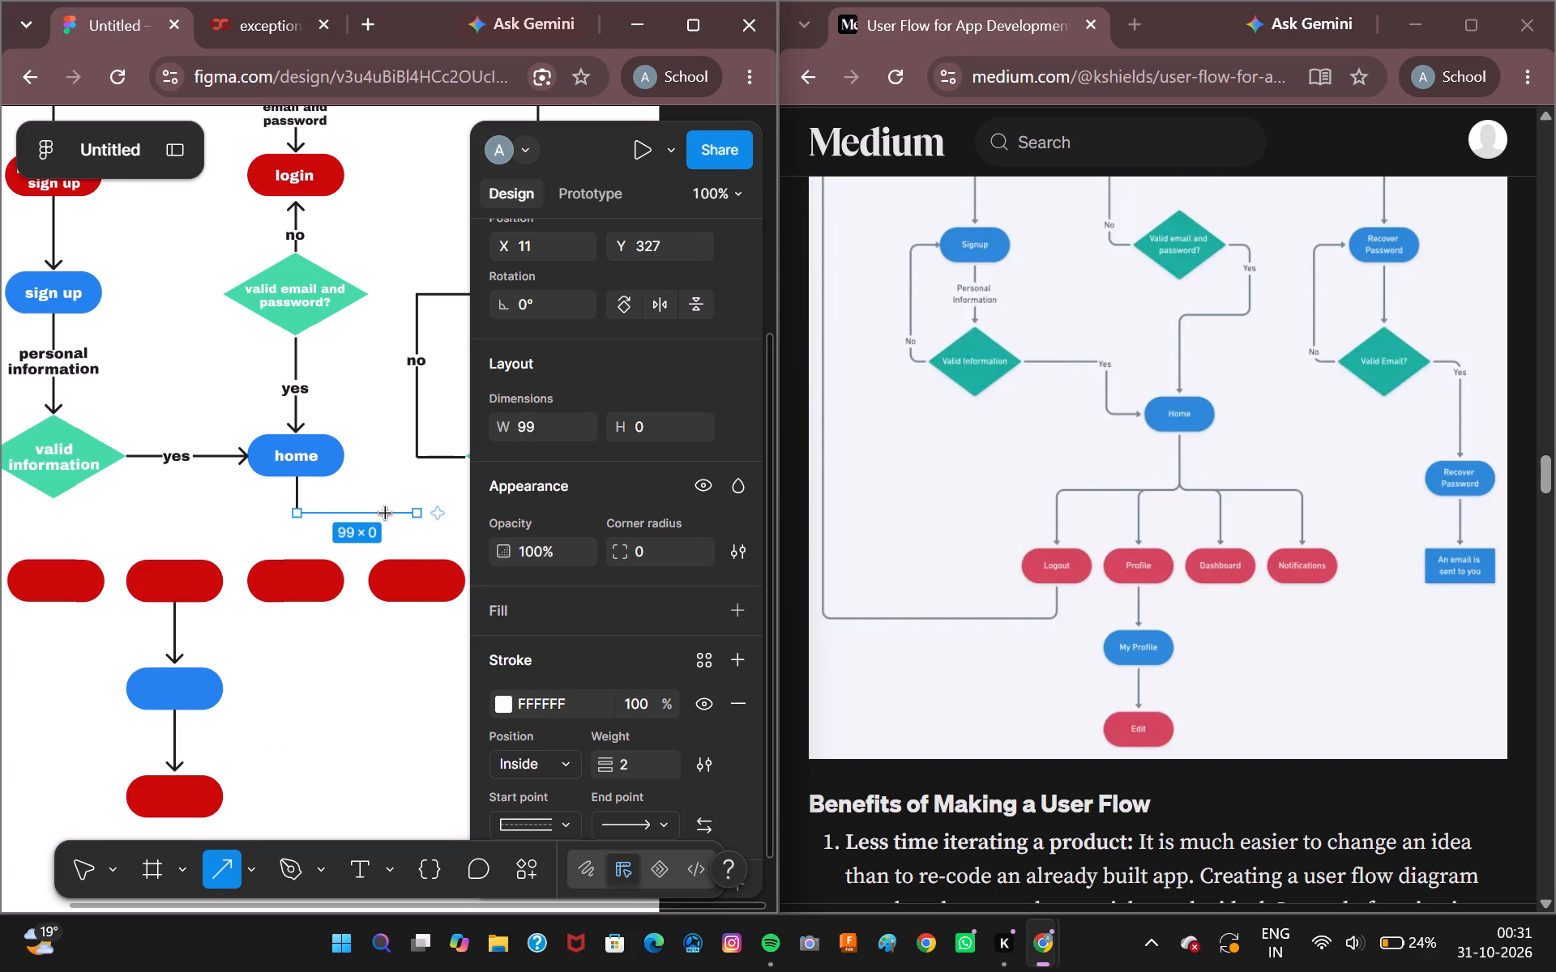
pyautogui.click(76, 869)
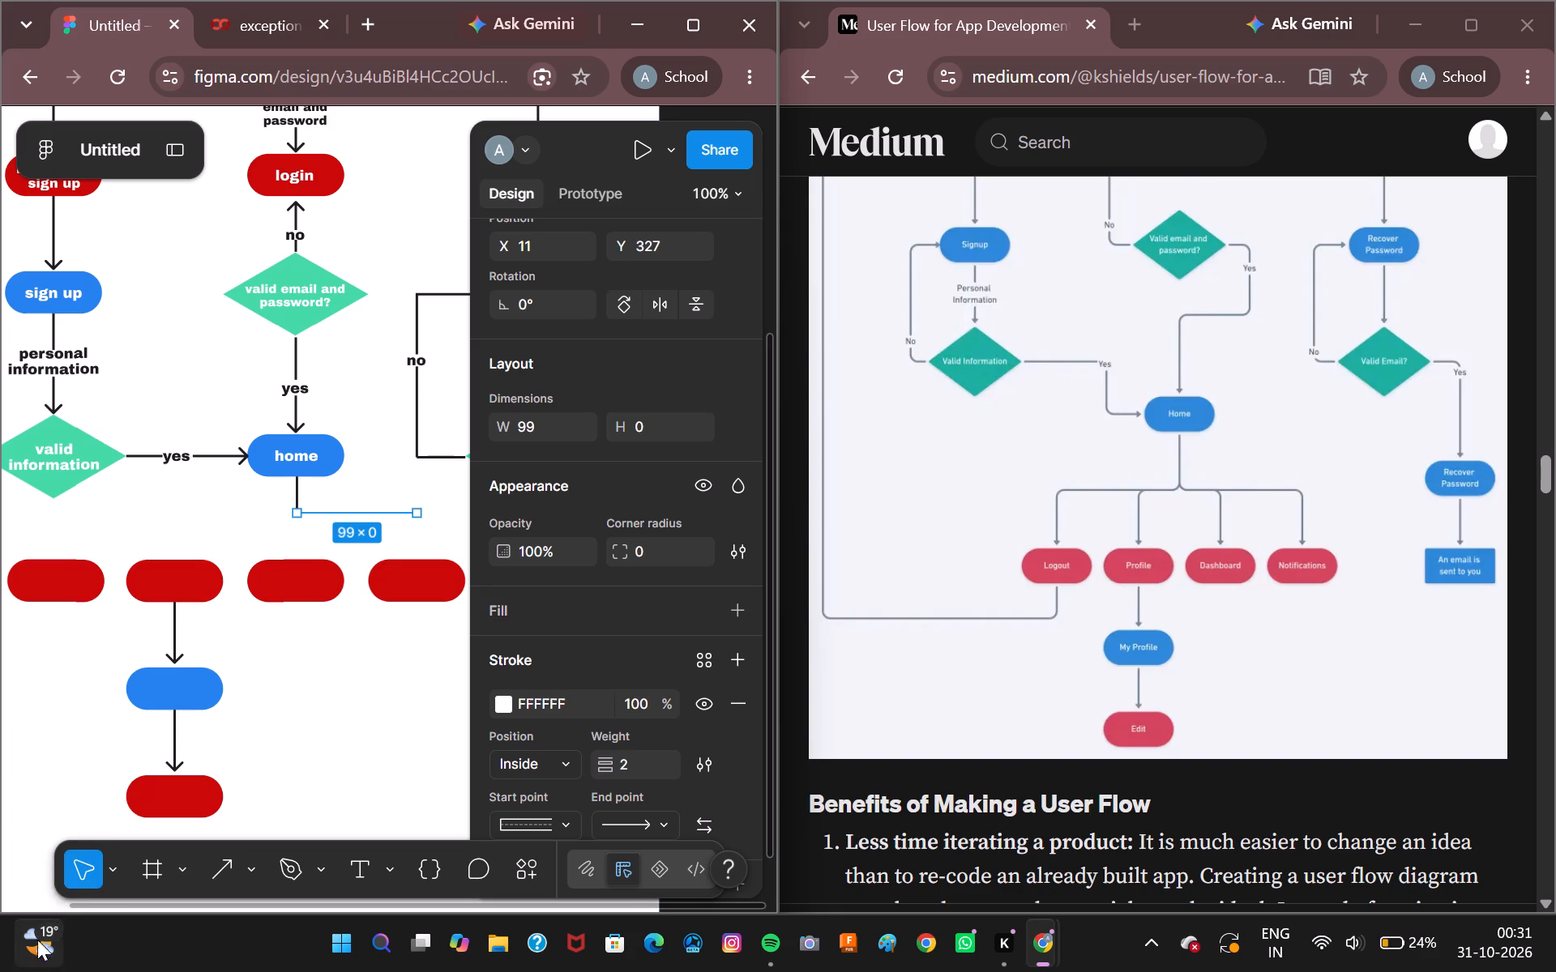
pyautogui.click(346, 513)
pyautogui.scroll(-1, 545, 668)
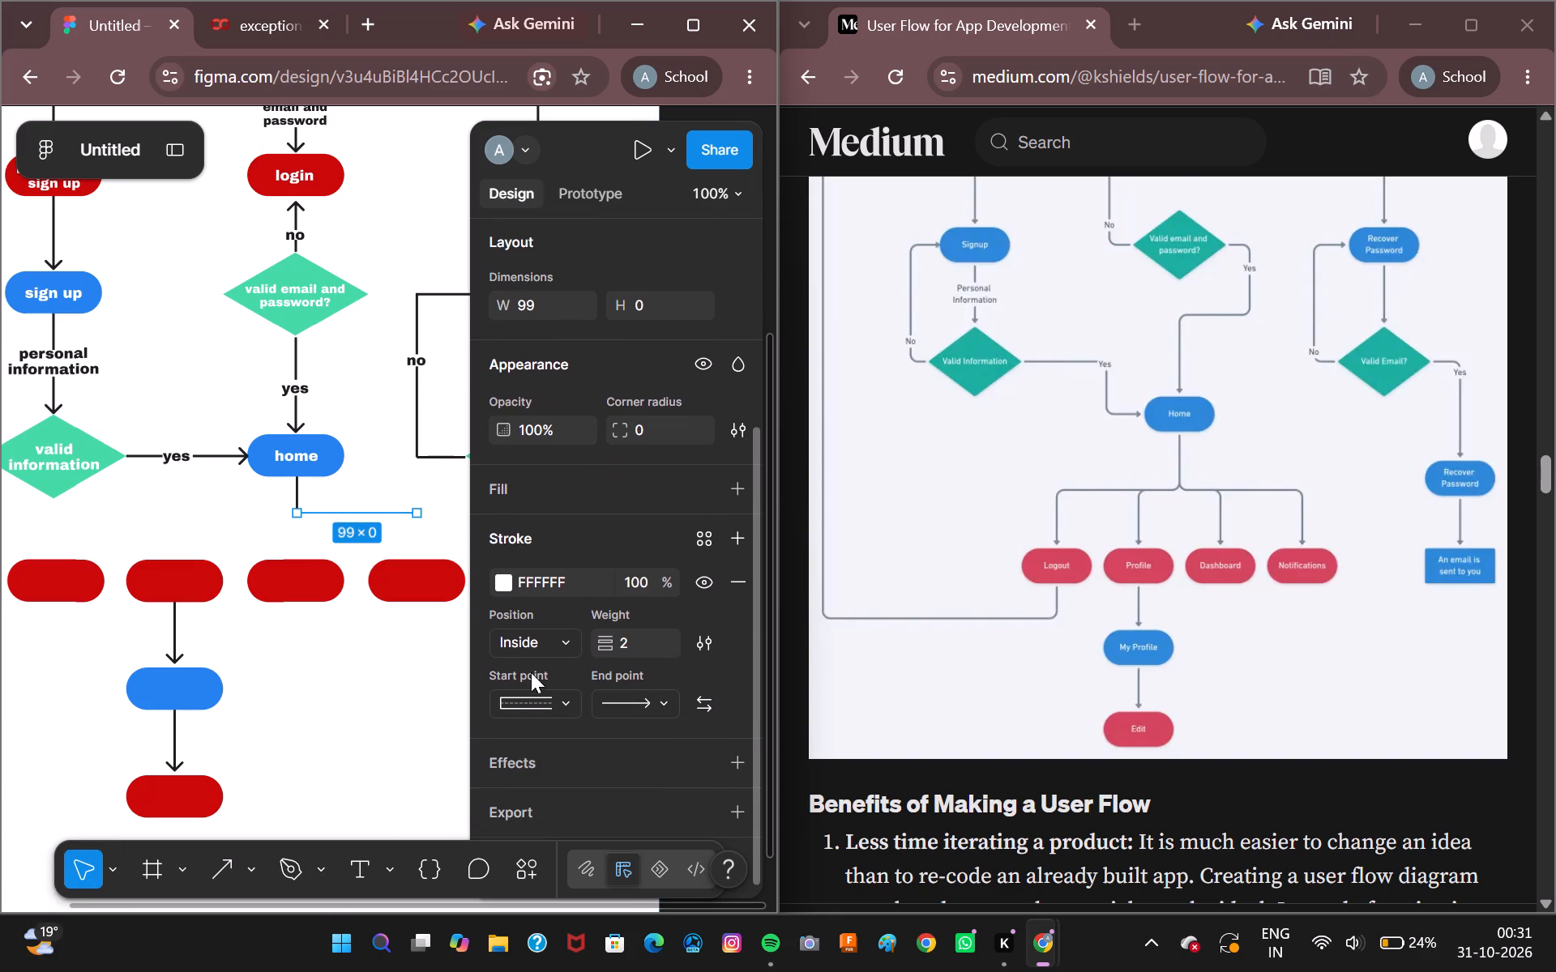
pyautogui.click(622, 700)
pyautogui.click(612, 596)
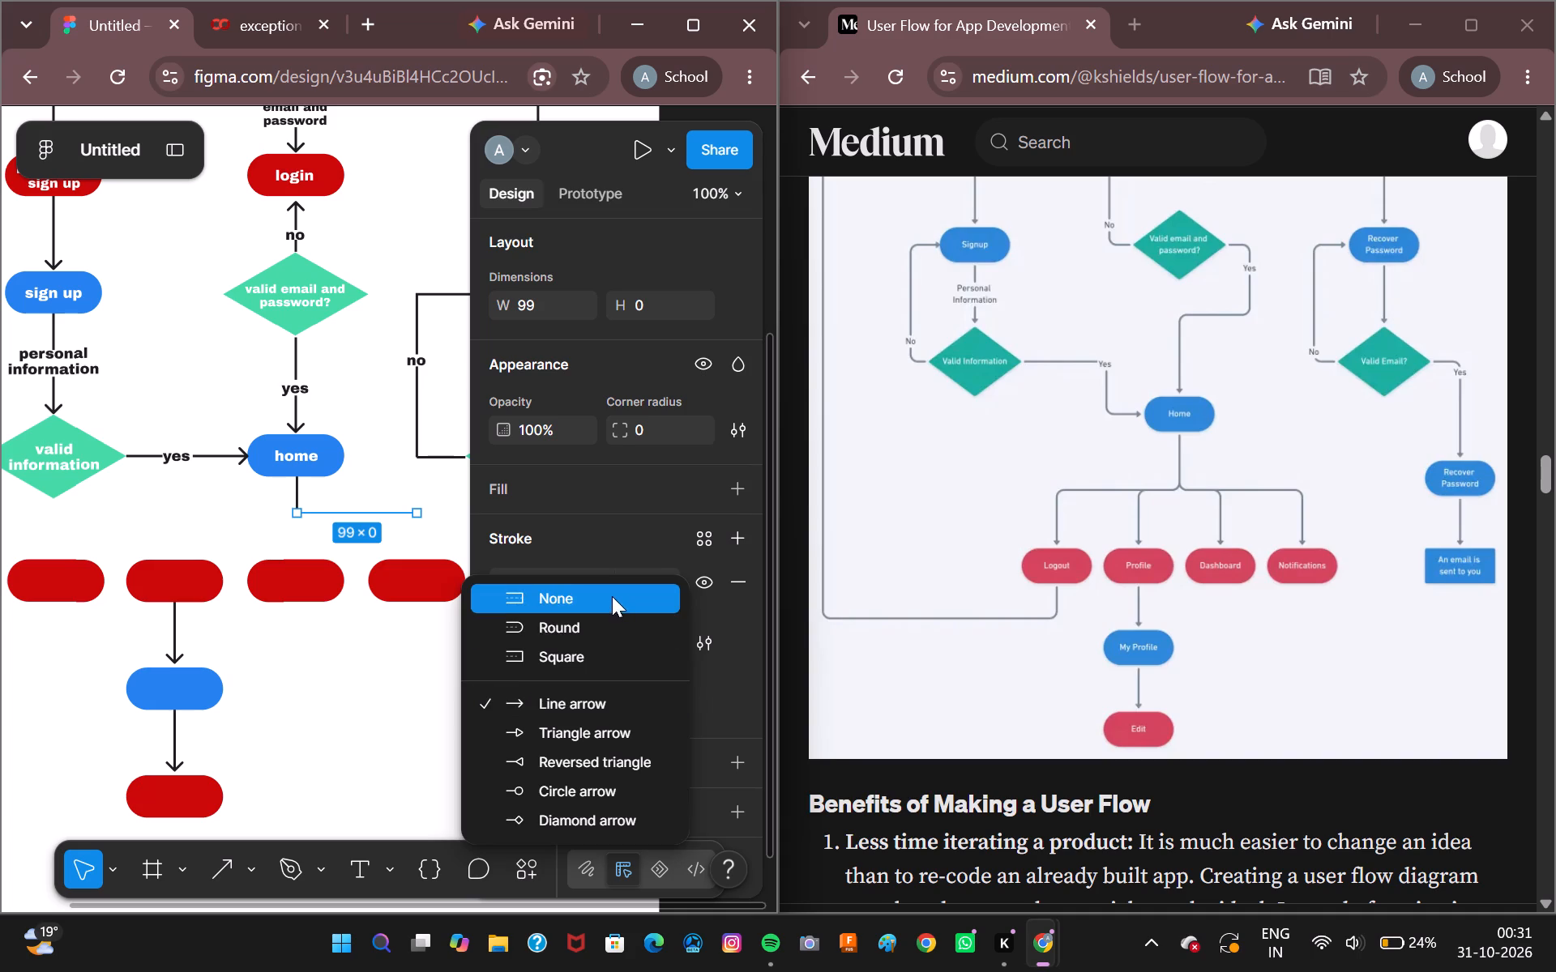
pyautogui.click(501, 591)
pyautogui.click(505, 575)
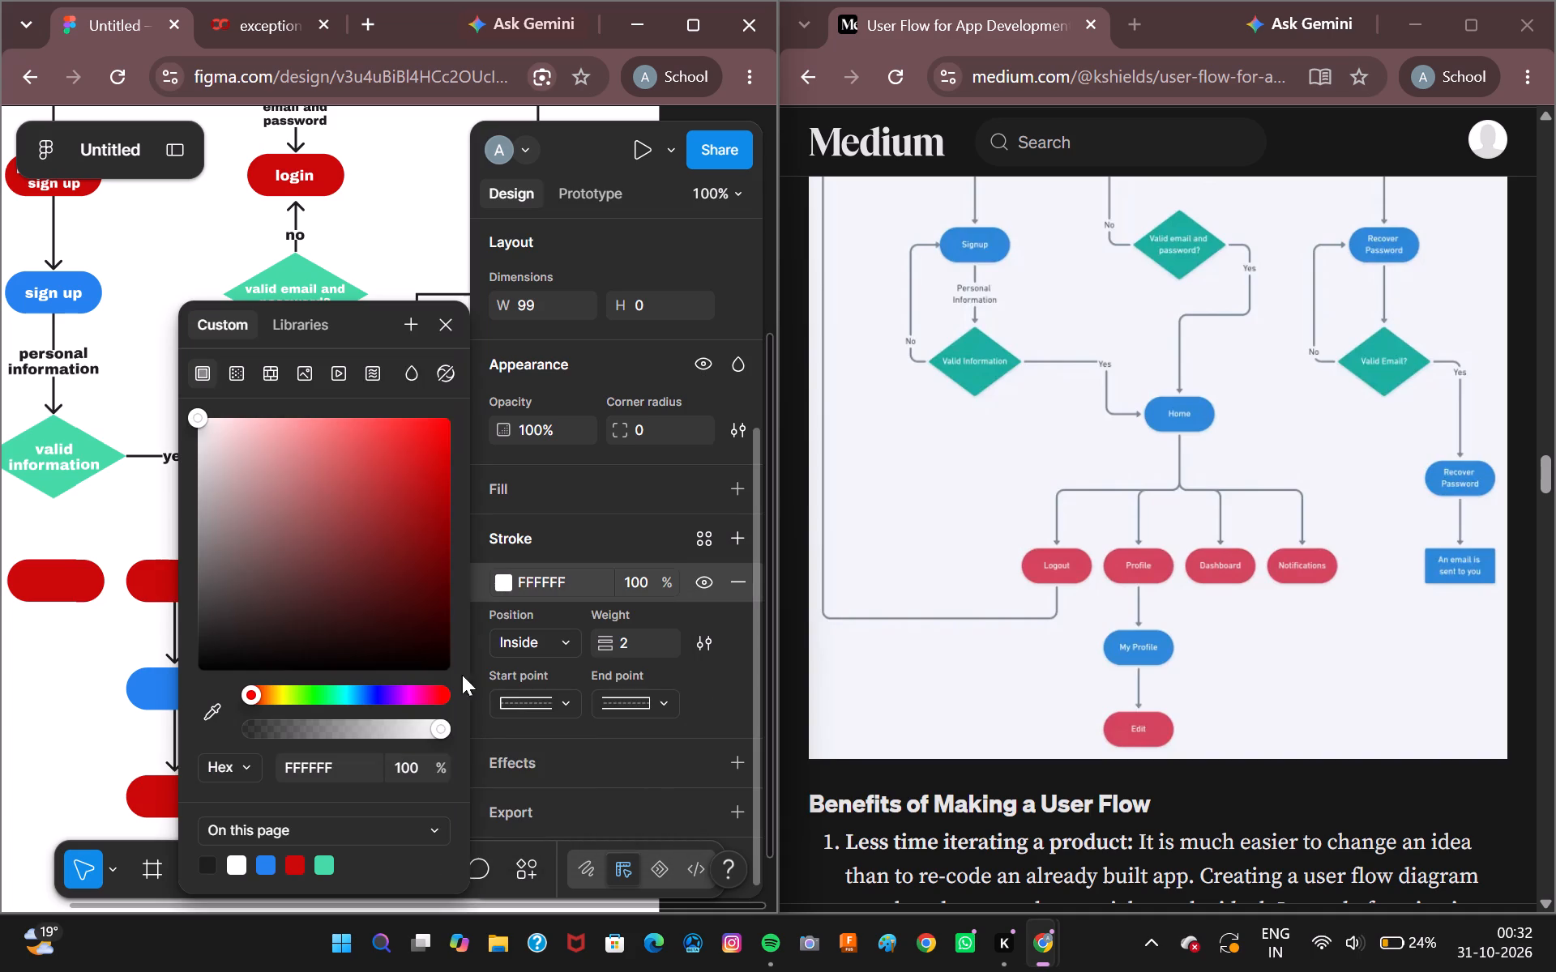
pyautogui.click(199, 863)
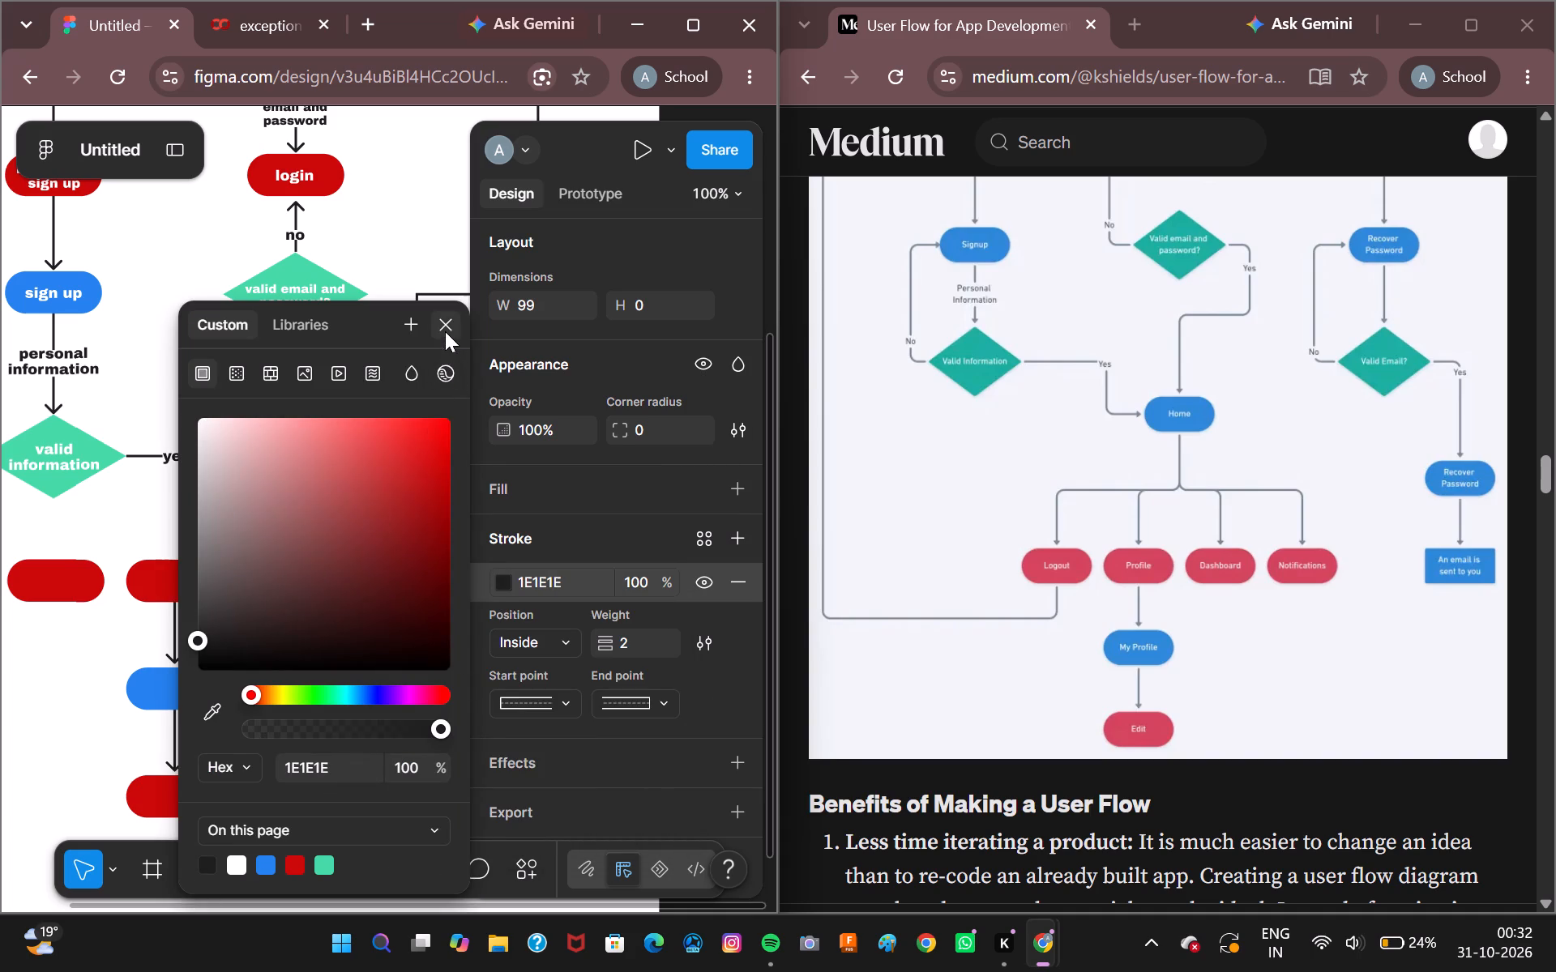
pyautogui.click(445, 330)
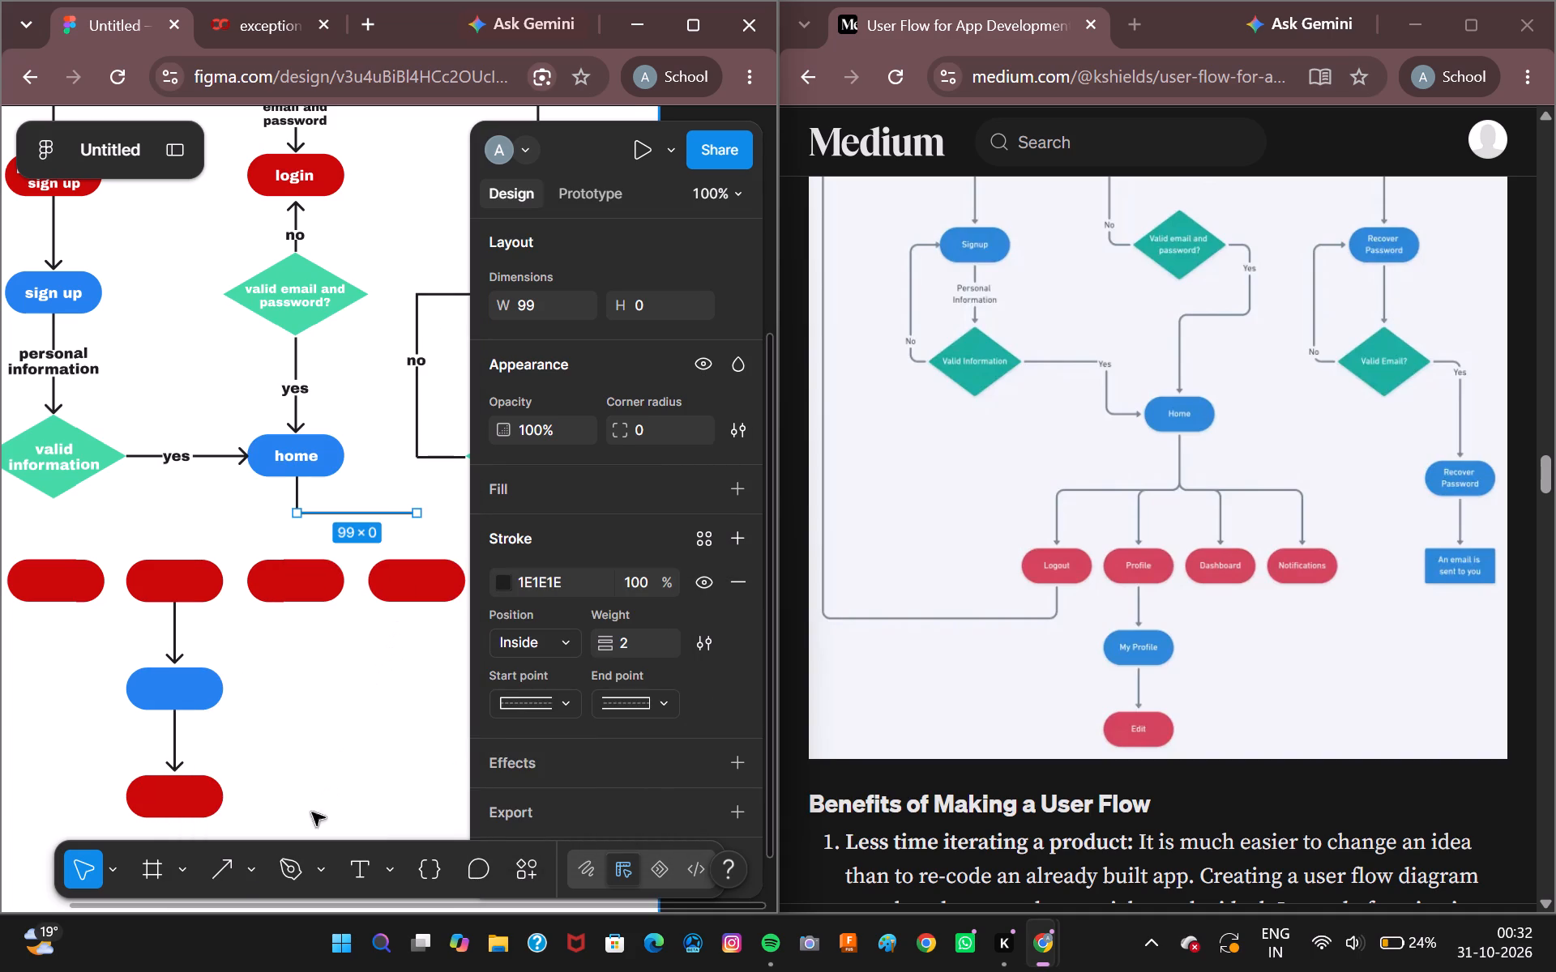
# Draw a horizontal line about 101 long from the home stem to above the second red pill, with start point None and stroke 1E1E1E.
pyautogui.click(227, 884)
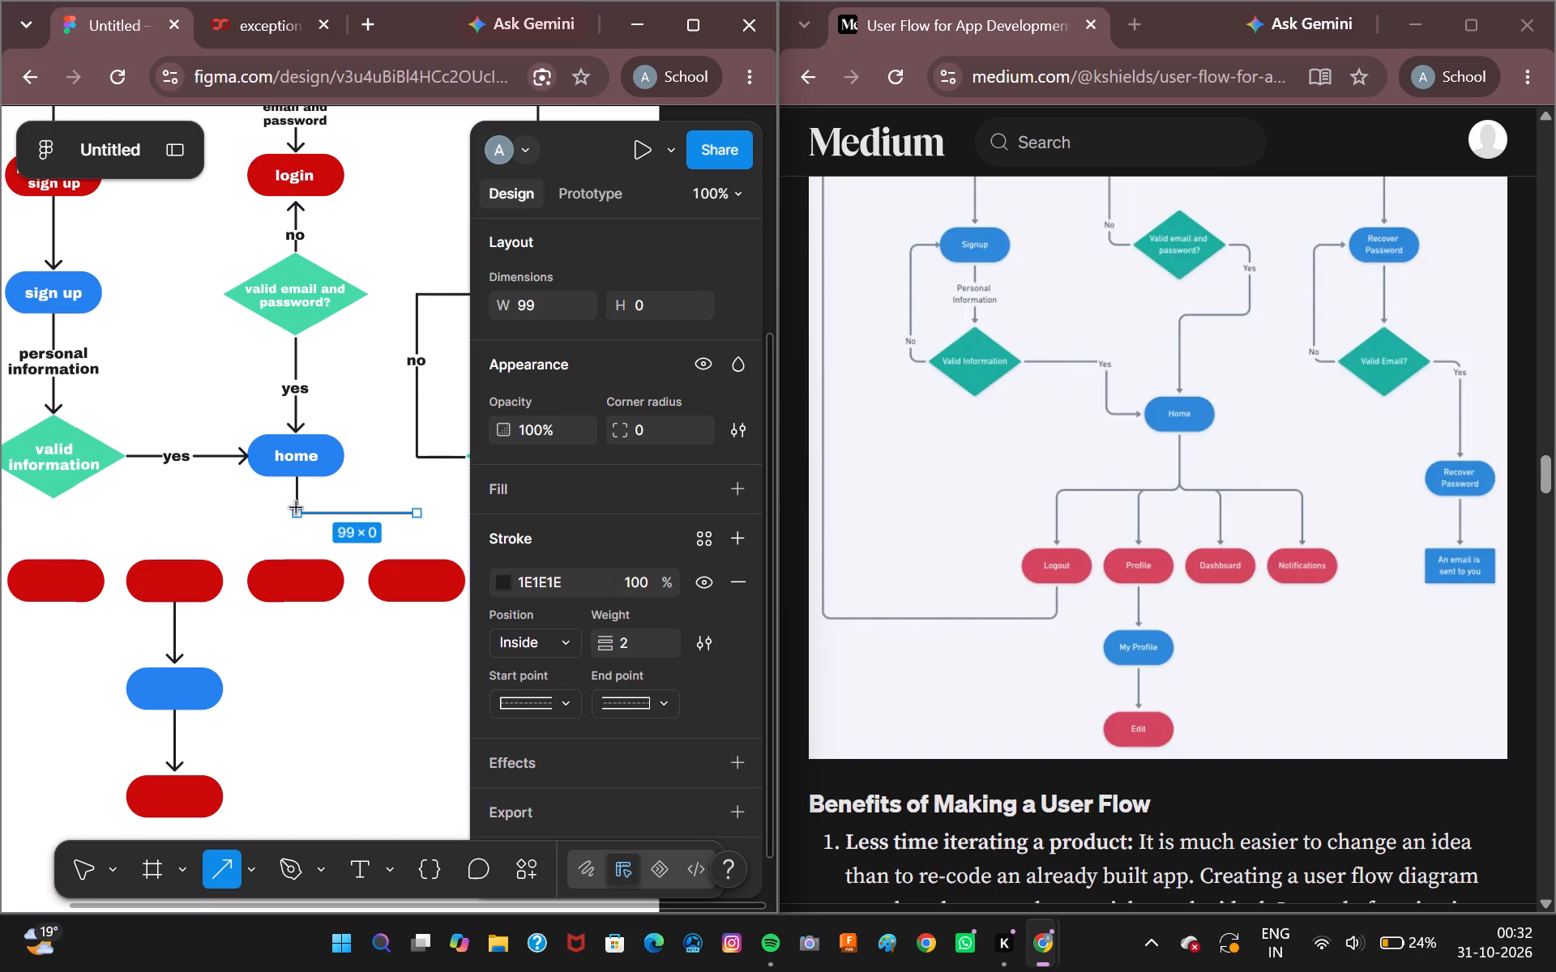
pyautogui.moveTo(297, 514); pyautogui.dragTo(257, 520)
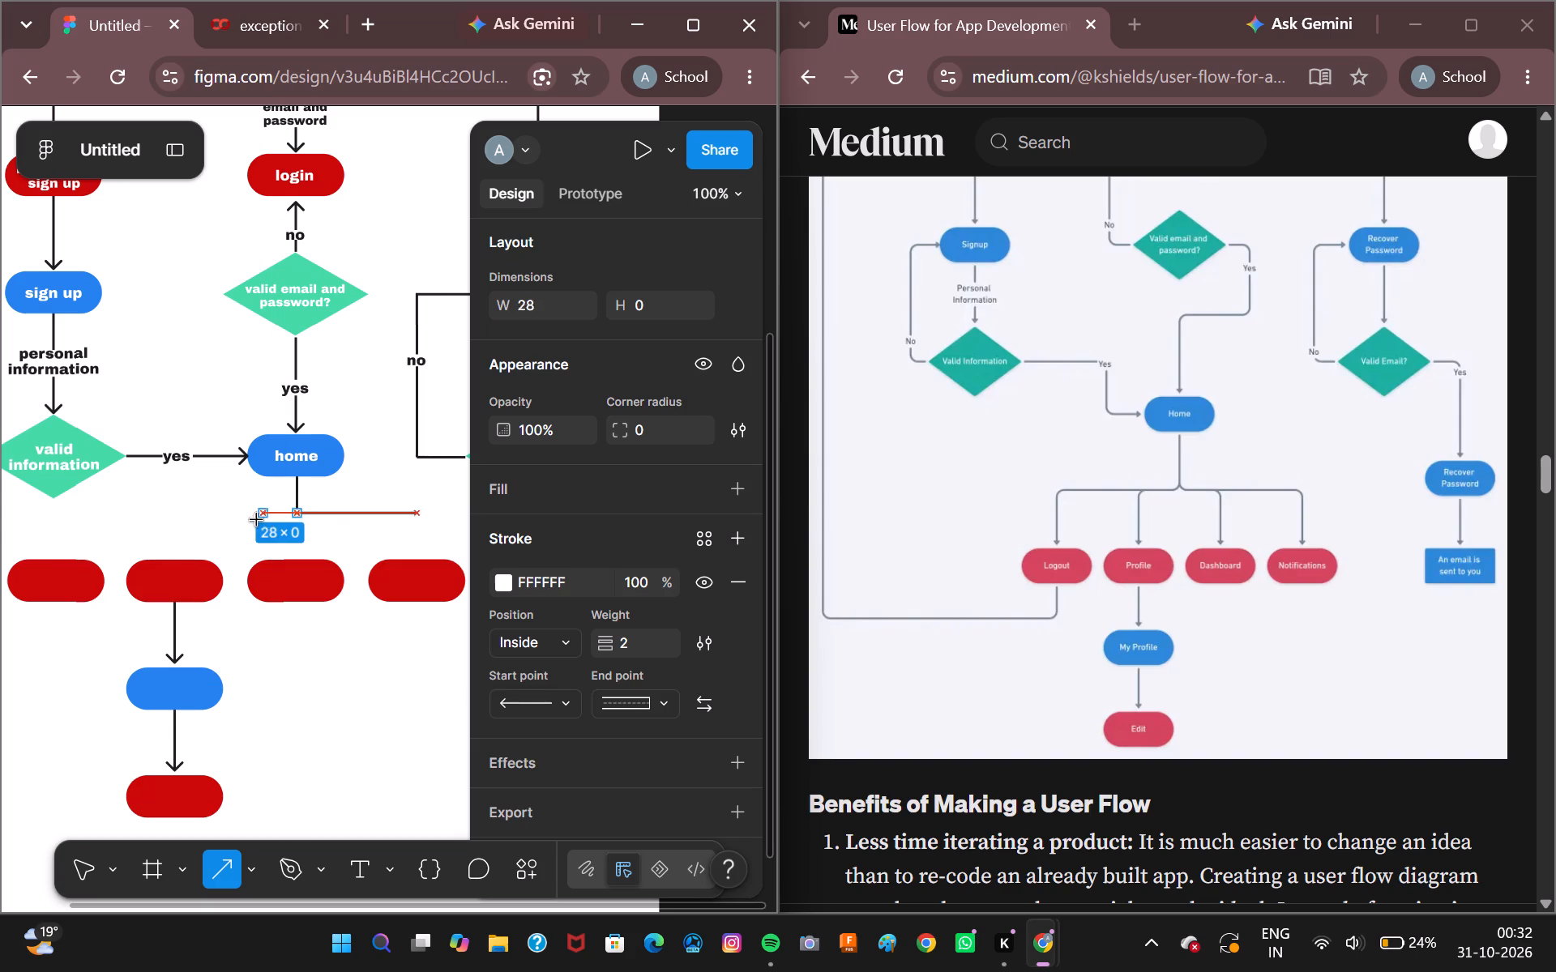
pyautogui.moveTo(257, 520); pyautogui.dragTo(188, 511)
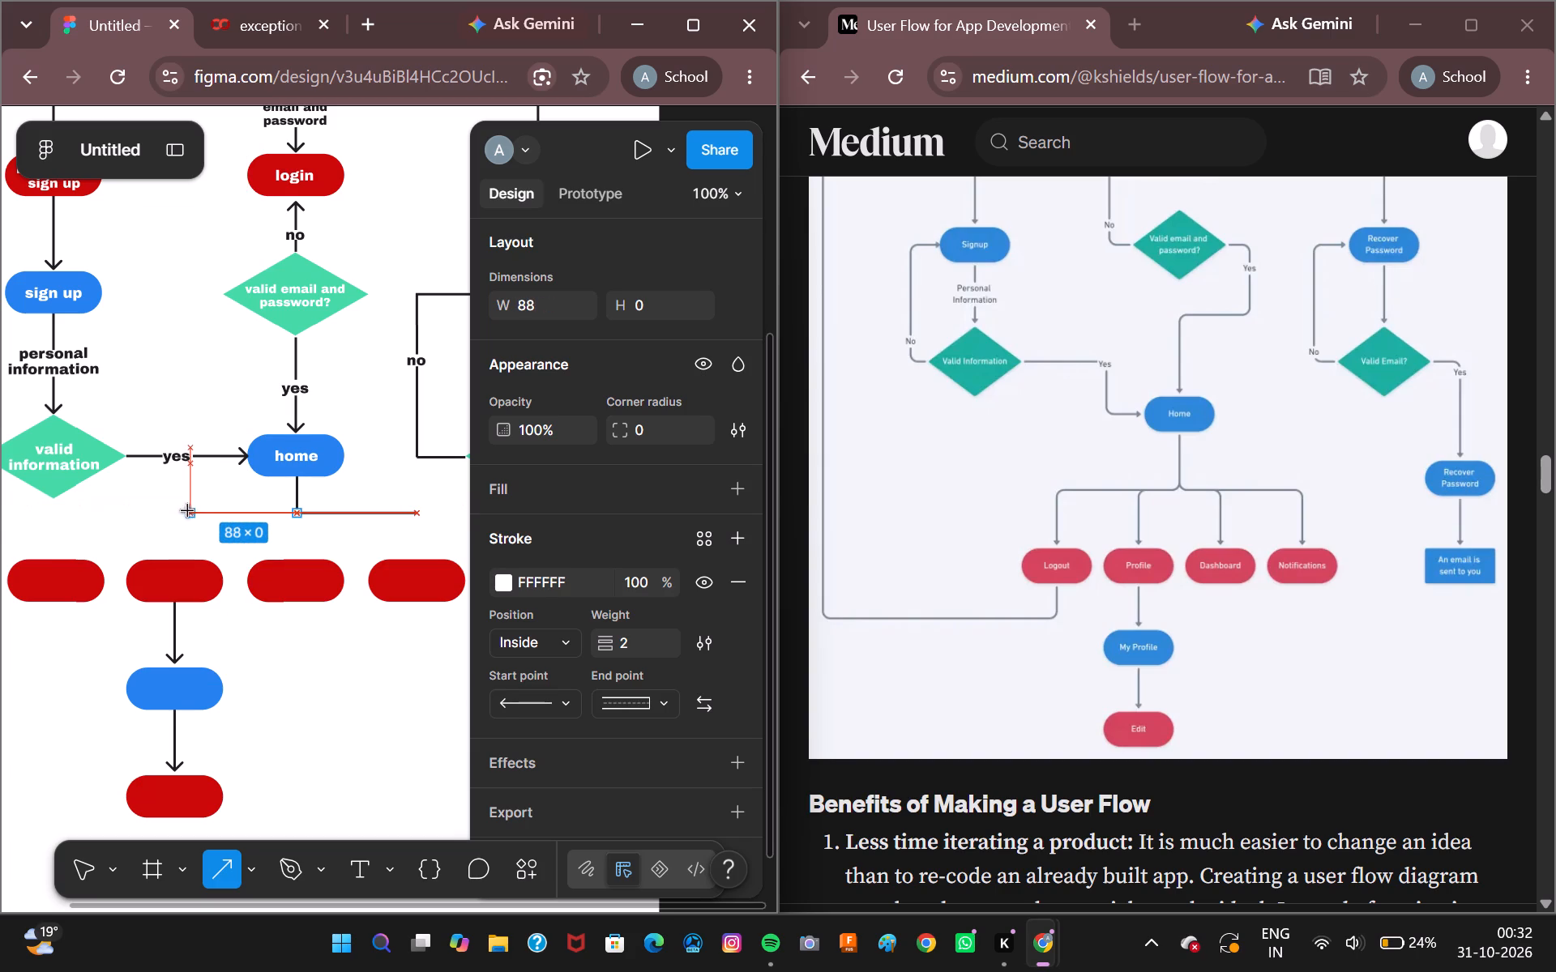
pyautogui.moveTo(188, 511); pyautogui.dragTo(169, 512)
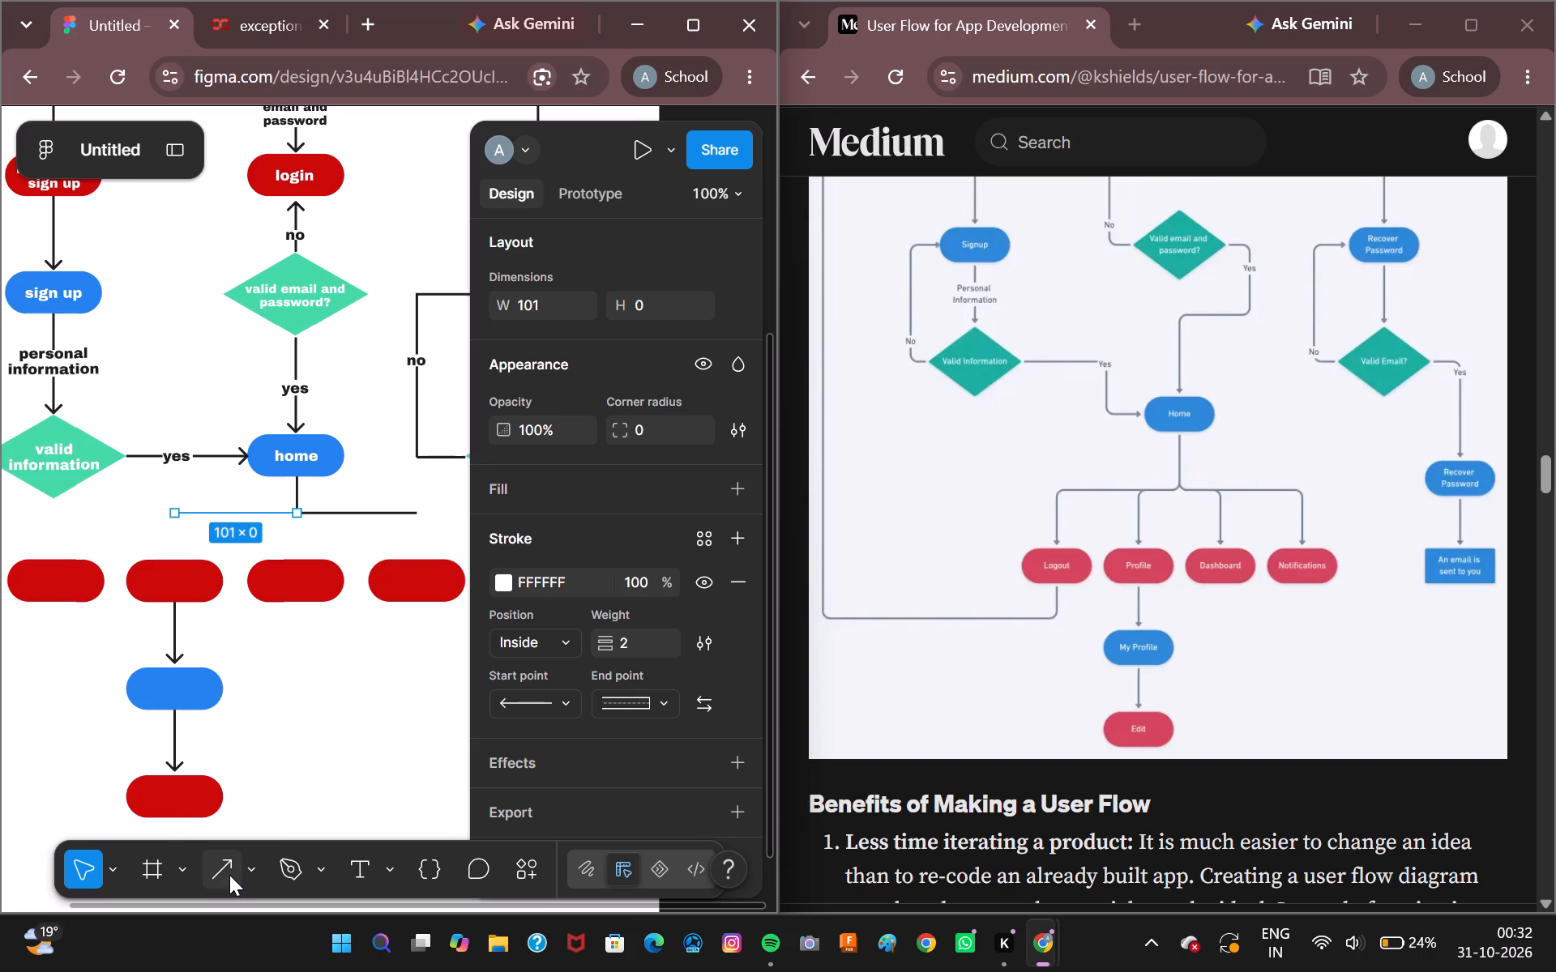
pyautogui.click(528, 693)
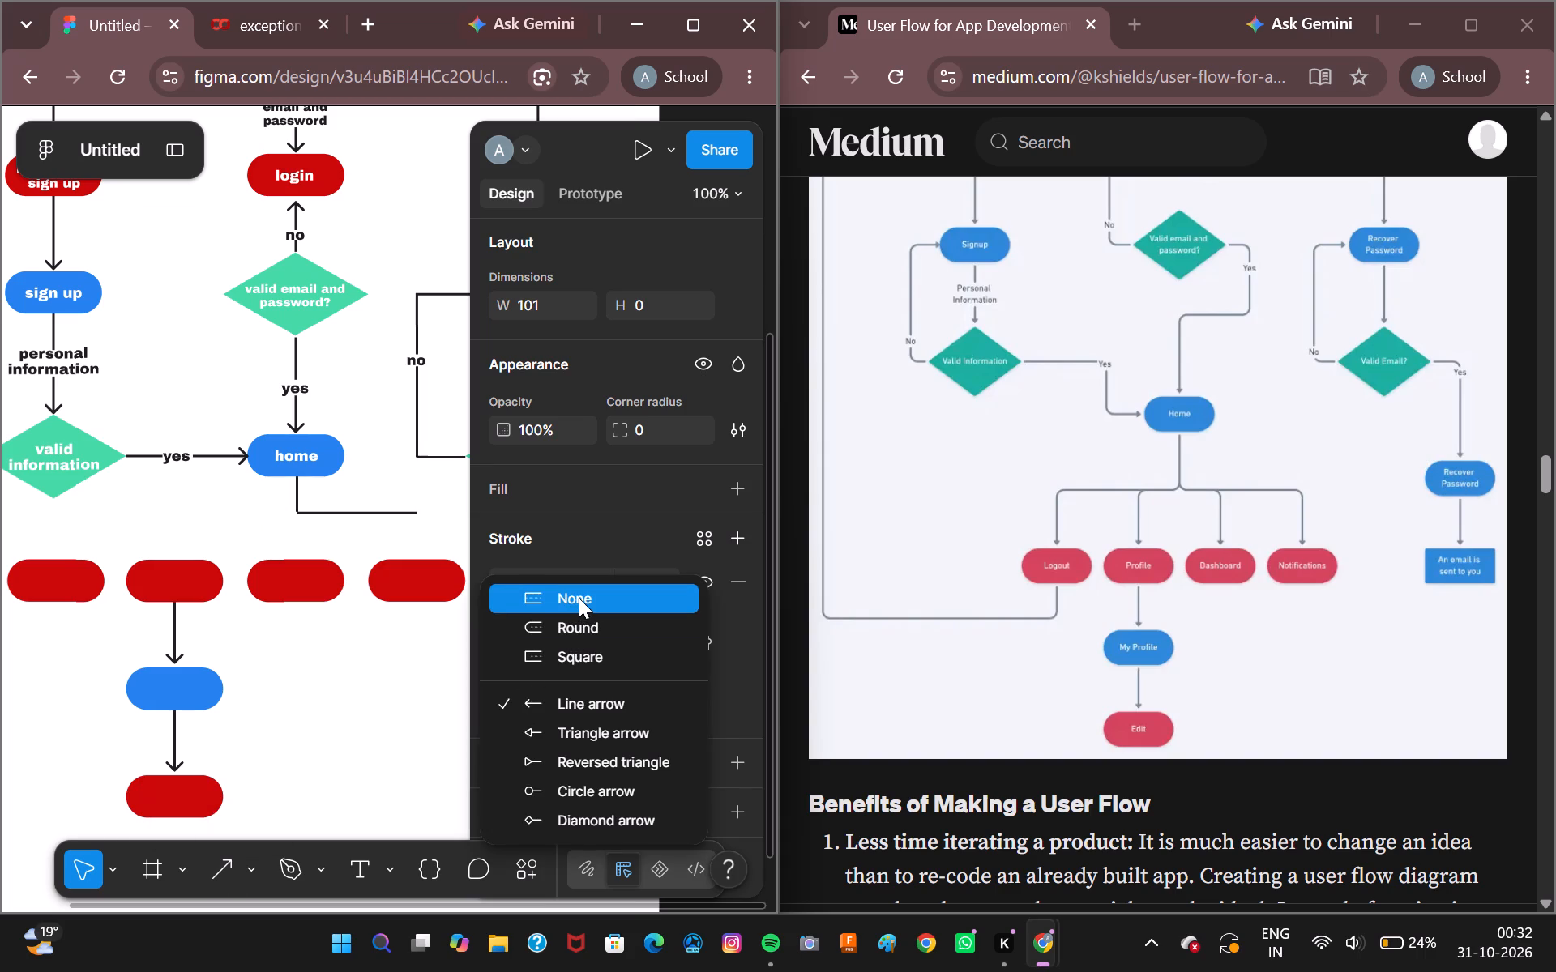
pyautogui.click(579, 598)
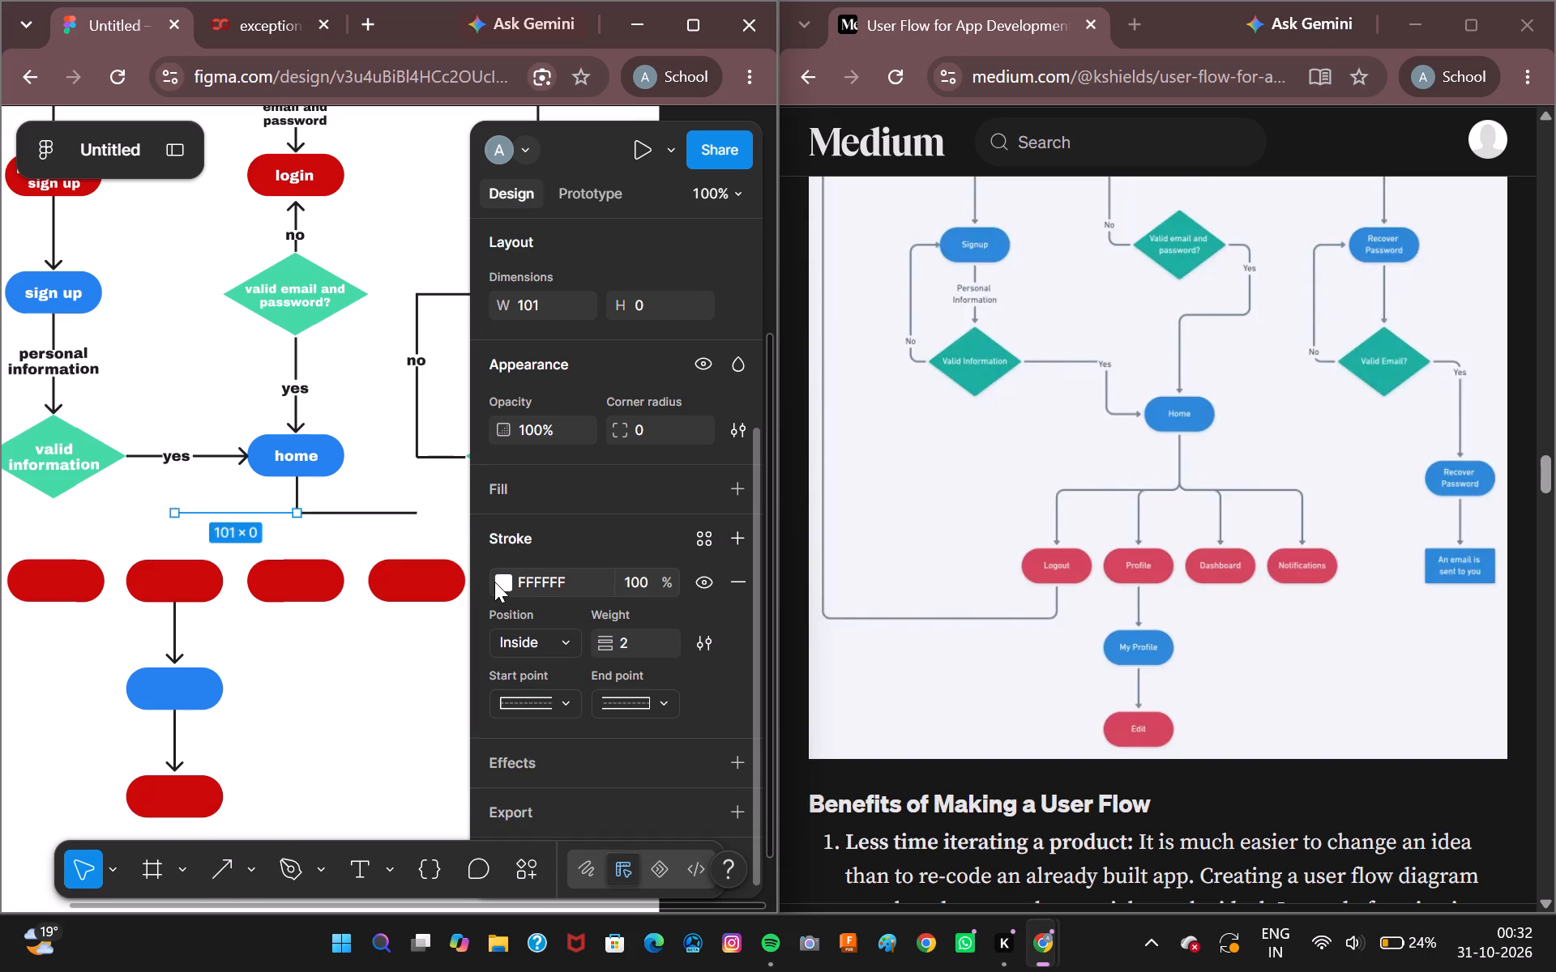
pyautogui.click(494, 582)
pyautogui.click(203, 860)
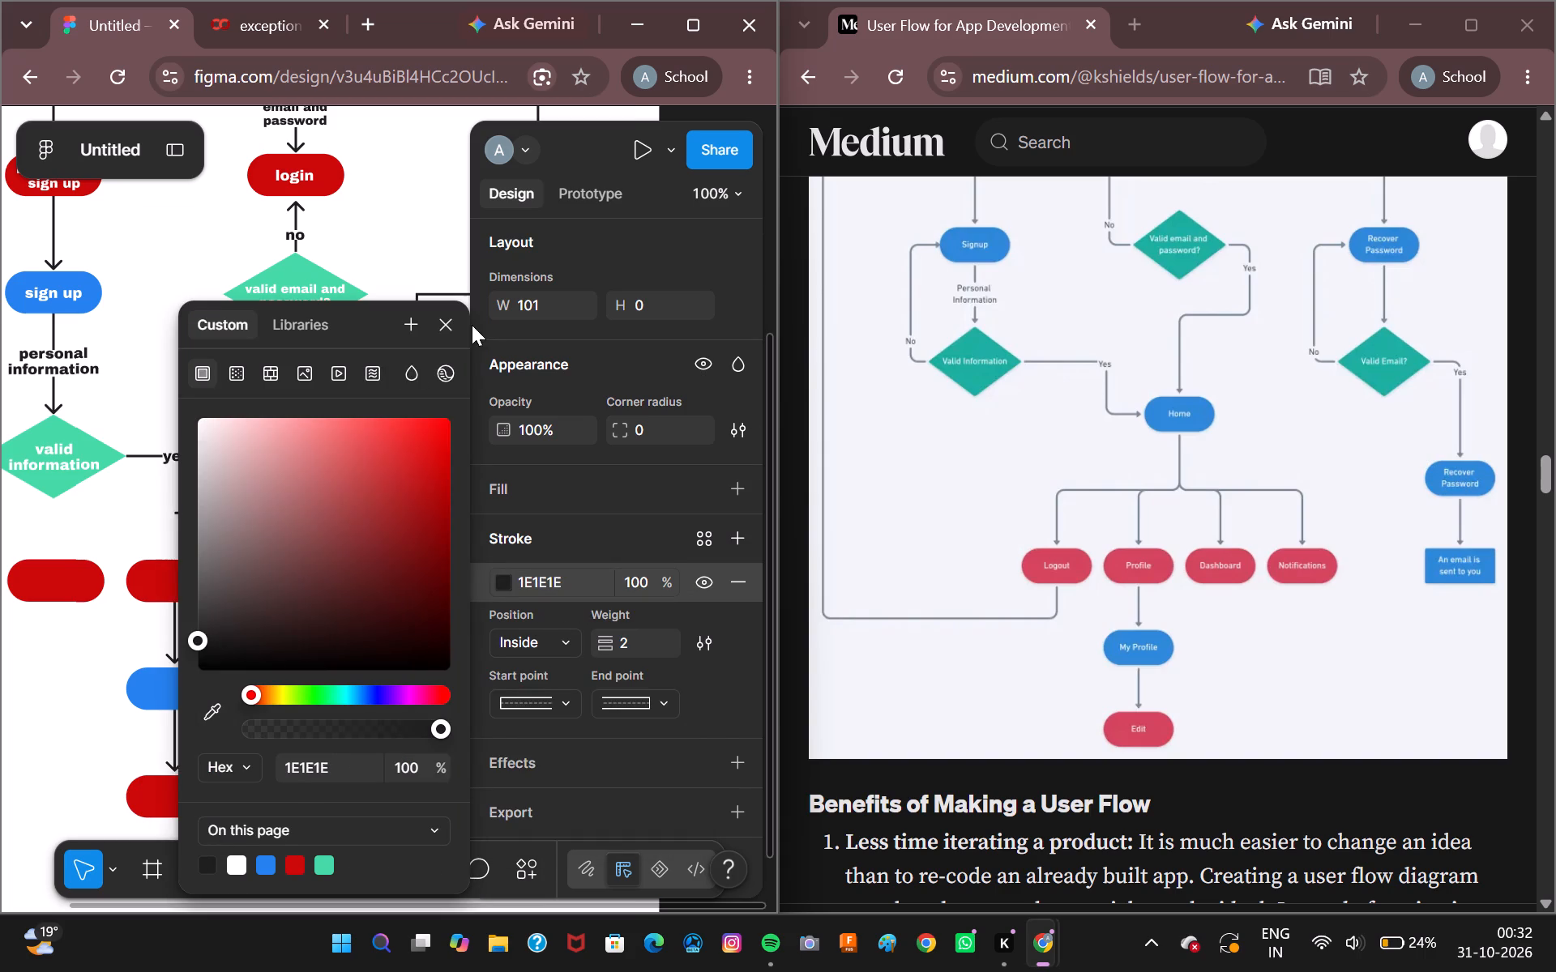
pyautogui.click(456, 330)
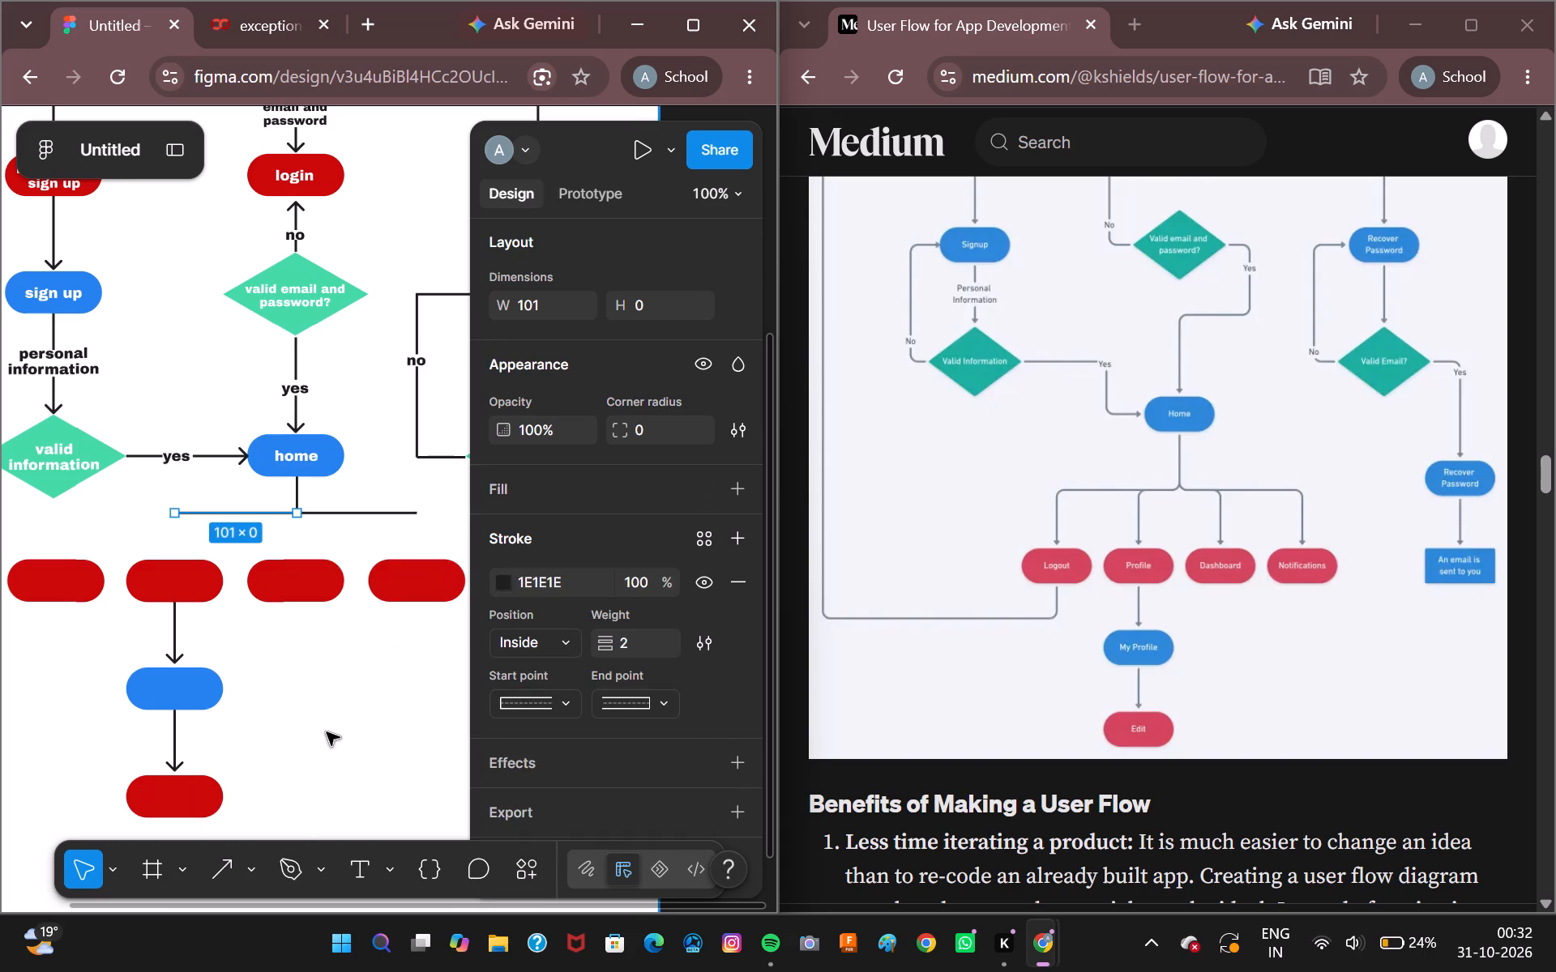
# Draw a horizontal line about 98 long from above the second red pill to above the first, with start point None and stroke 1E1E1E.
pyautogui.click(212, 861)
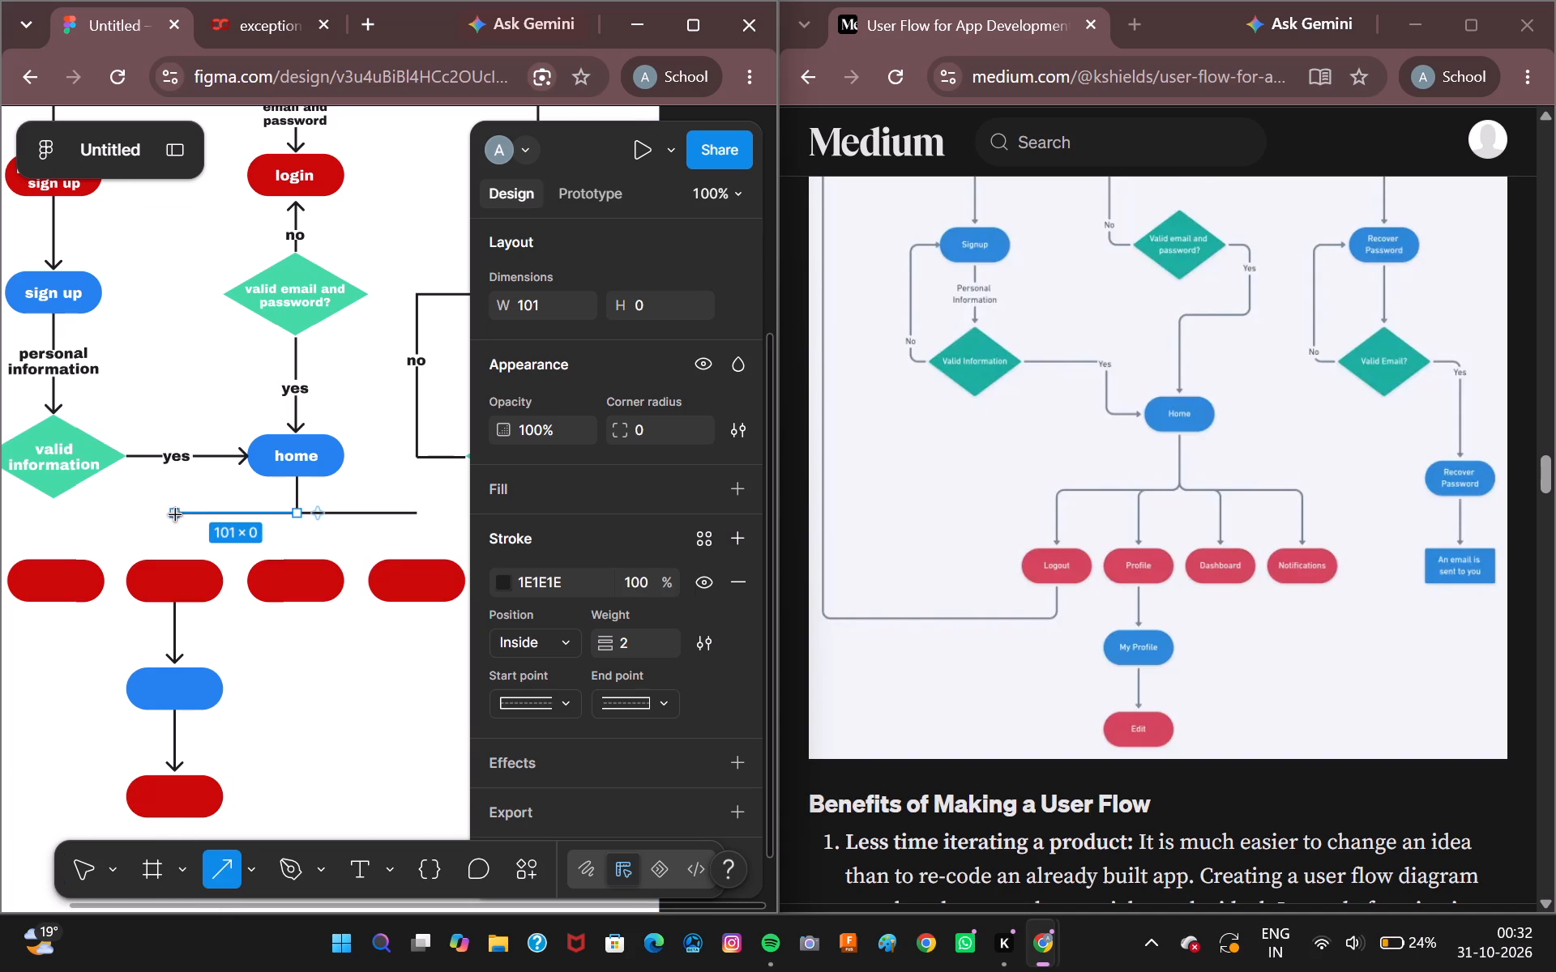
pyautogui.moveTo(173, 514); pyautogui.dragTo(65, 520)
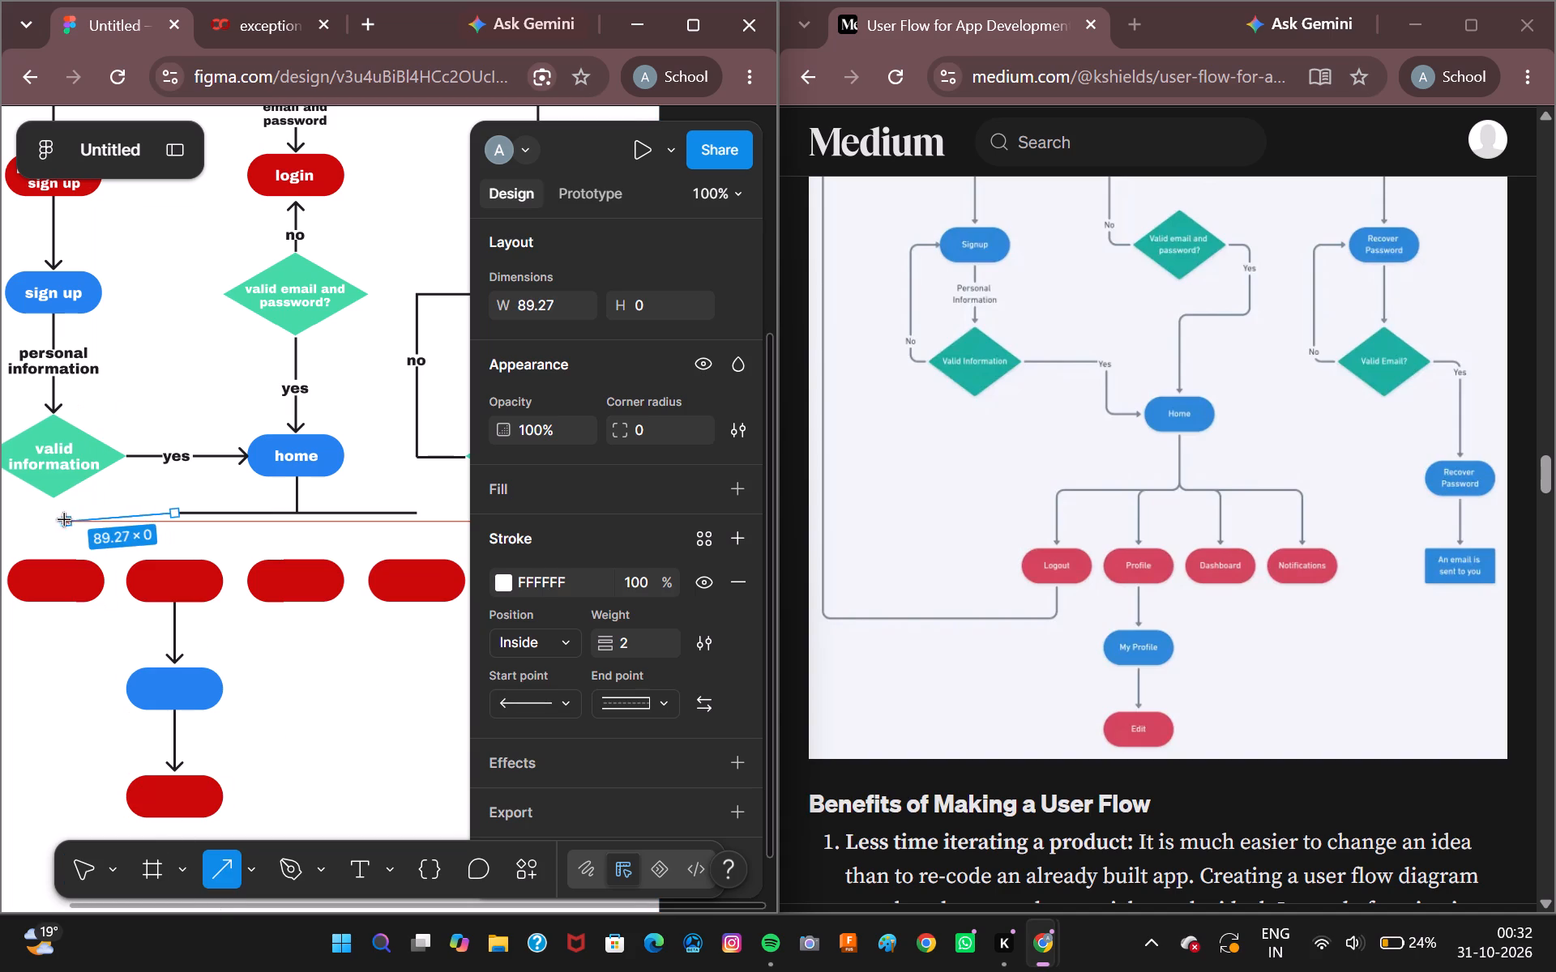
pyautogui.moveTo(65, 520); pyautogui.dragTo(52, 513)
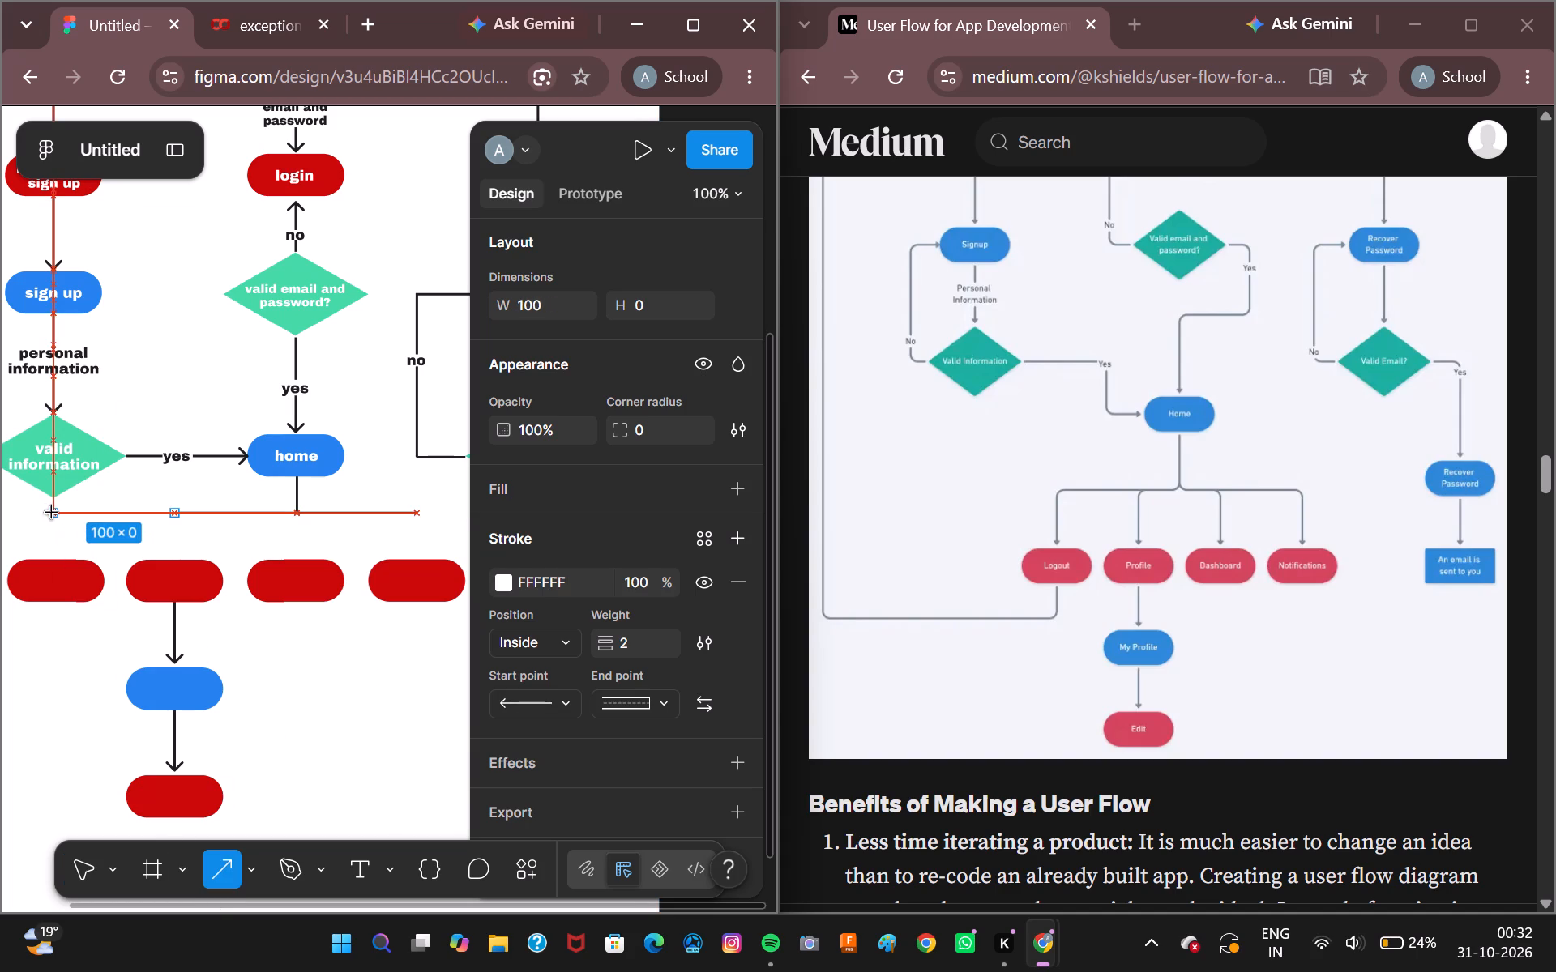
pyautogui.moveTo(52, 513); pyautogui.dragTo(56, 514)
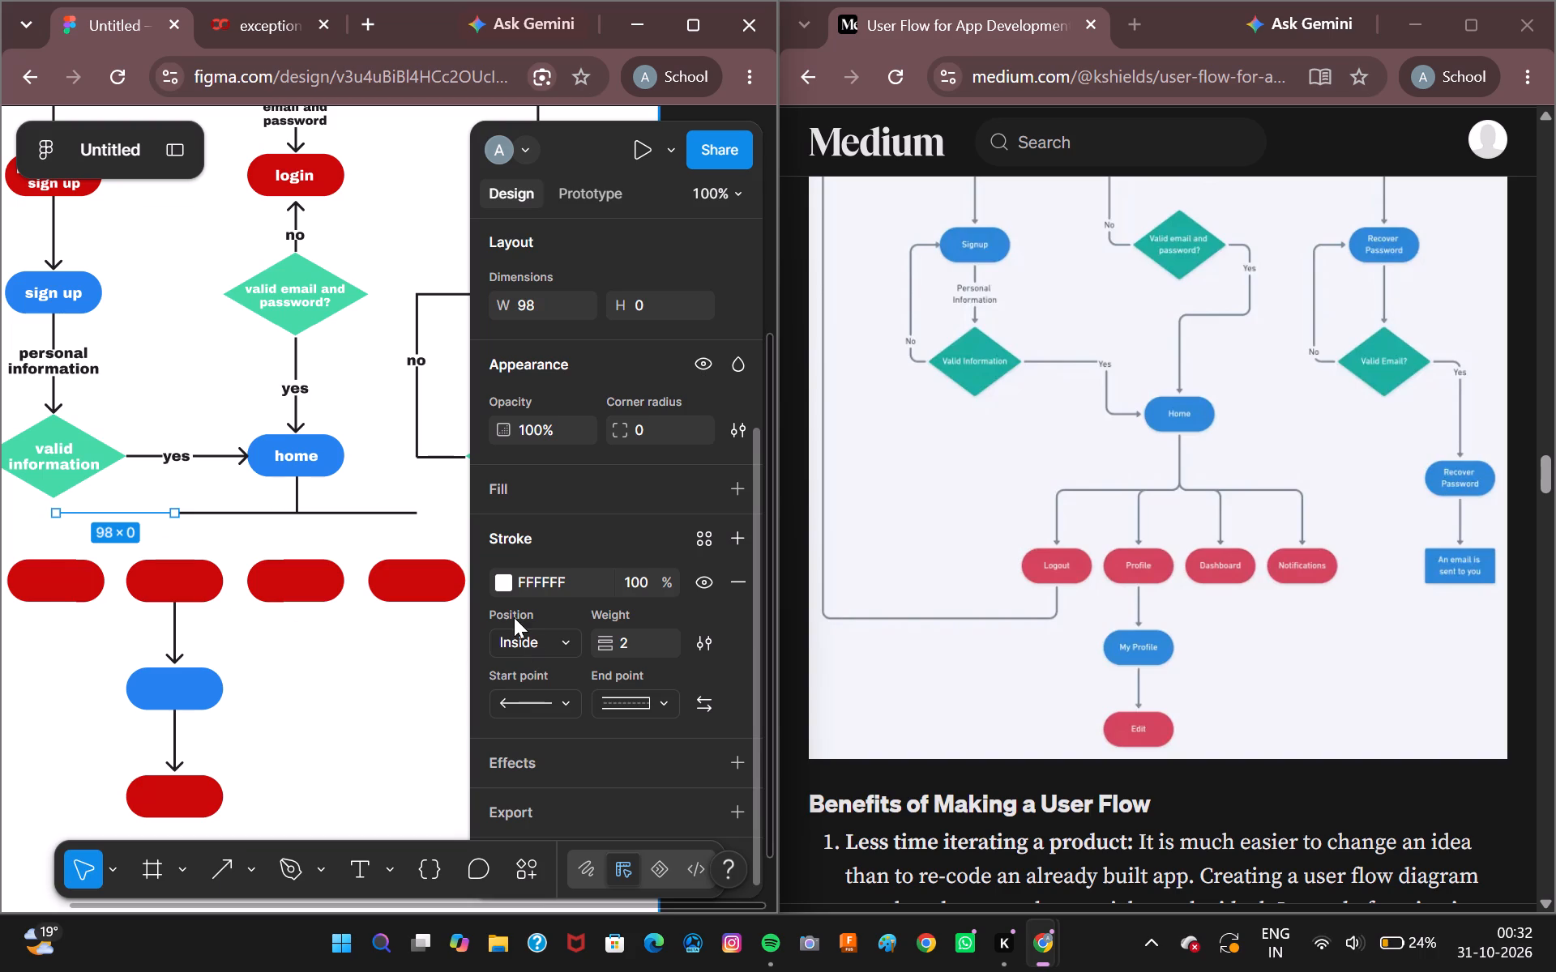
pyautogui.click(542, 697)
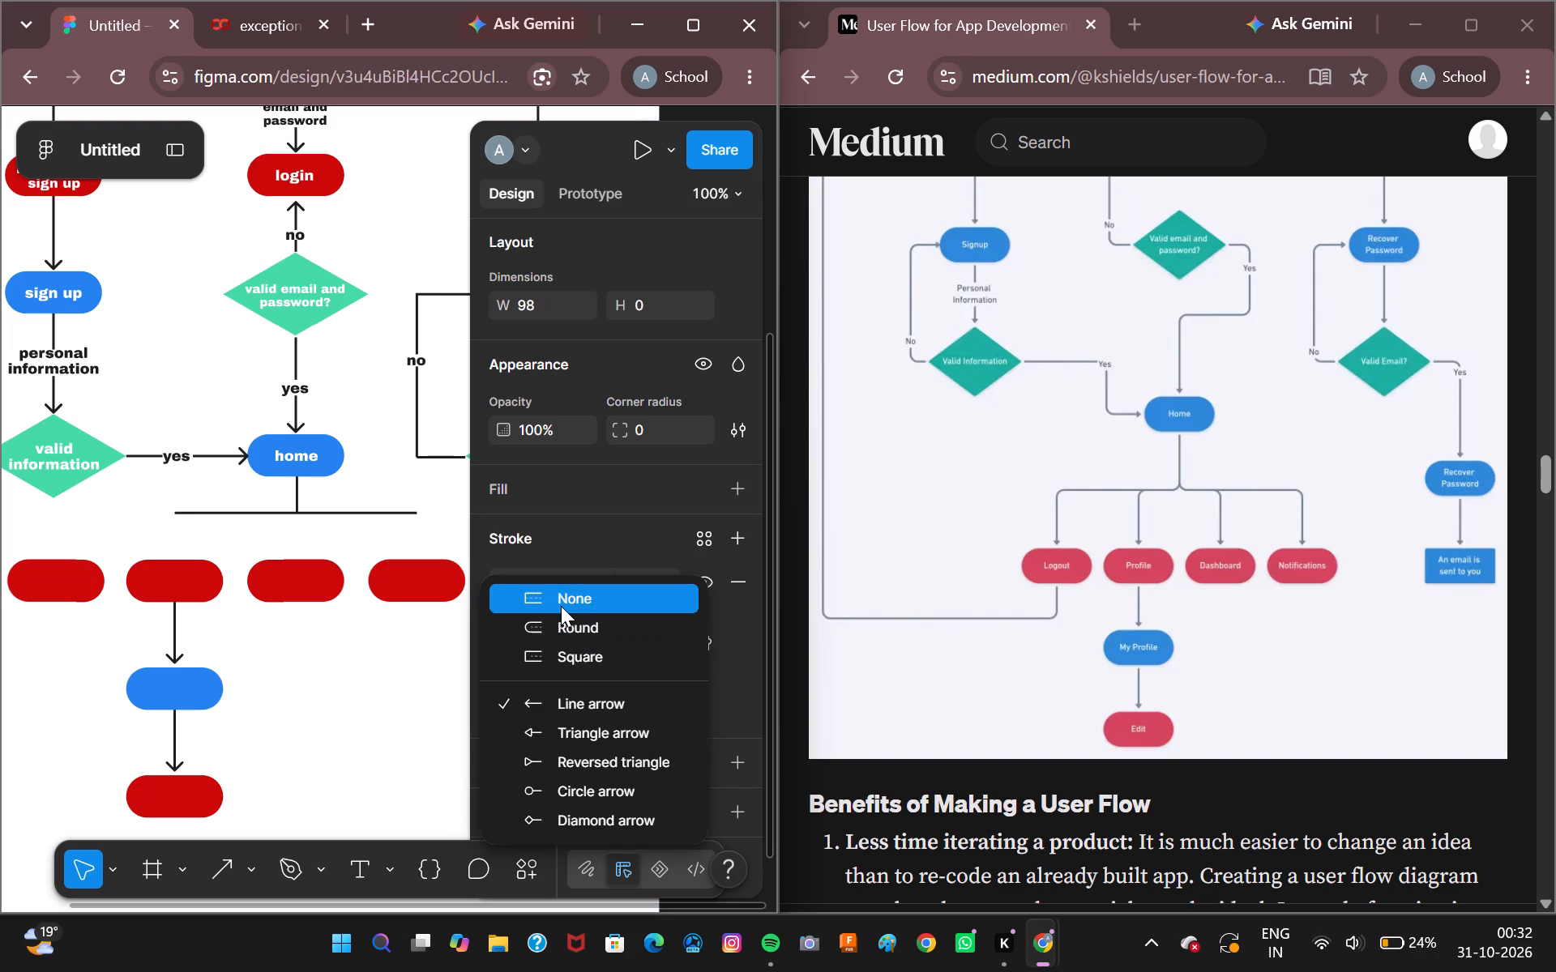
pyautogui.click(561, 606)
pyautogui.click(505, 583)
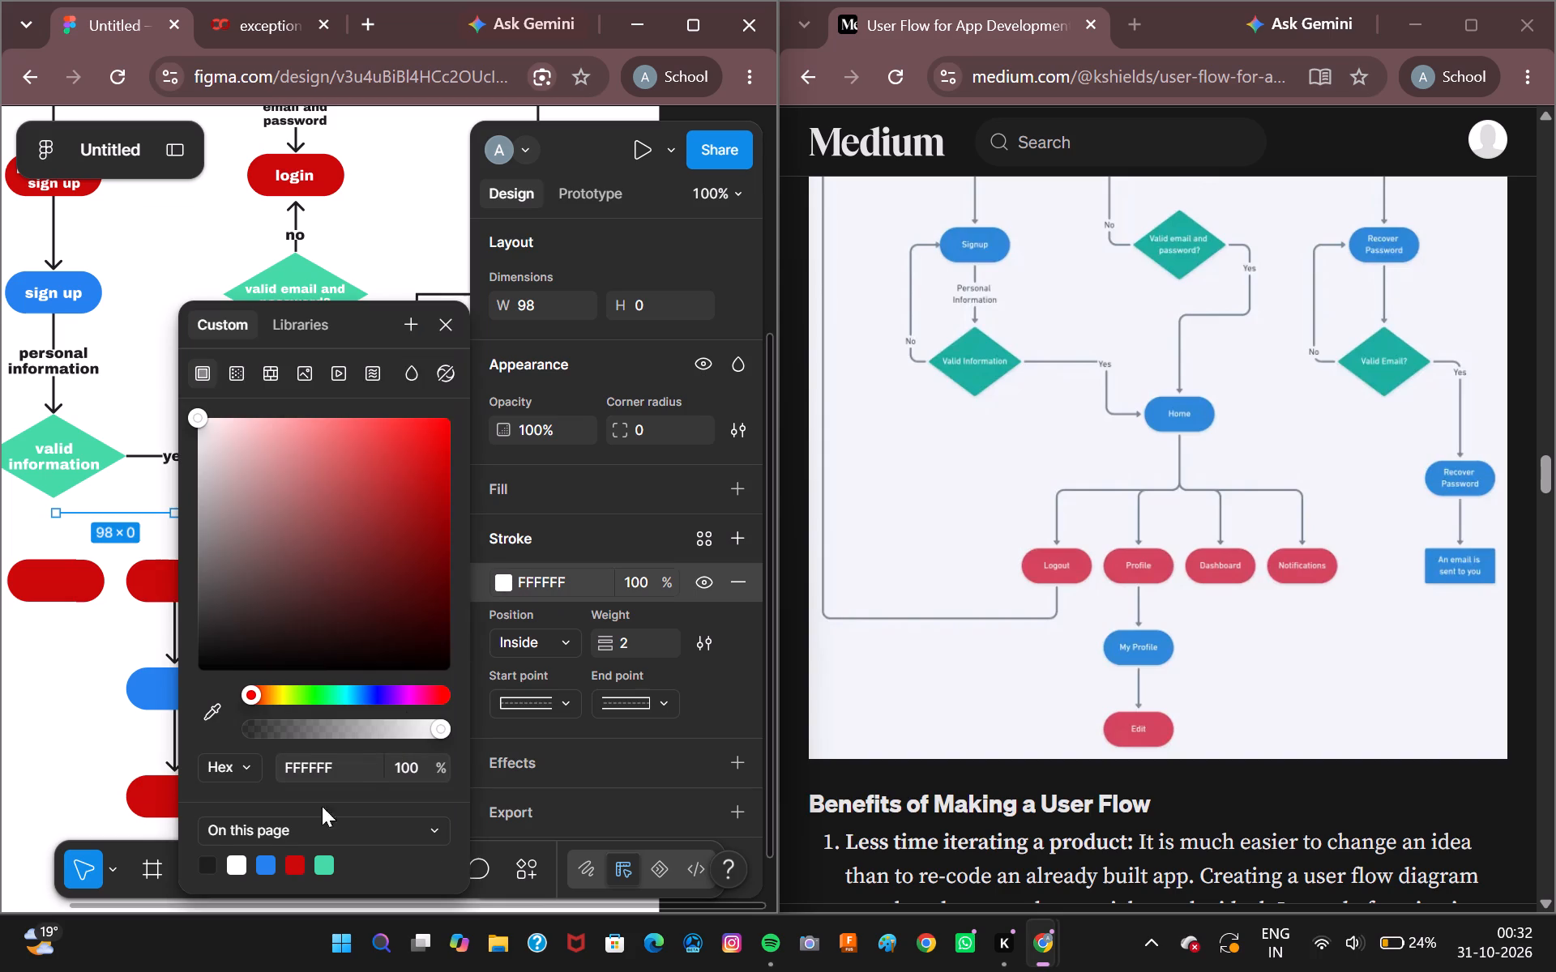
pyautogui.click(203, 856)
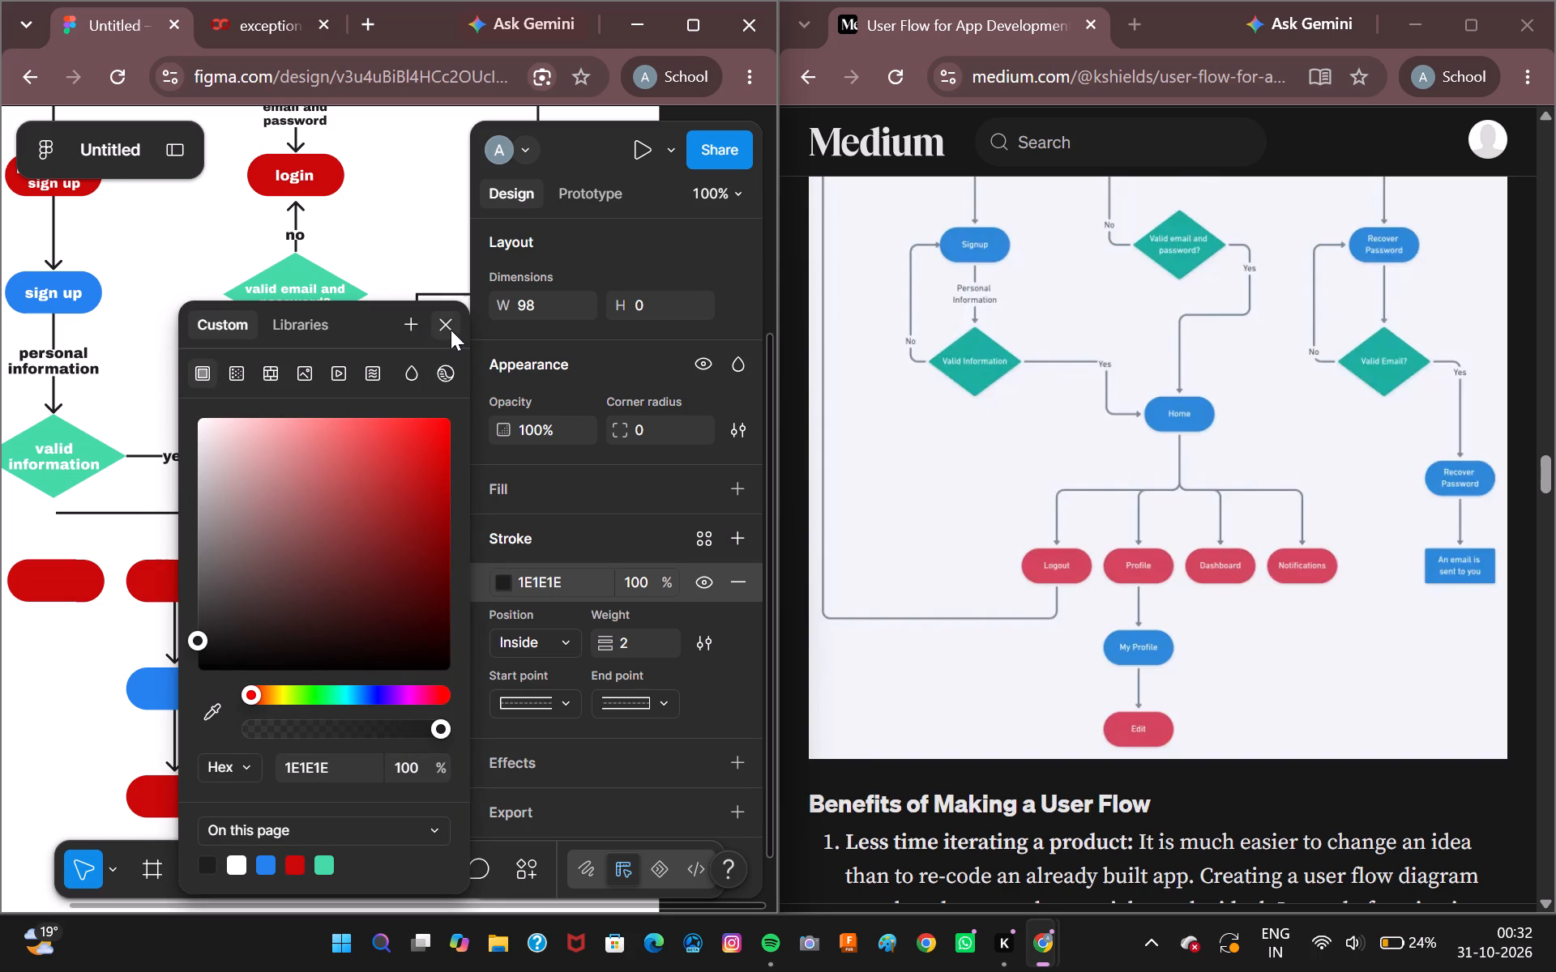
pyautogui.click(451, 328)
pyautogui.click(383, 665)
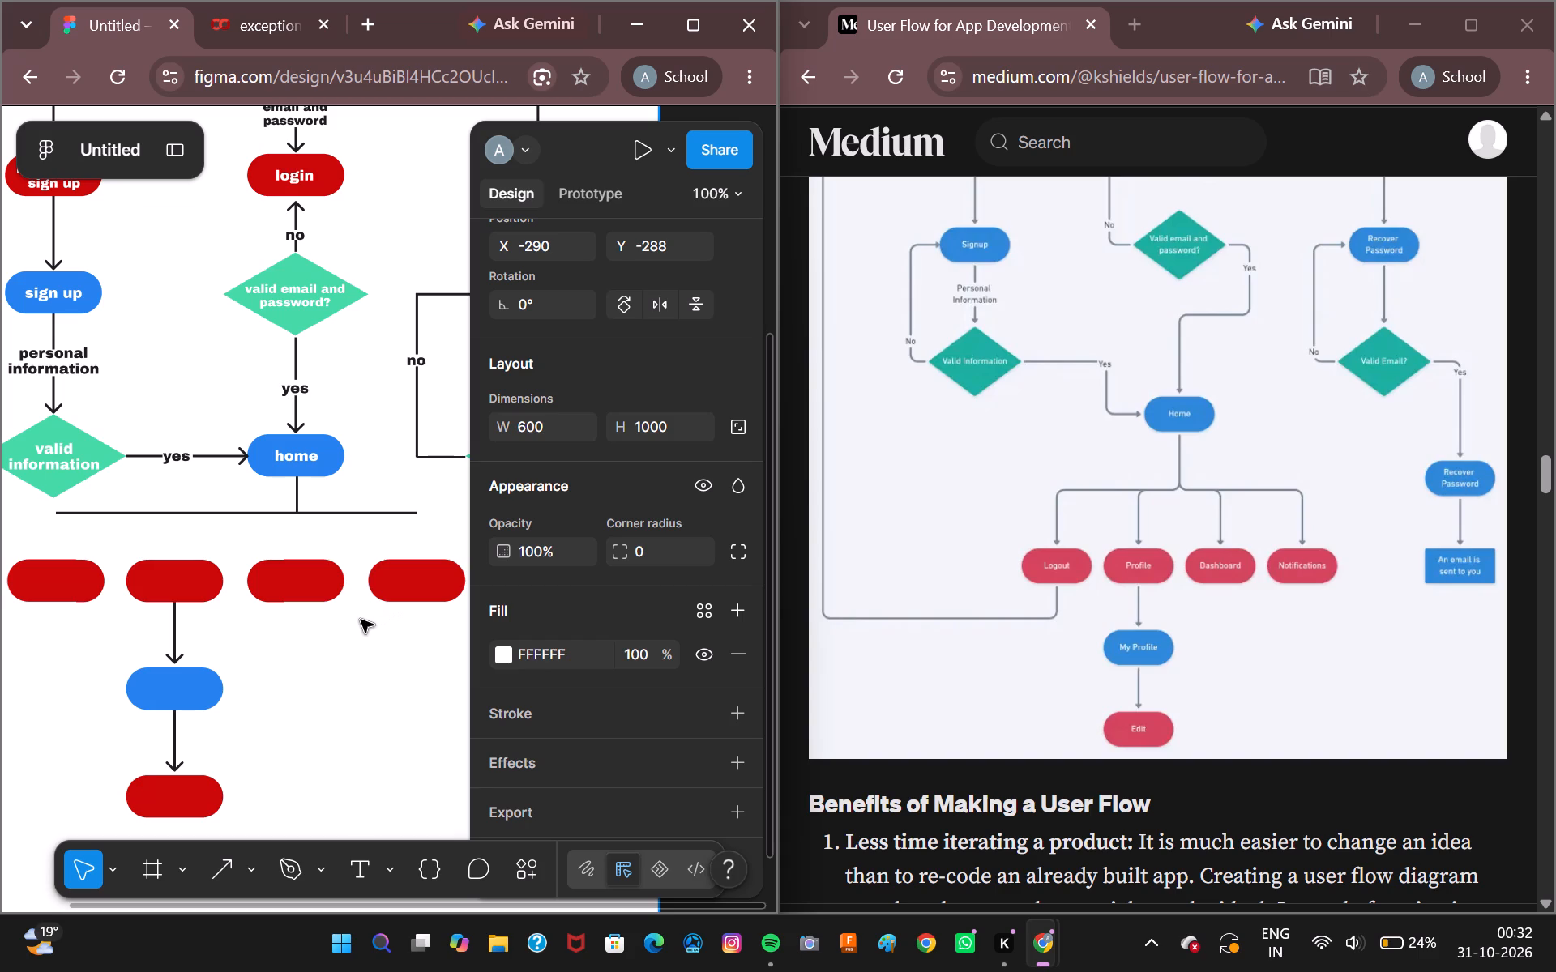
# Draw a vertical arrow about 35 long from the branch line down to the fourth red pill, with stroke colour 1E1E1E.
pyautogui.click(208, 880)
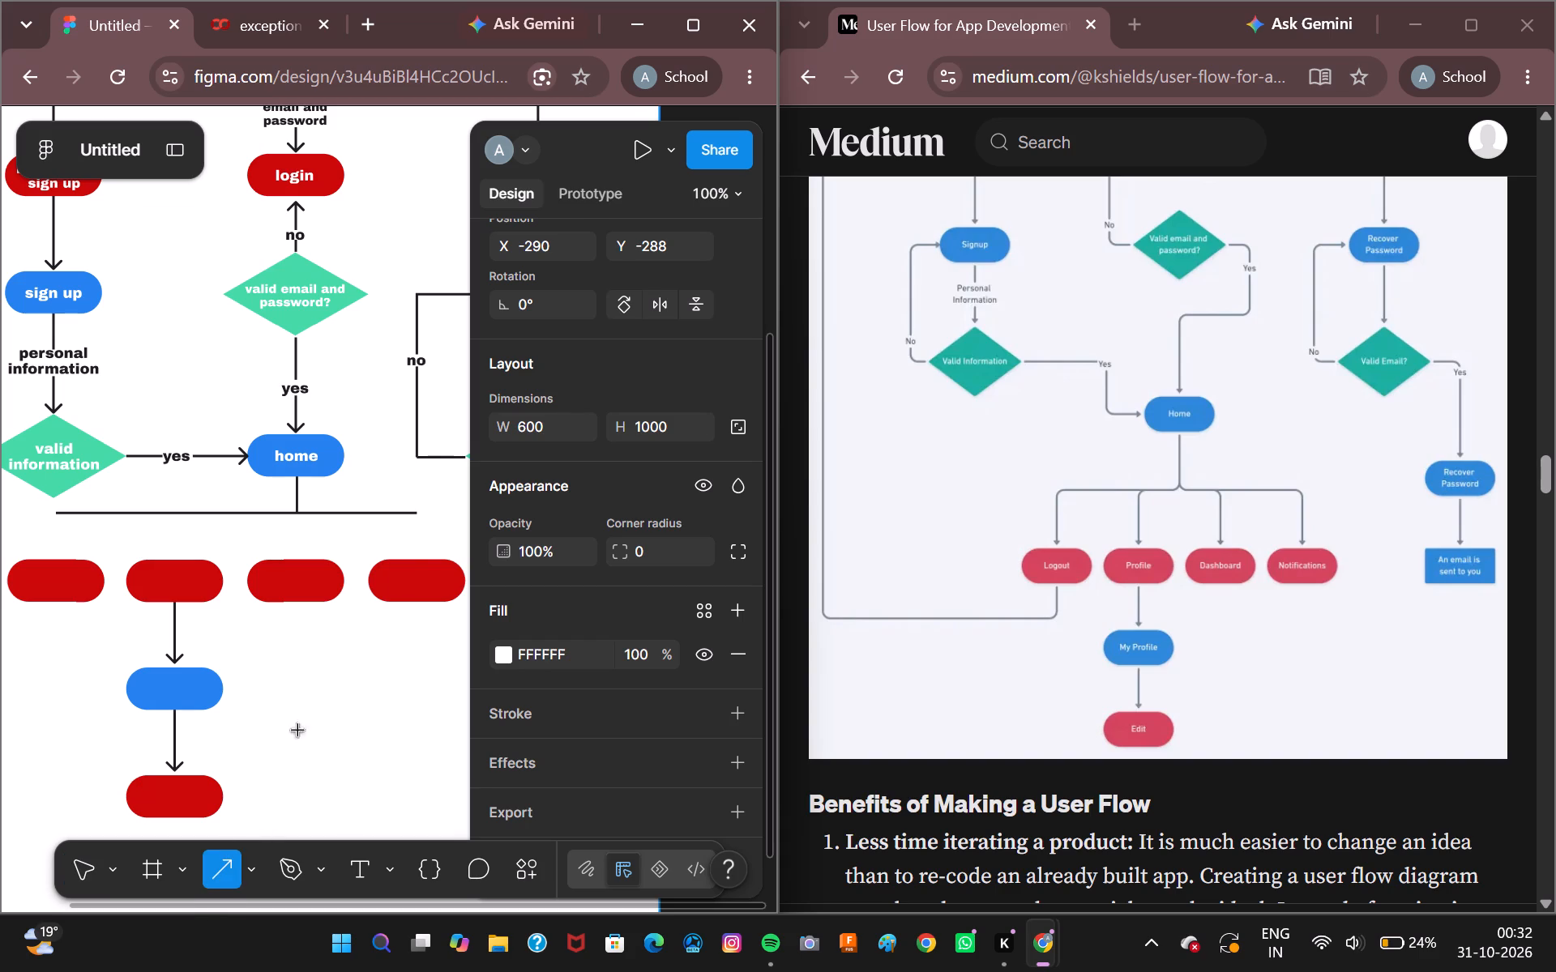
pyautogui.moveTo(416, 514); pyautogui.dragTo(420, 549)
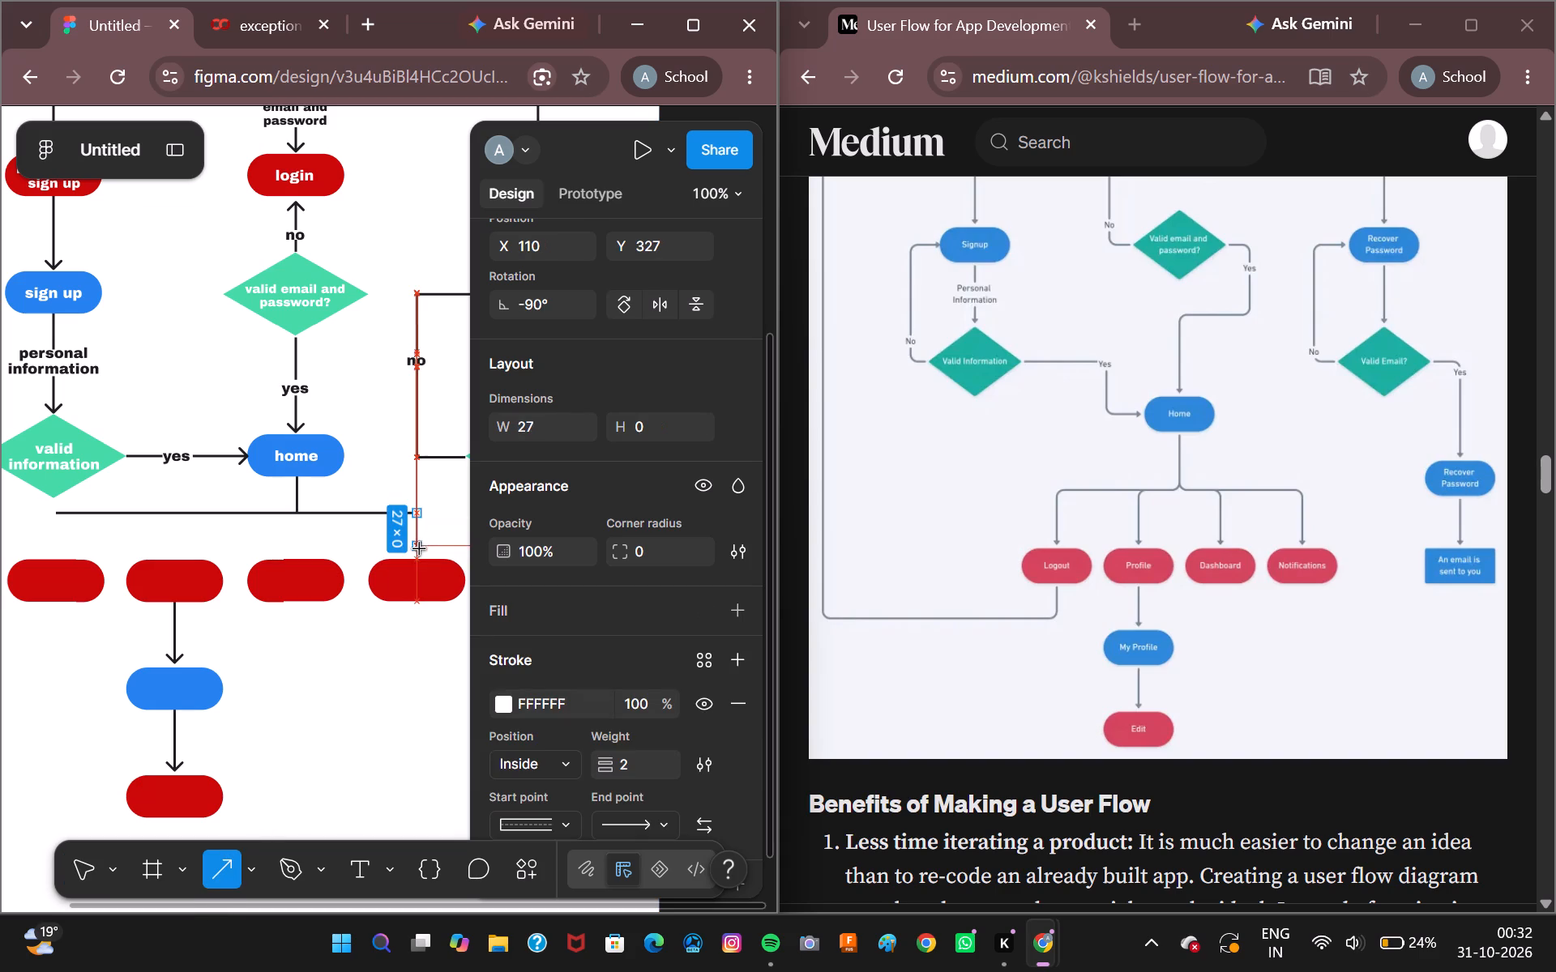
pyautogui.moveTo(420, 549); pyautogui.dragTo(419, 555)
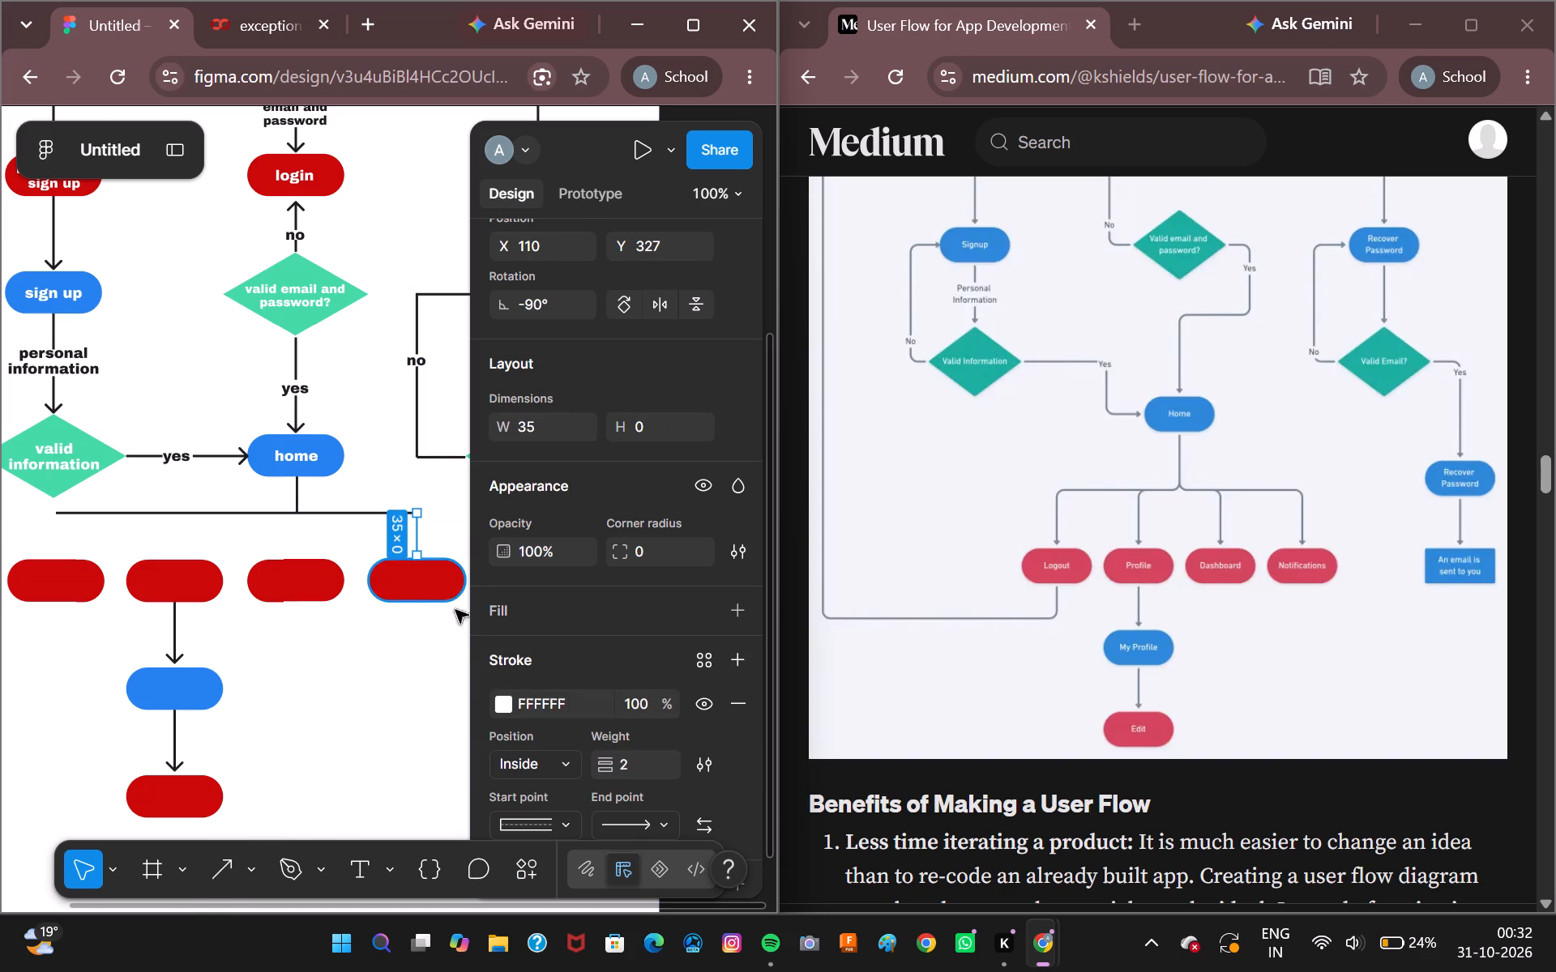
pyautogui.click(504, 706)
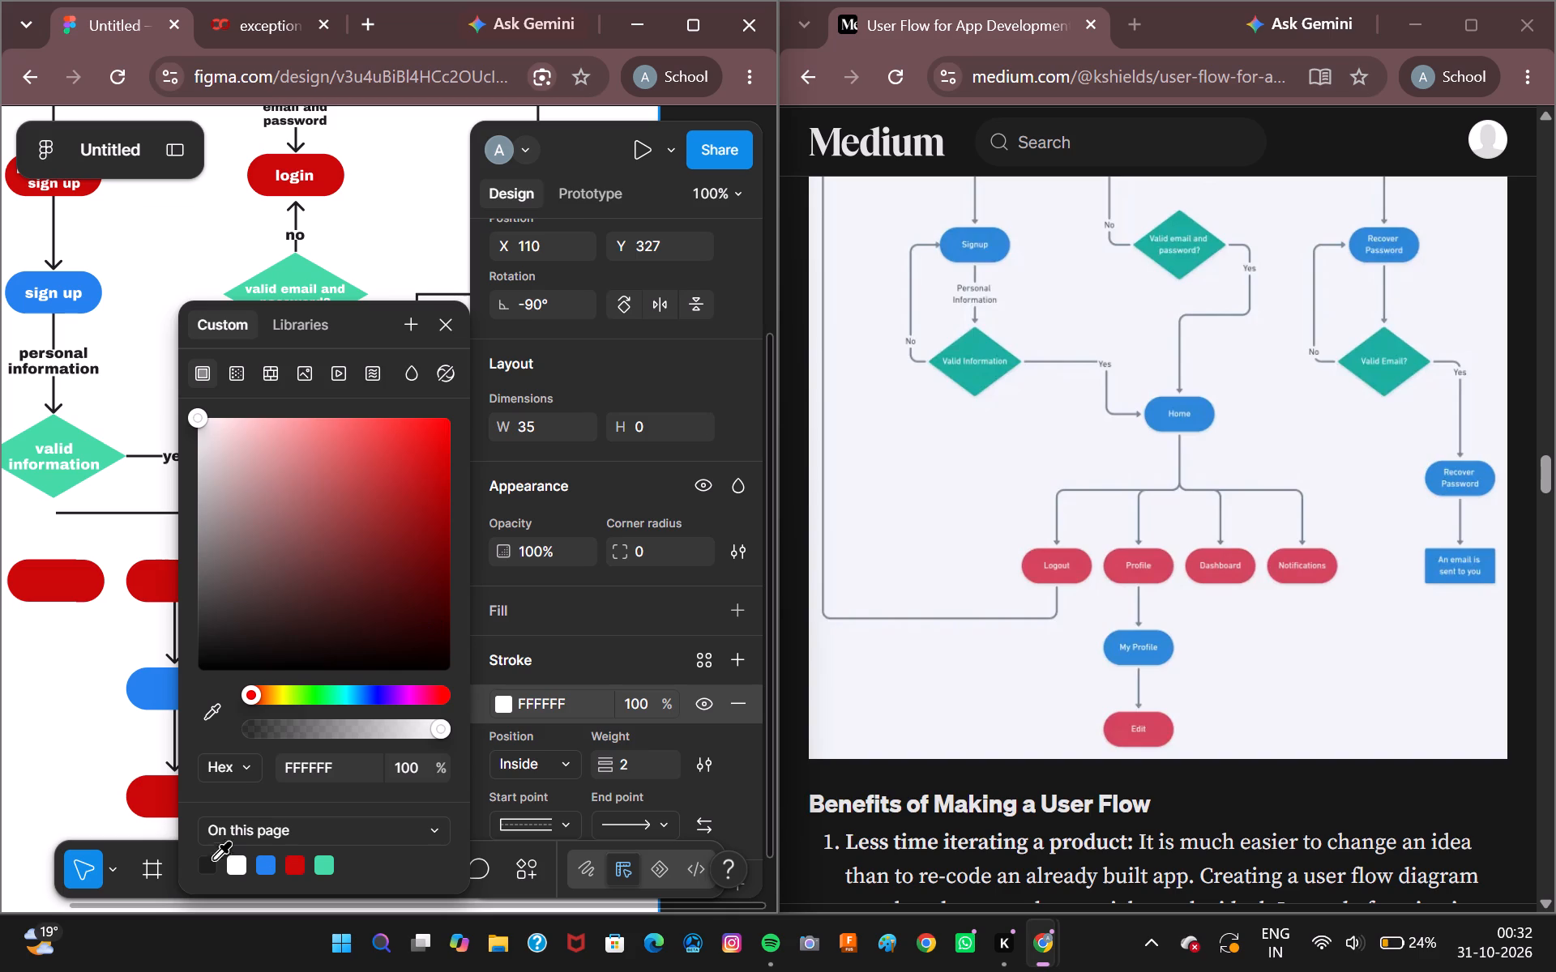
pyautogui.click(201, 869)
pyautogui.click(440, 325)
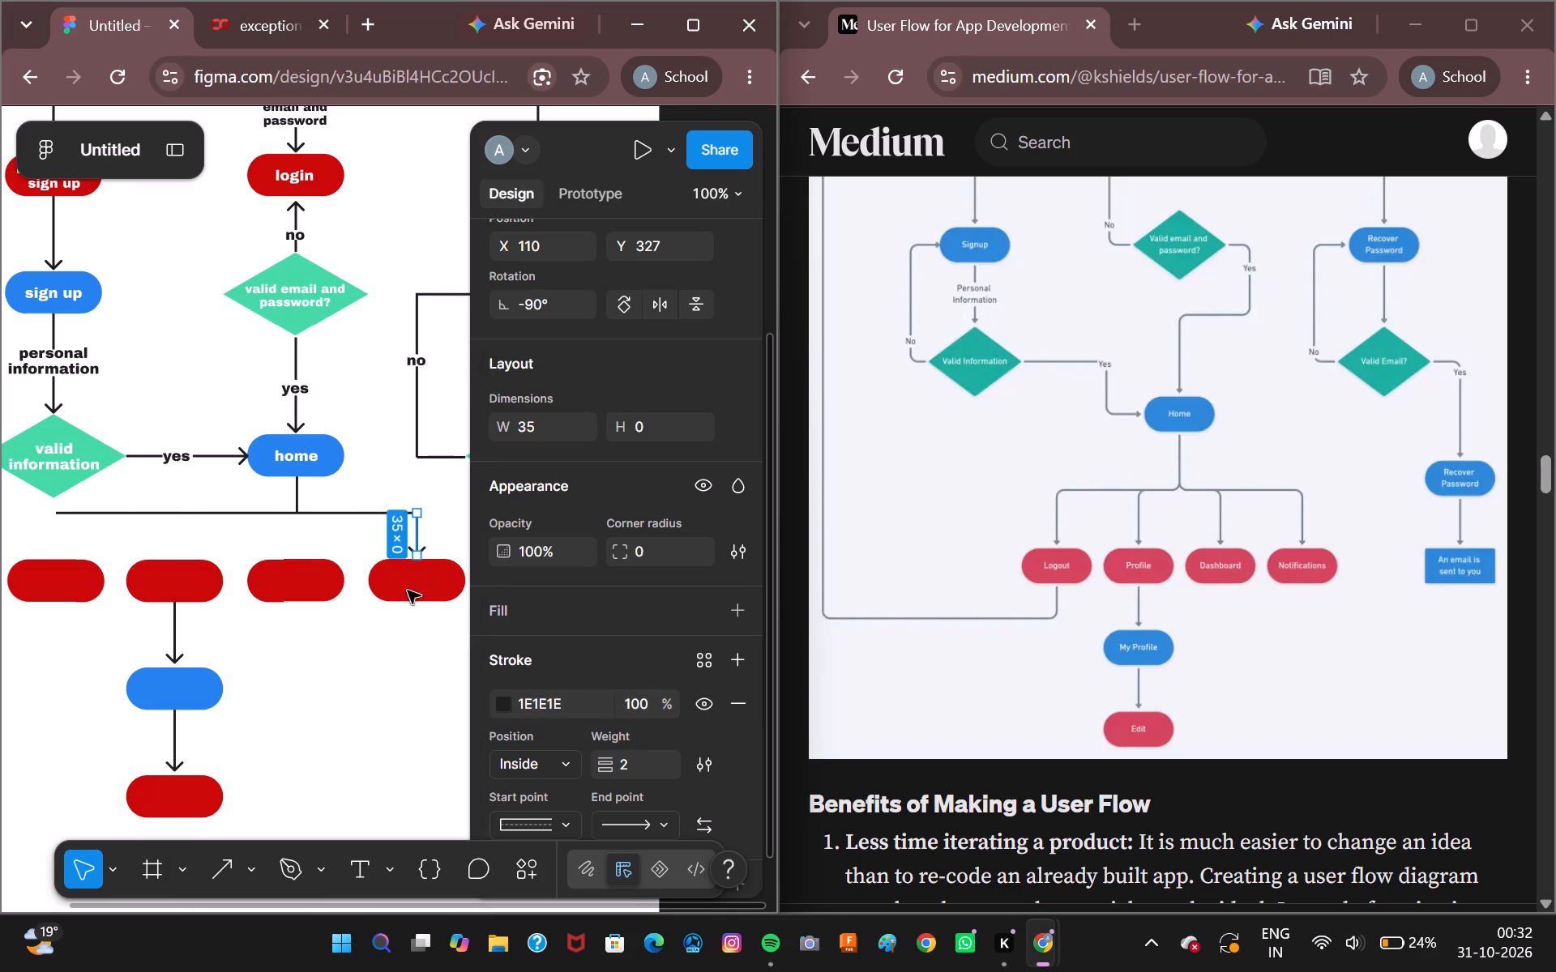
# Draw a vertical arrow about 35 long from the home stem's junction down to the third red pill, with stroke colour 1E1E1E.
pyautogui.click(220, 864)
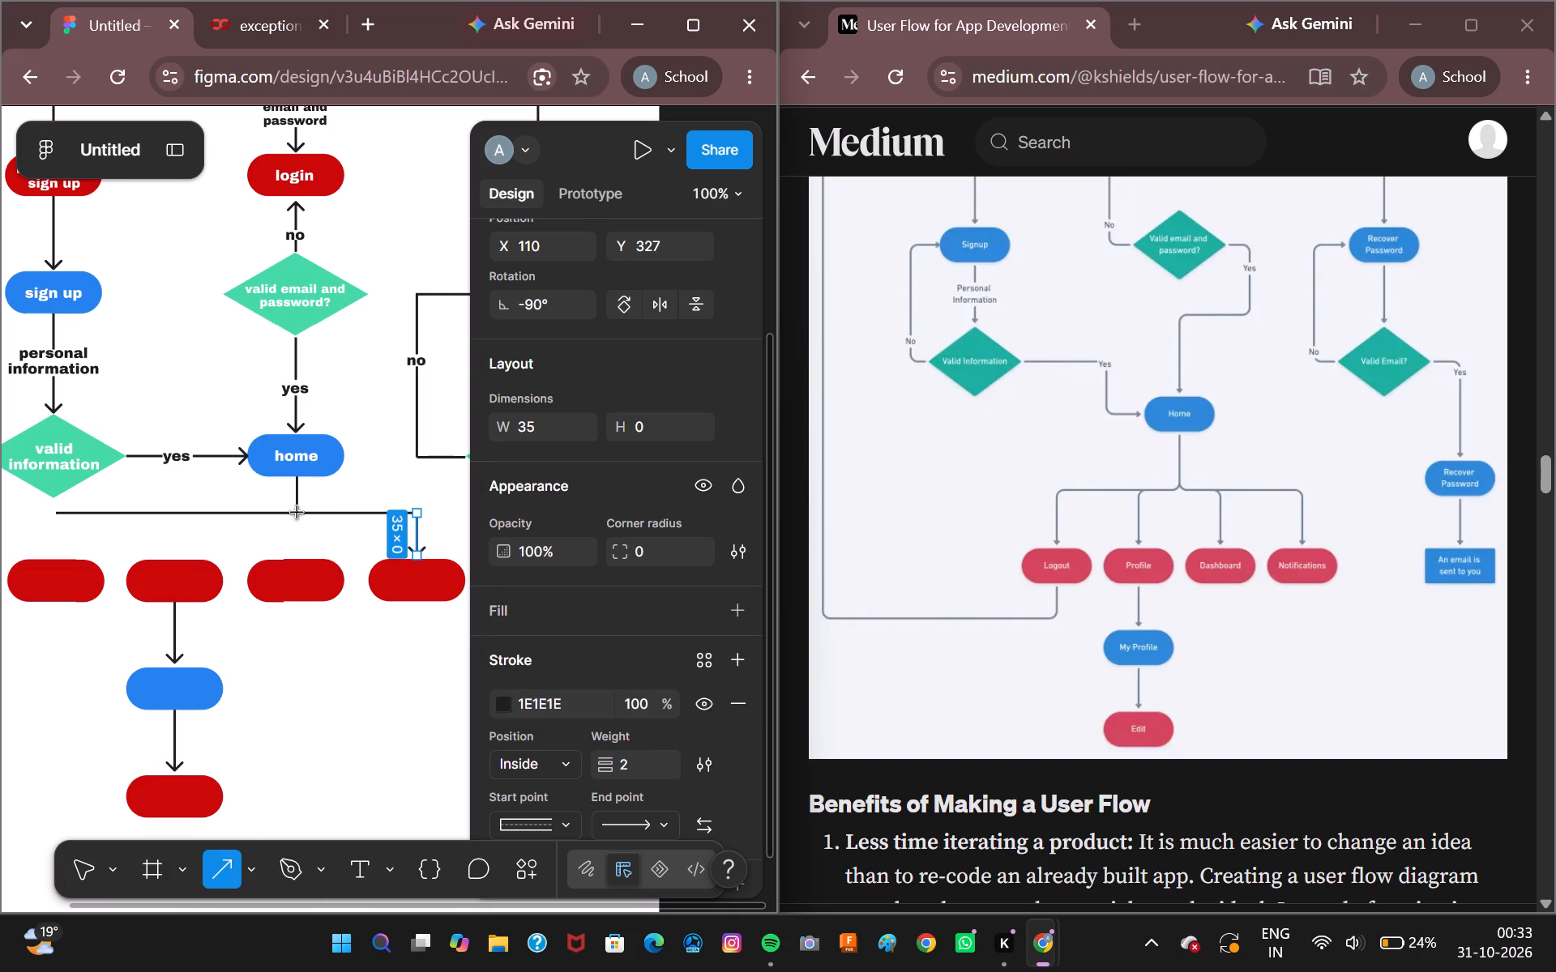
pyautogui.moveTo(297, 513); pyautogui.dragTo(290, 551)
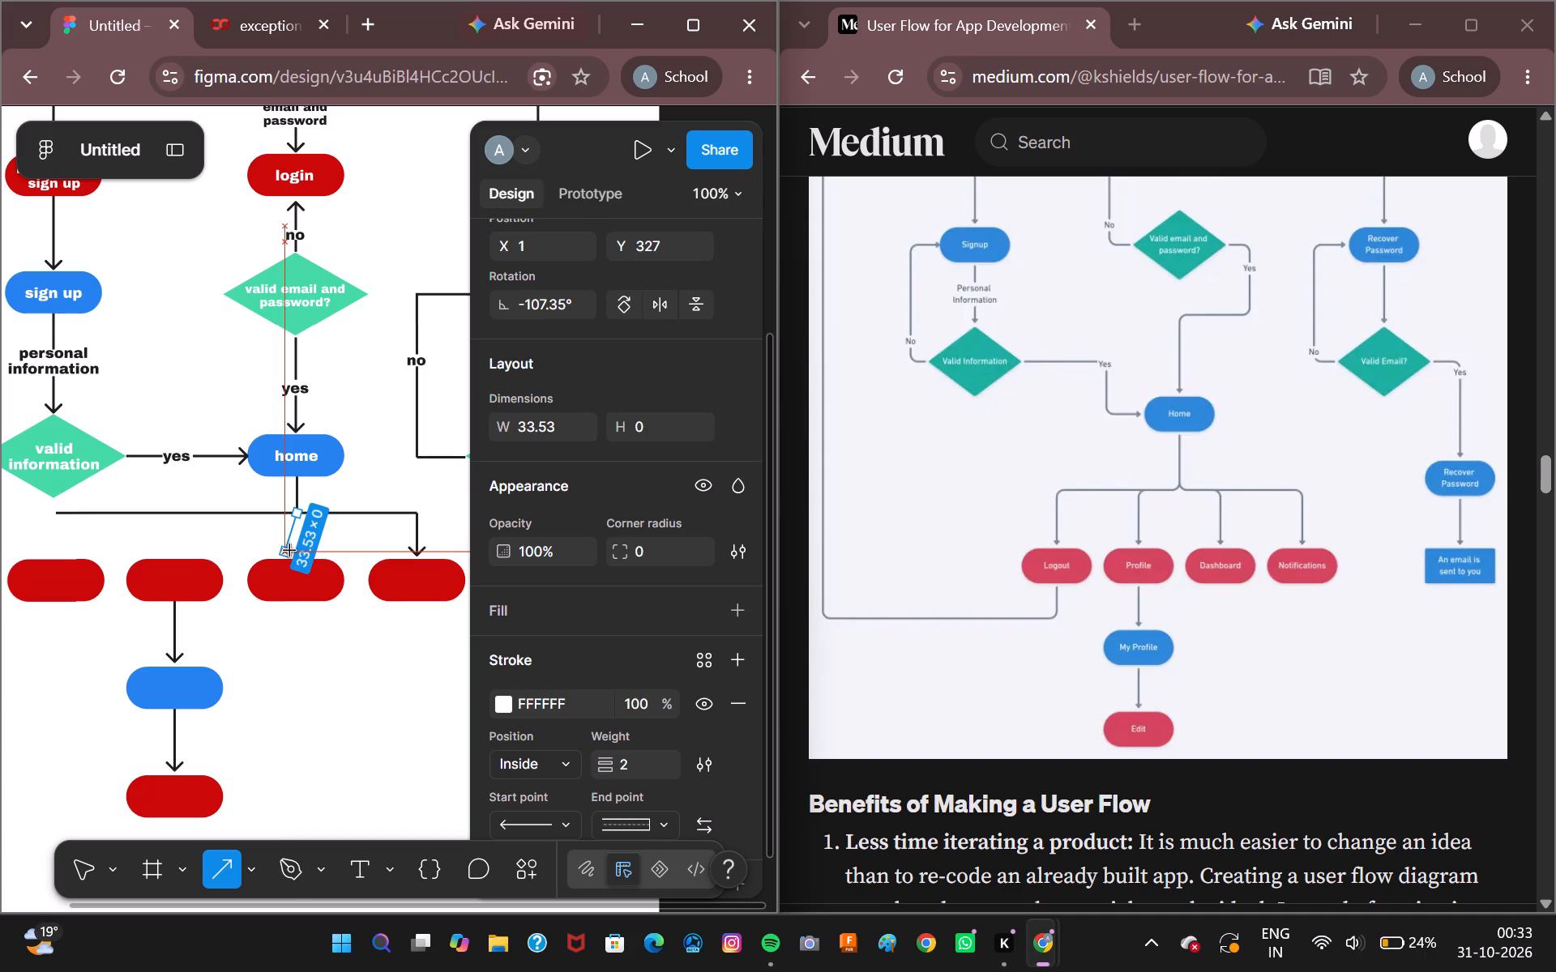
pyautogui.moveTo(290, 551); pyautogui.dragTo(304, 561)
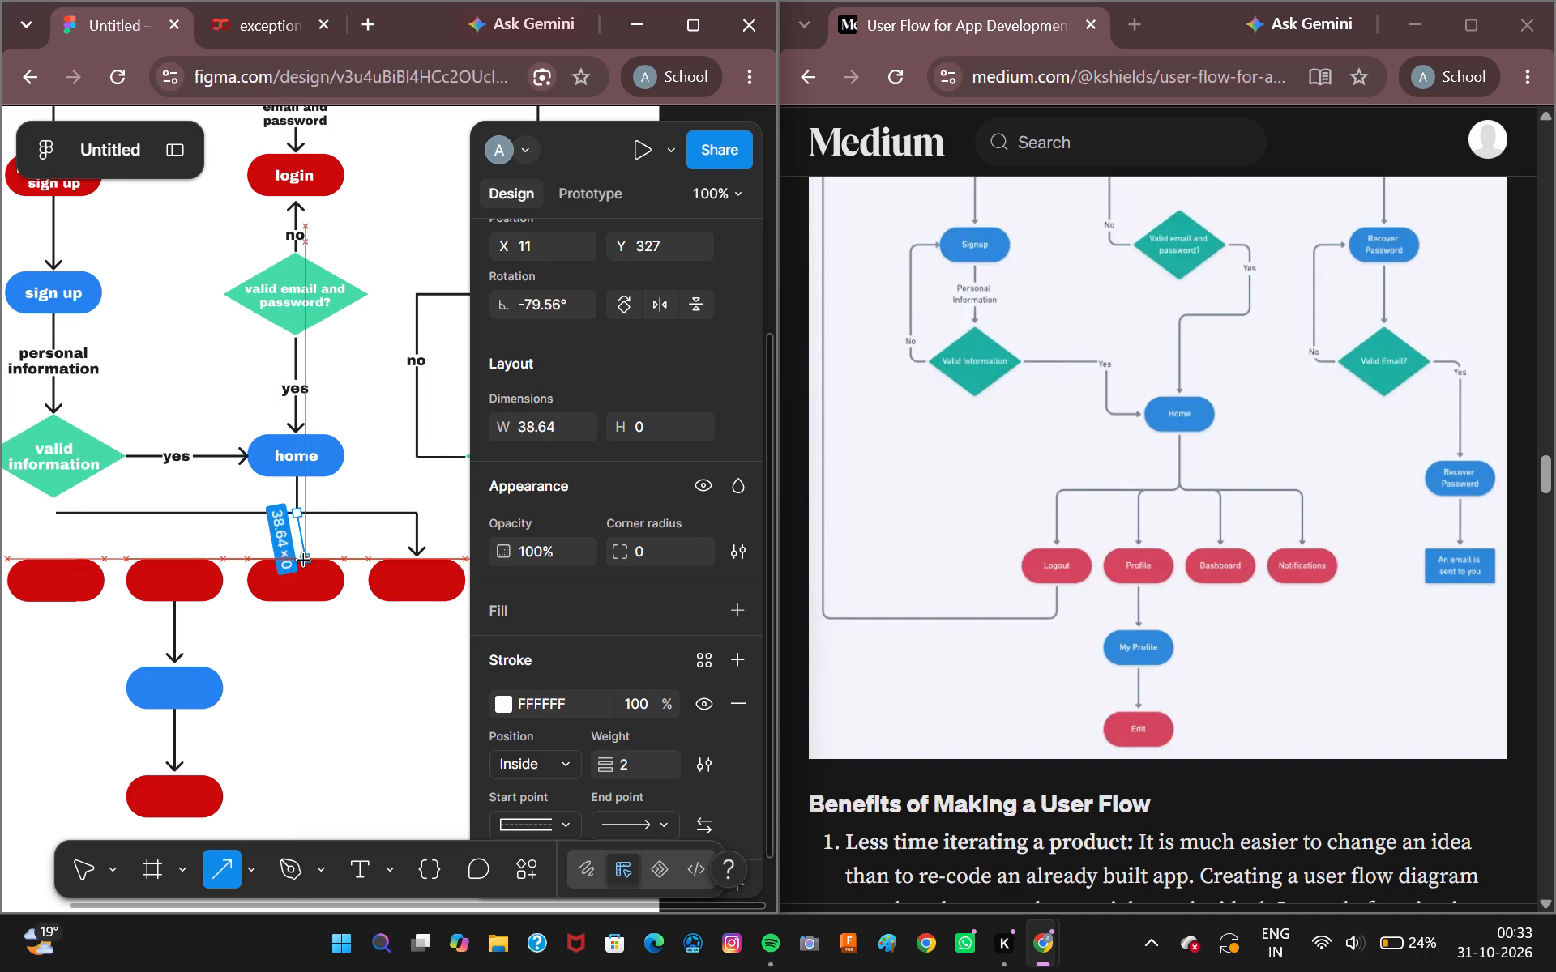
pyautogui.moveTo(304, 561); pyautogui.dragTo(294, 564)
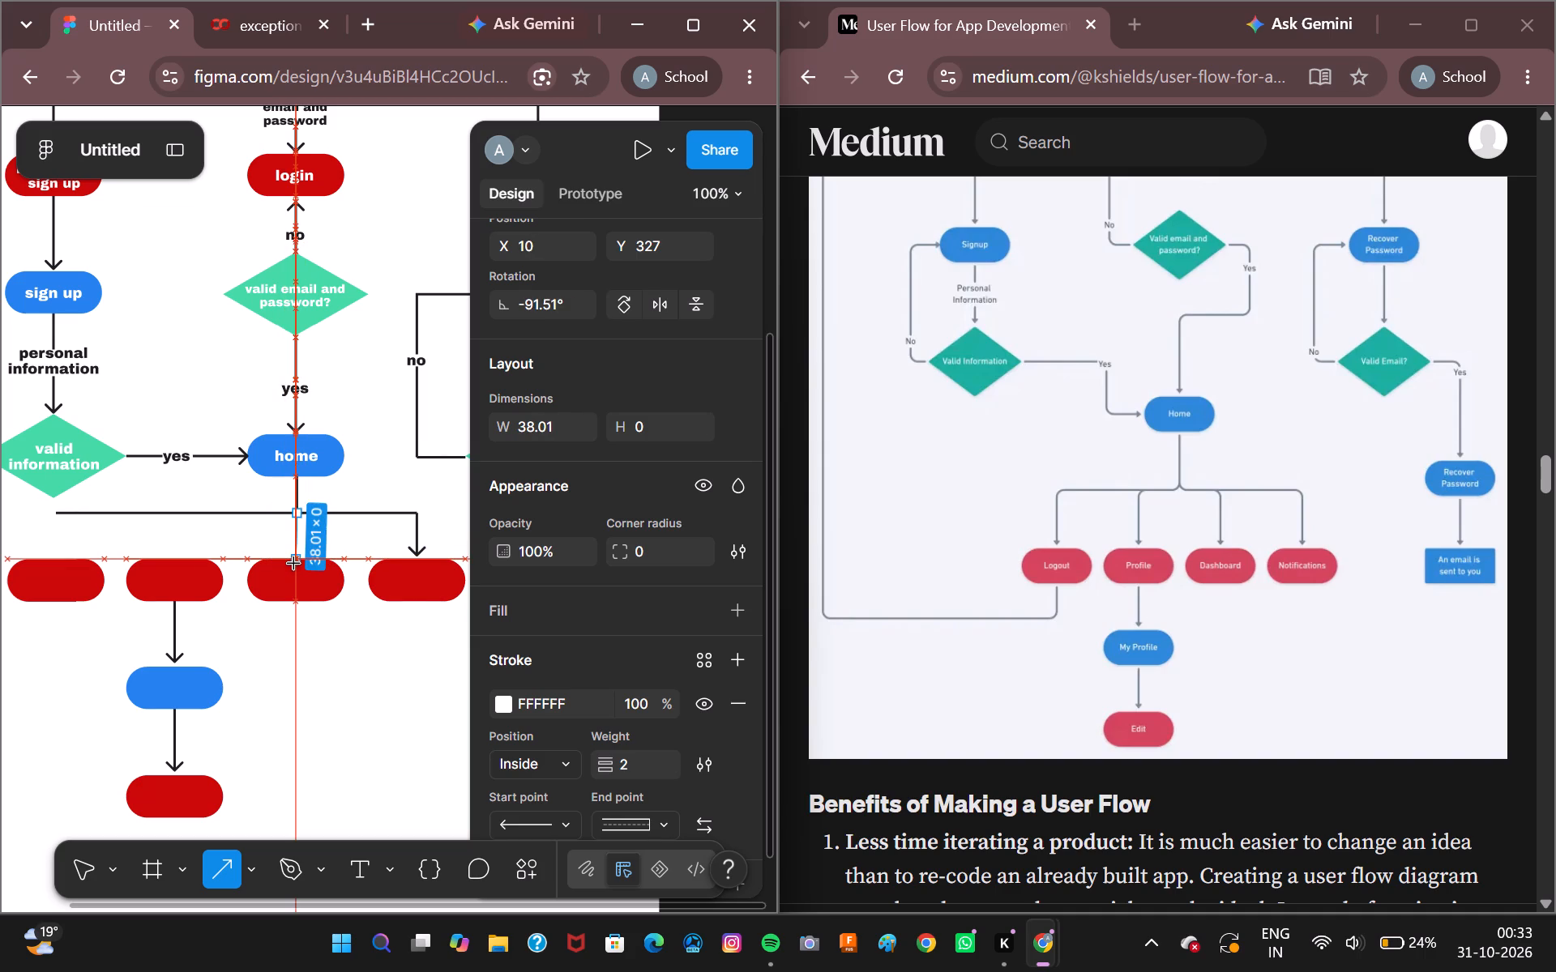
pyautogui.moveTo(294, 564); pyautogui.dragTo(298, 564)
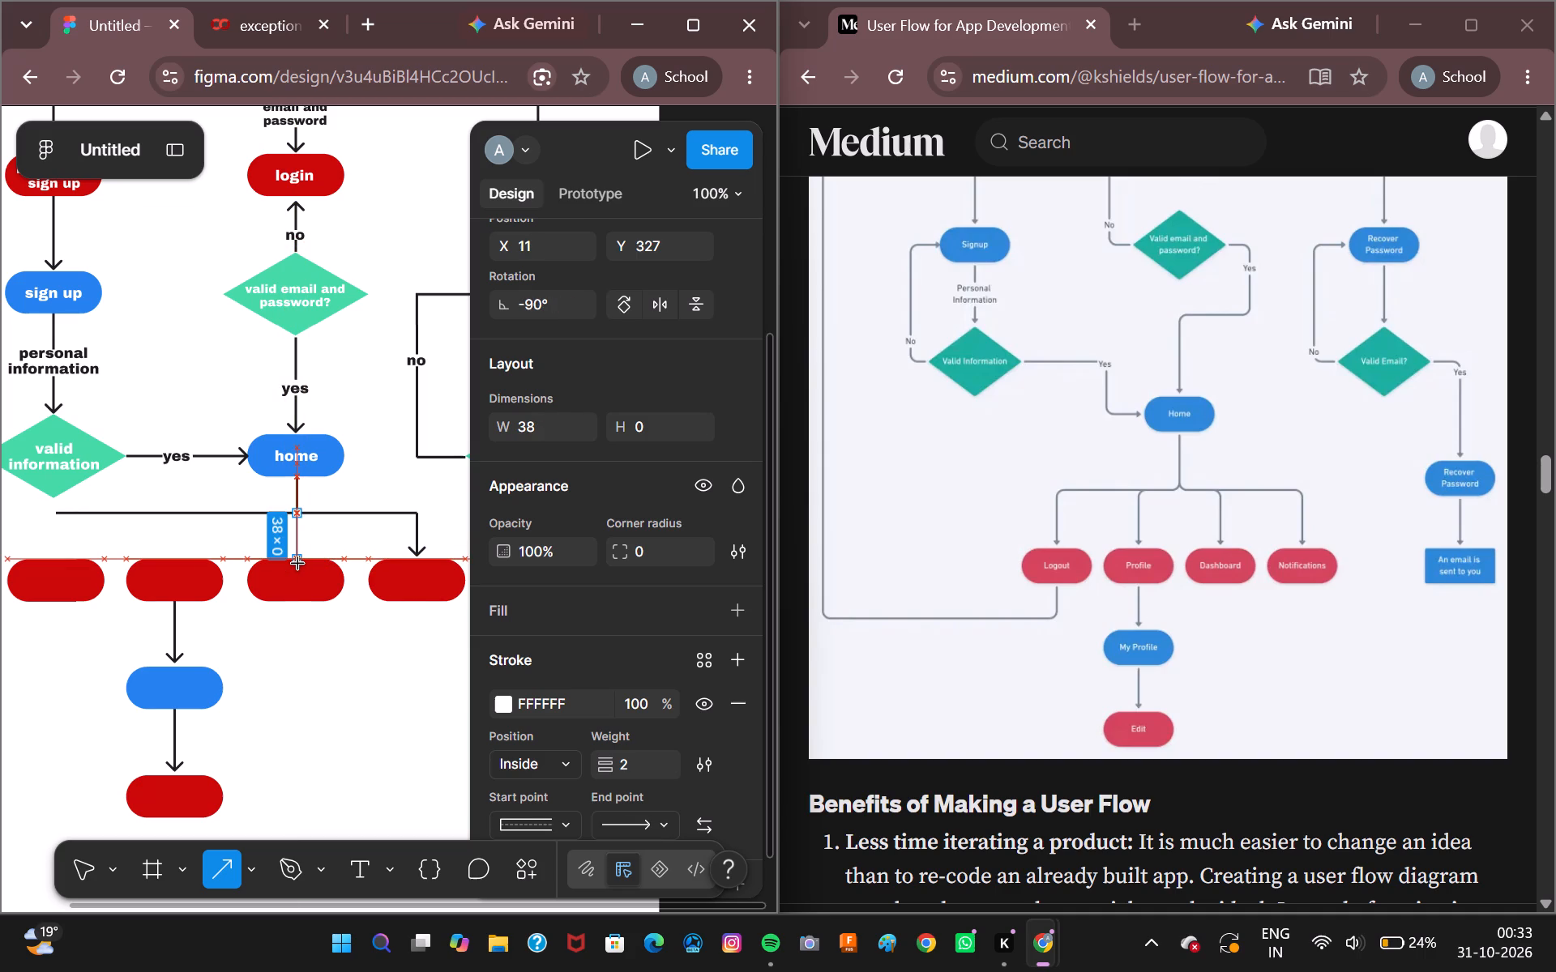
pyautogui.moveTo(298, 564); pyautogui.dragTo(296, 560)
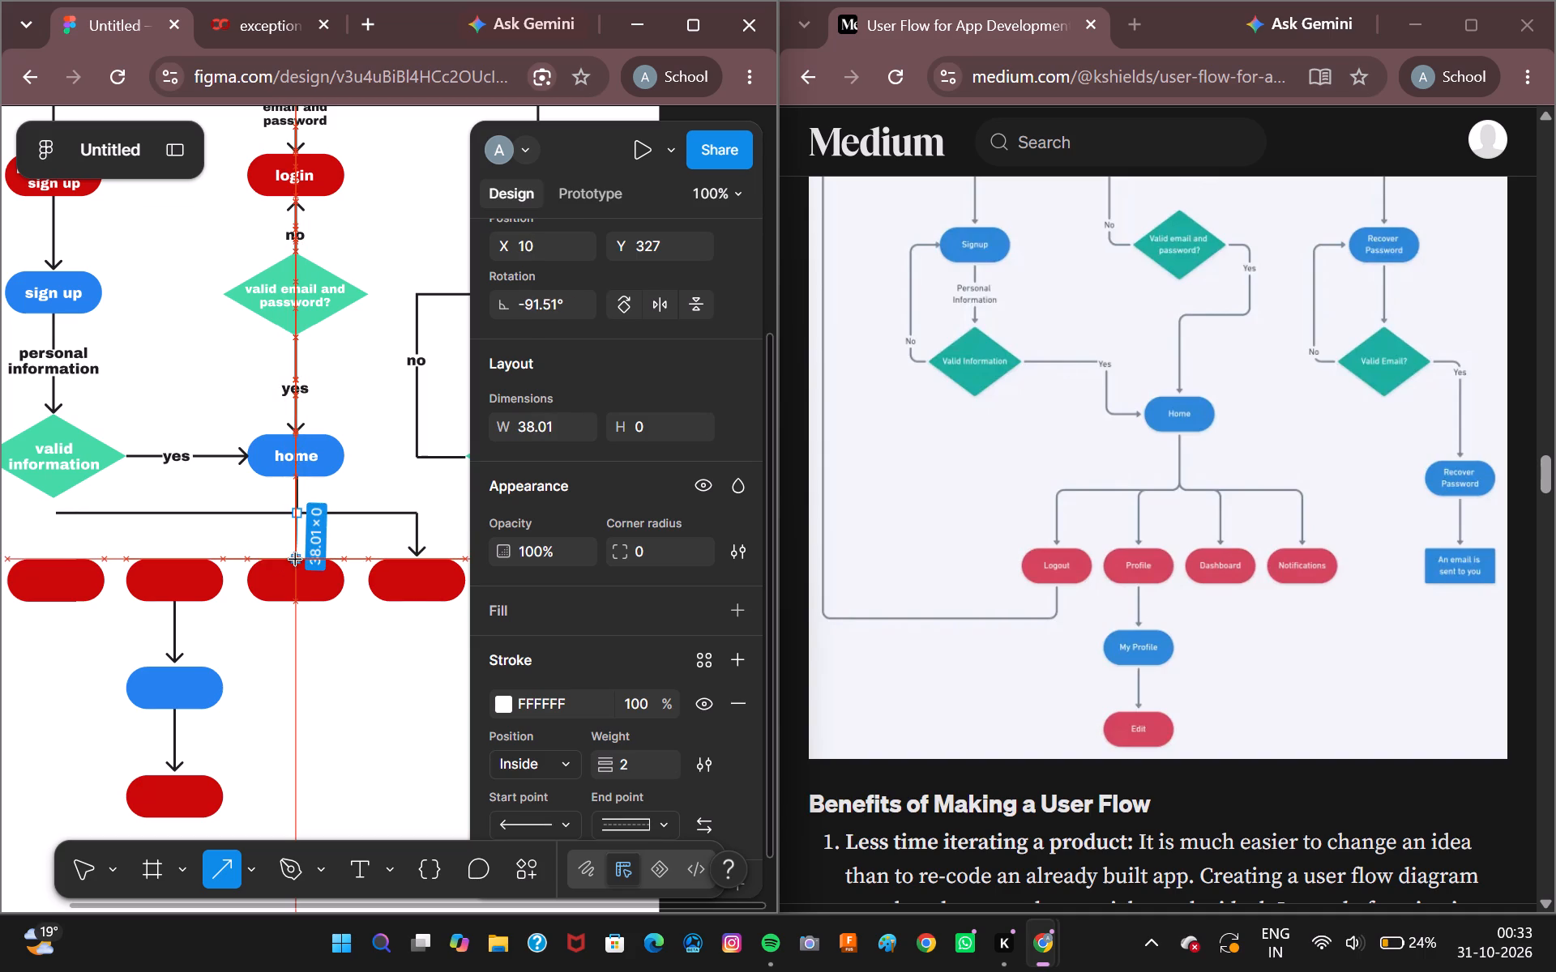
pyautogui.moveTo(296, 560); pyautogui.dragTo(299, 556)
pyautogui.click(506, 710)
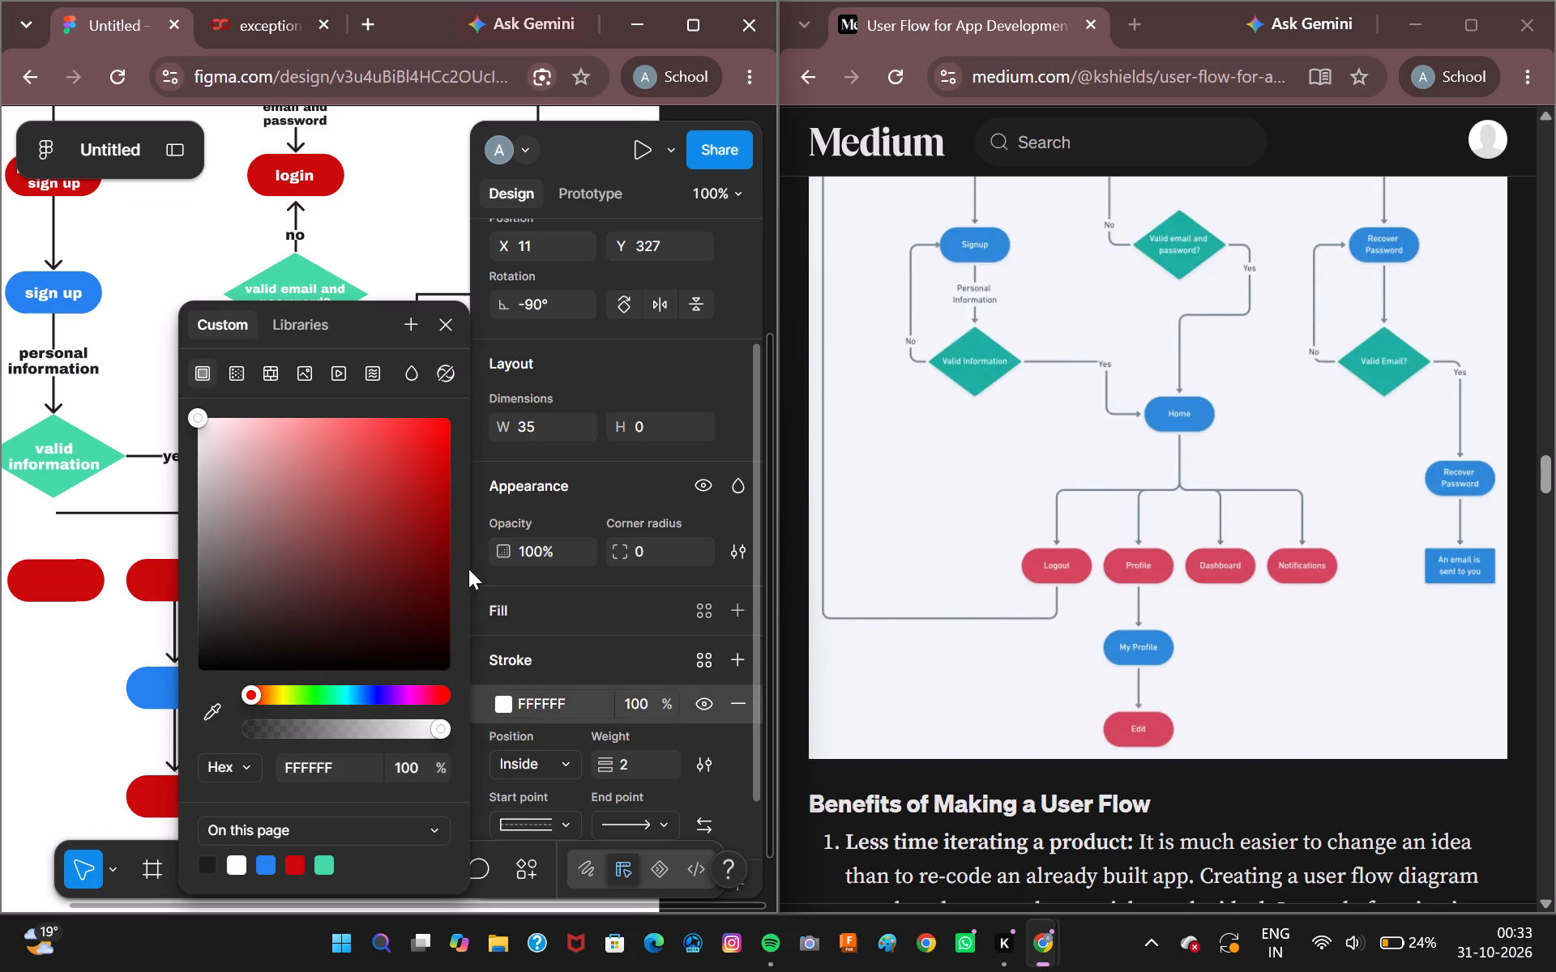
pyautogui.click(212, 863)
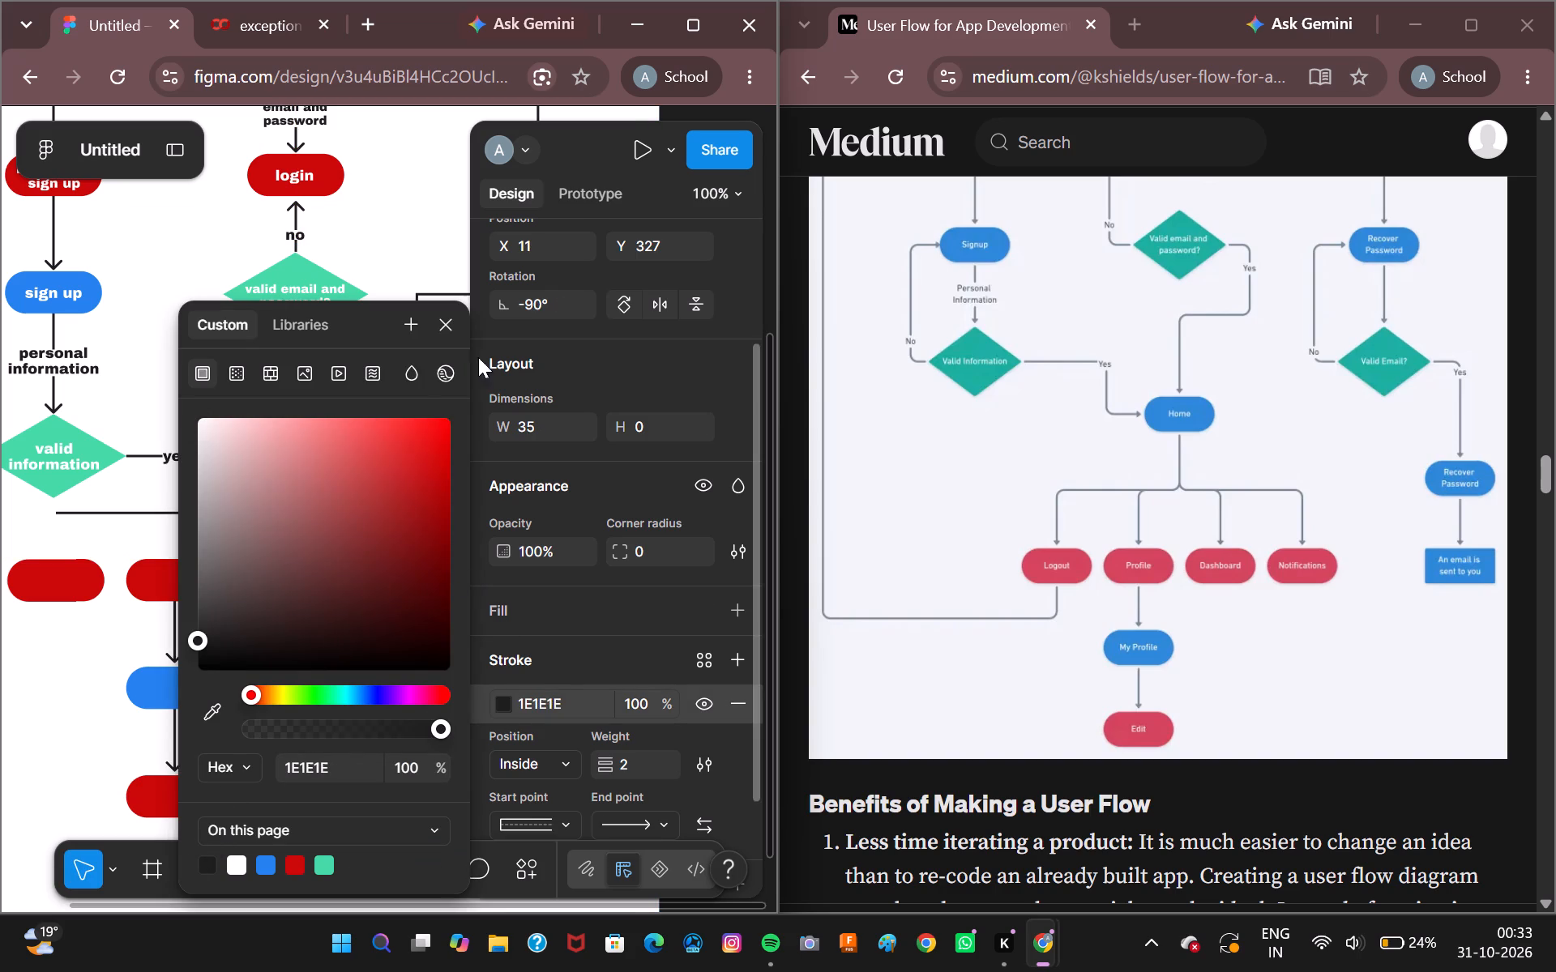
pyautogui.click(444, 331)
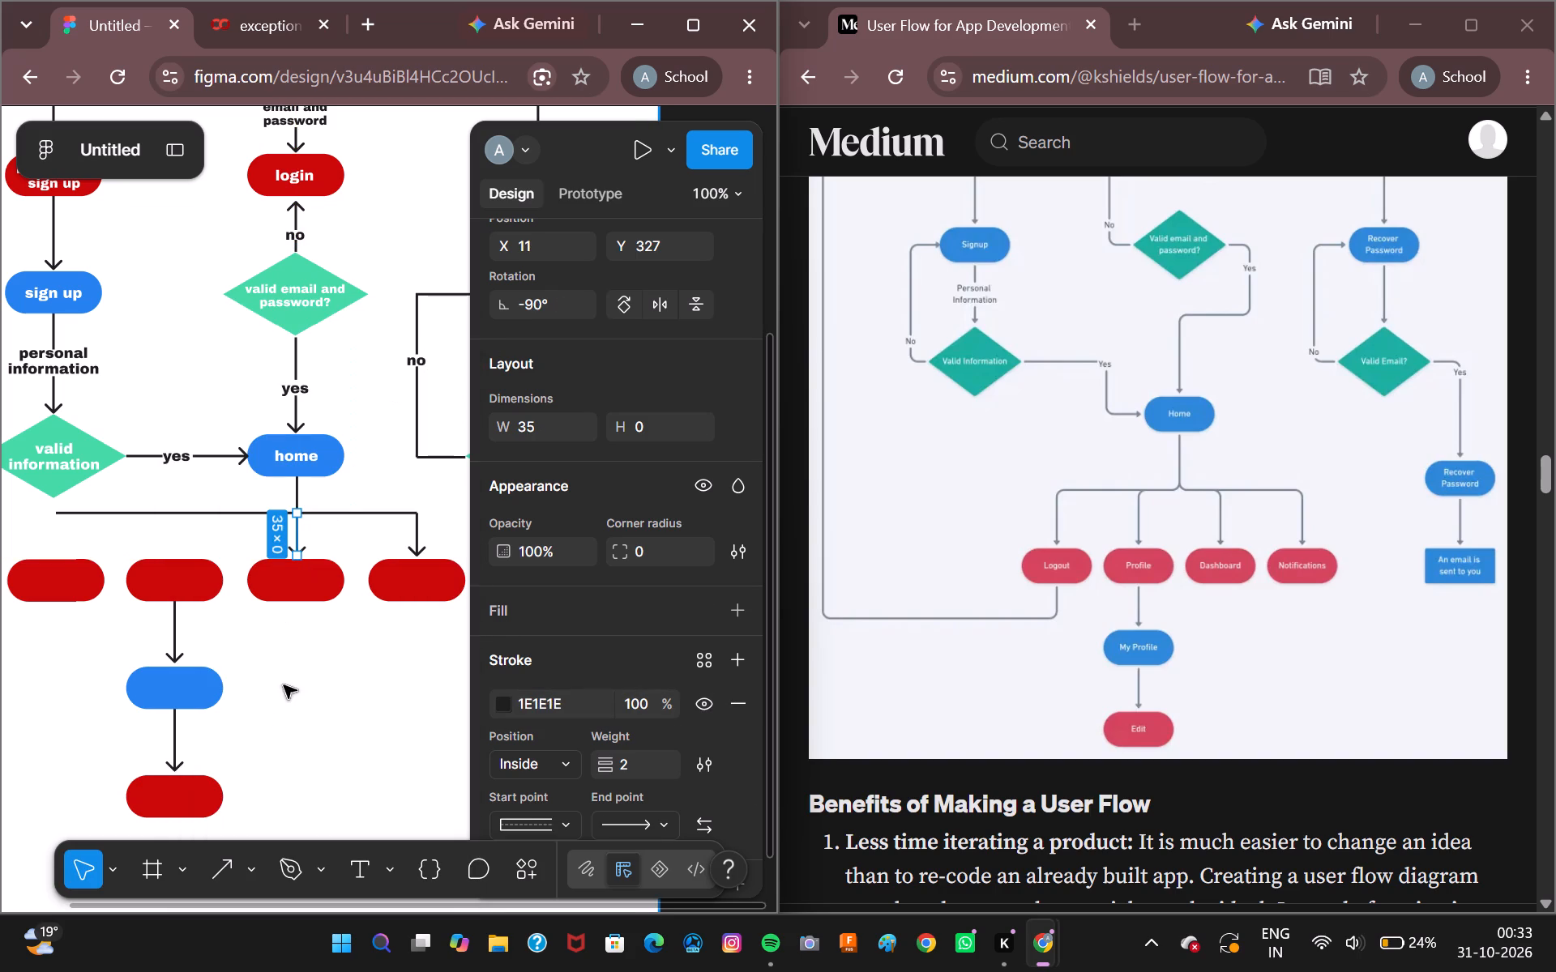
# Draw a vertical arrow about 35 long from the branch line down to the second red pill, with stroke colour 1E1E1E.
pyautogui.click(214, 868)
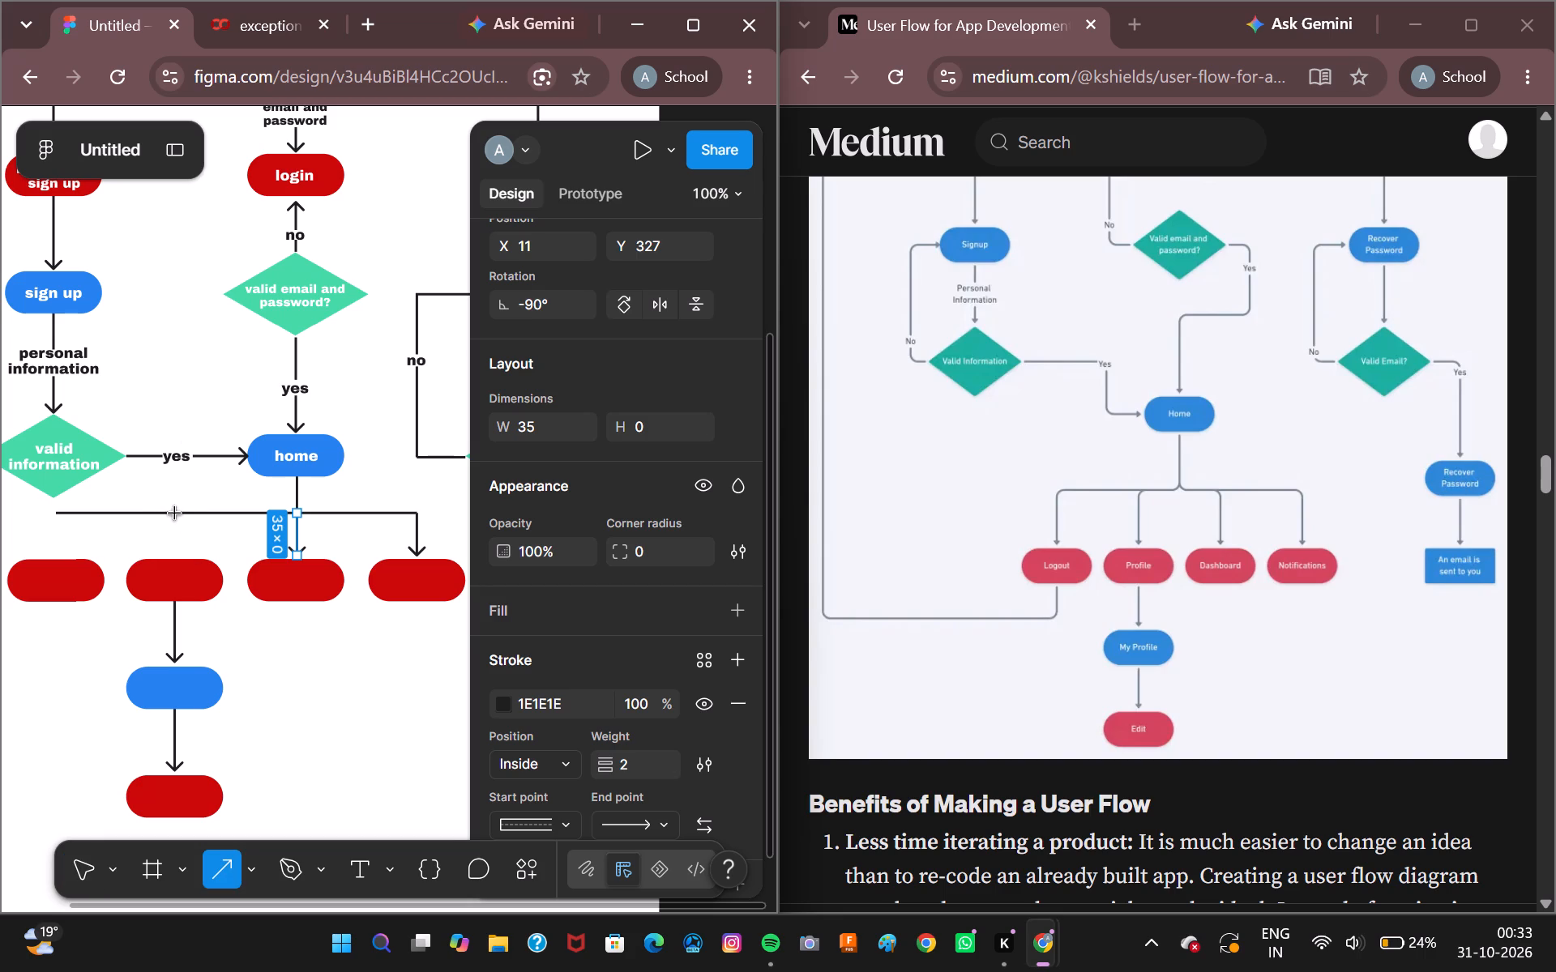
pyautogui.moveTo(175, 514); pyautogui.dragTo(175, 549)
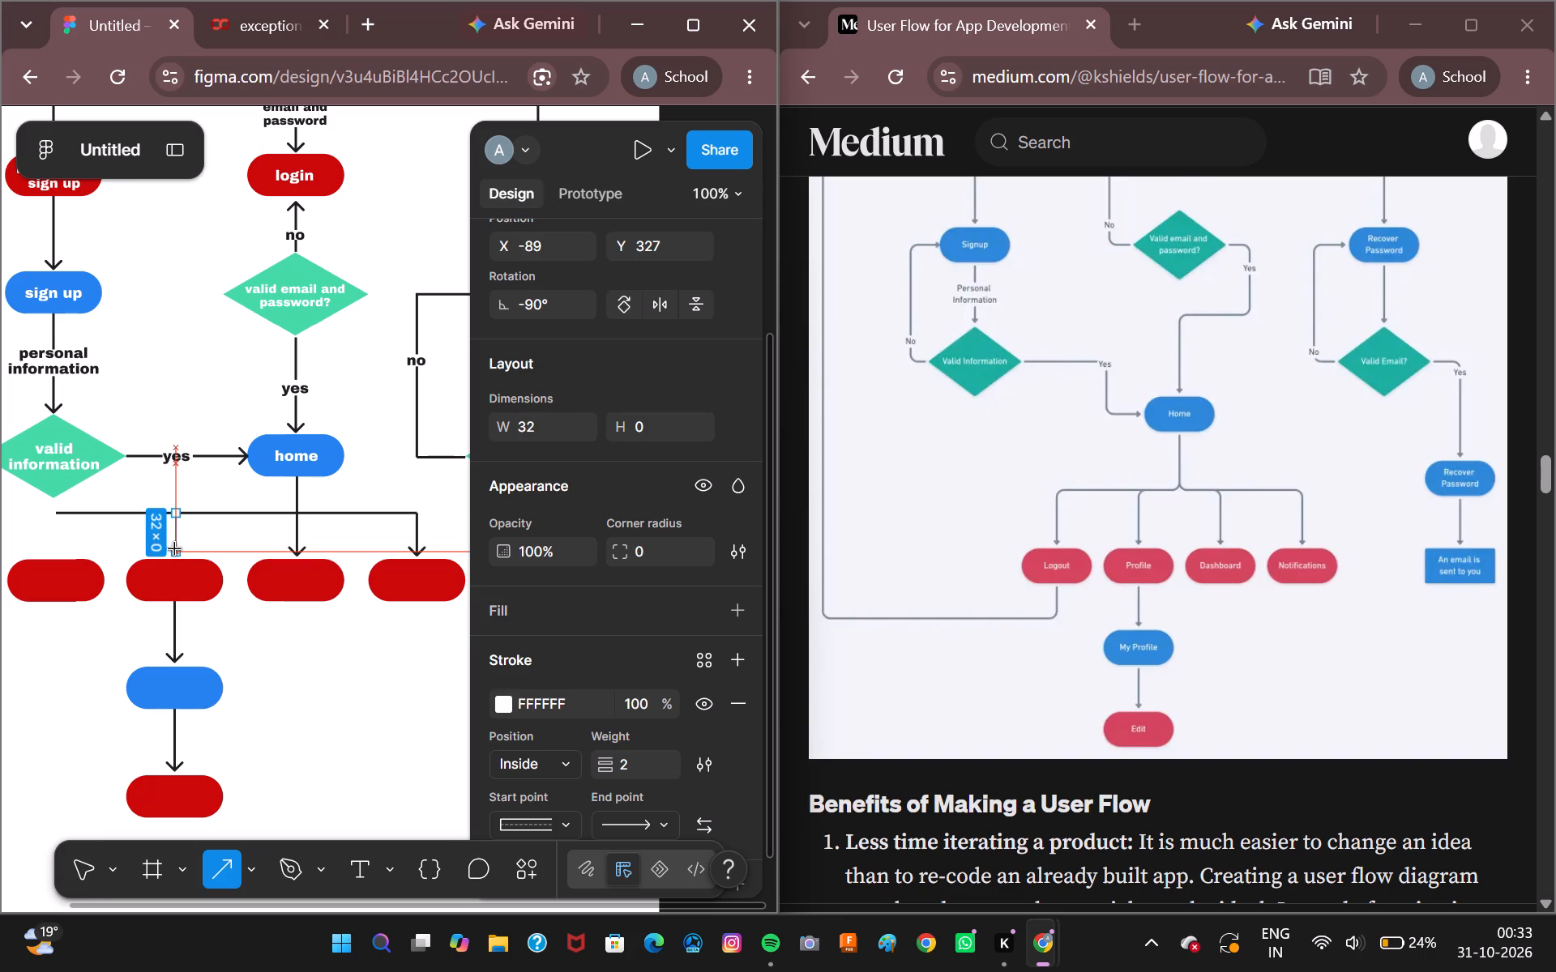
pyautogui.moveTo(175, 549); pyautogui.dragTo(175, 557)
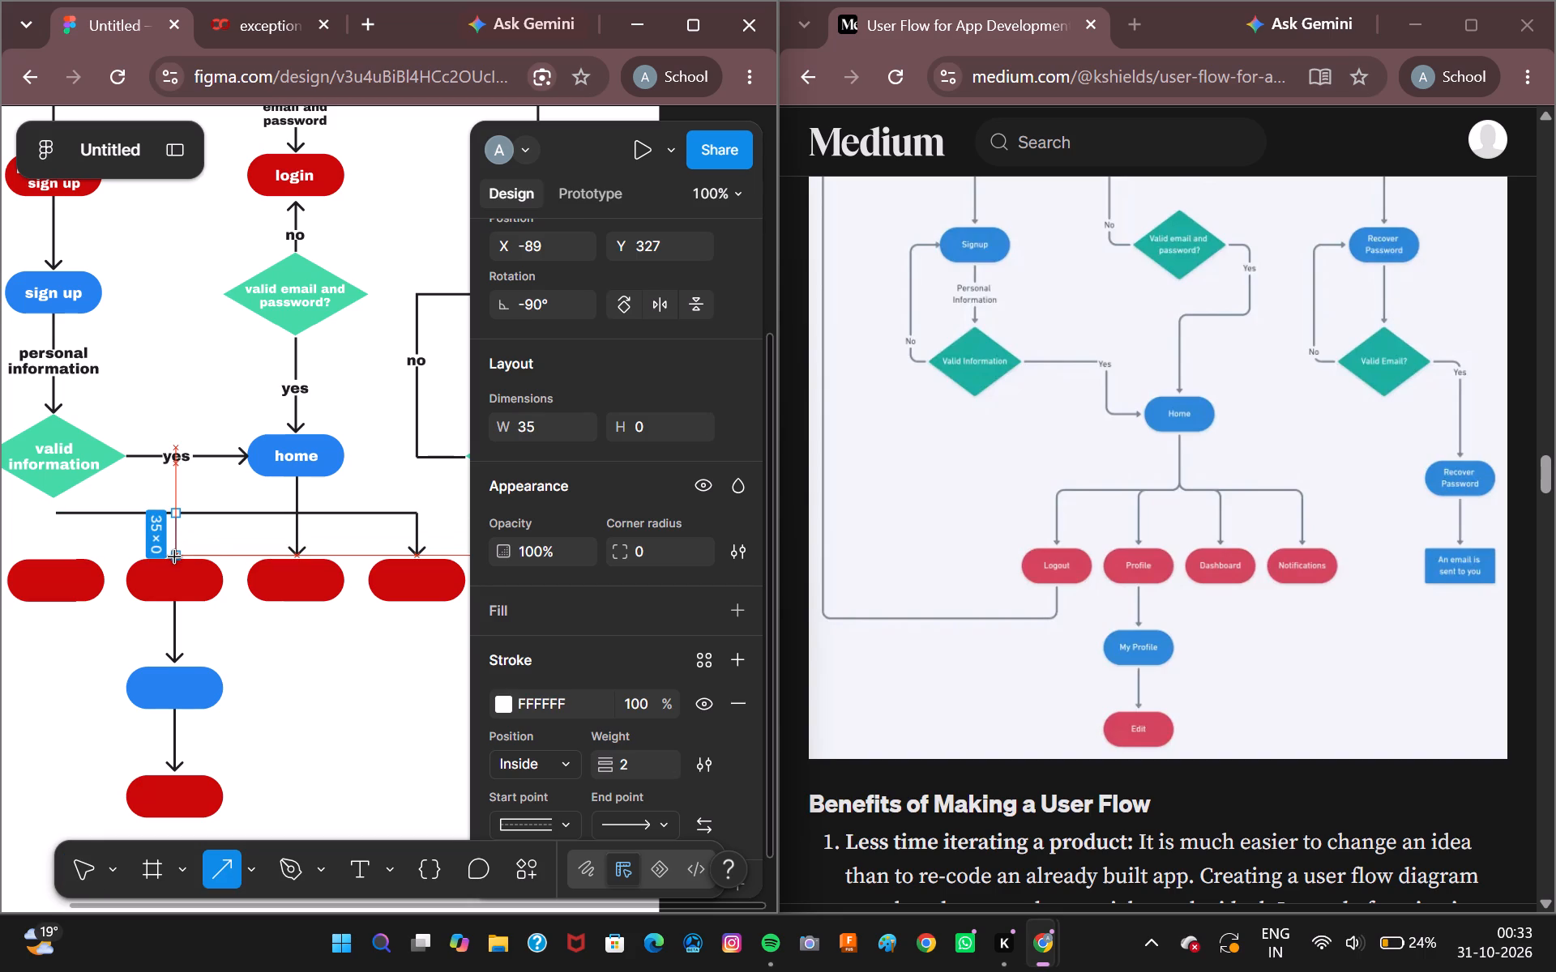
pyautogui.moveTo(175, 557); pyautogui.dragTo(175, 554)
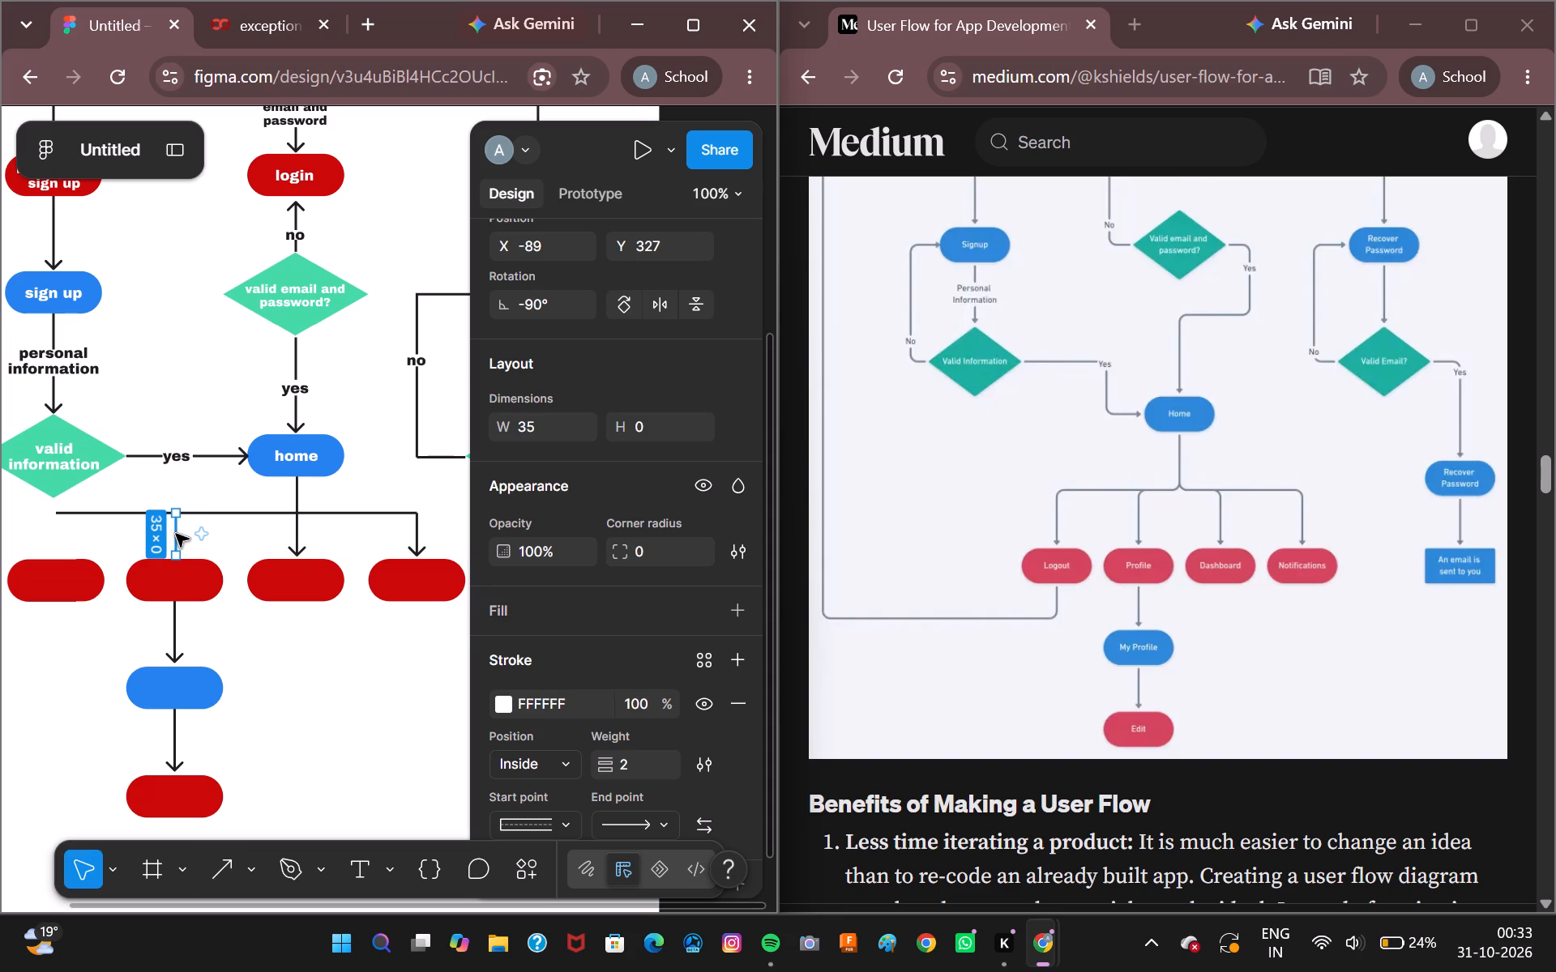
pyautogui.click(505, 699)
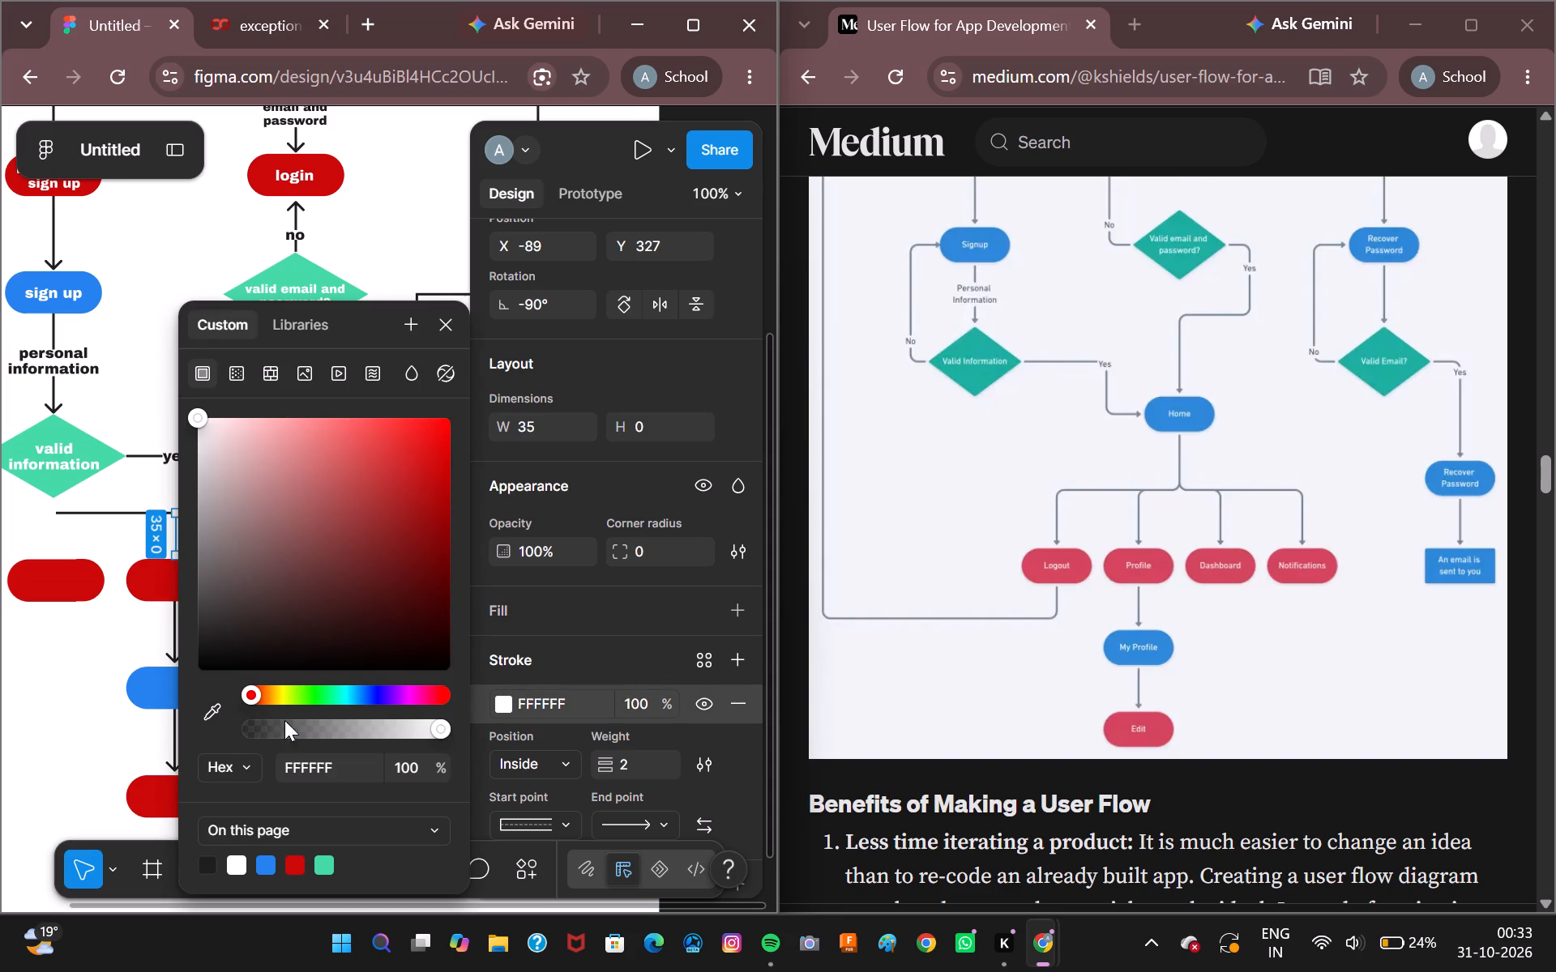
pyautogui.click(203, 858)
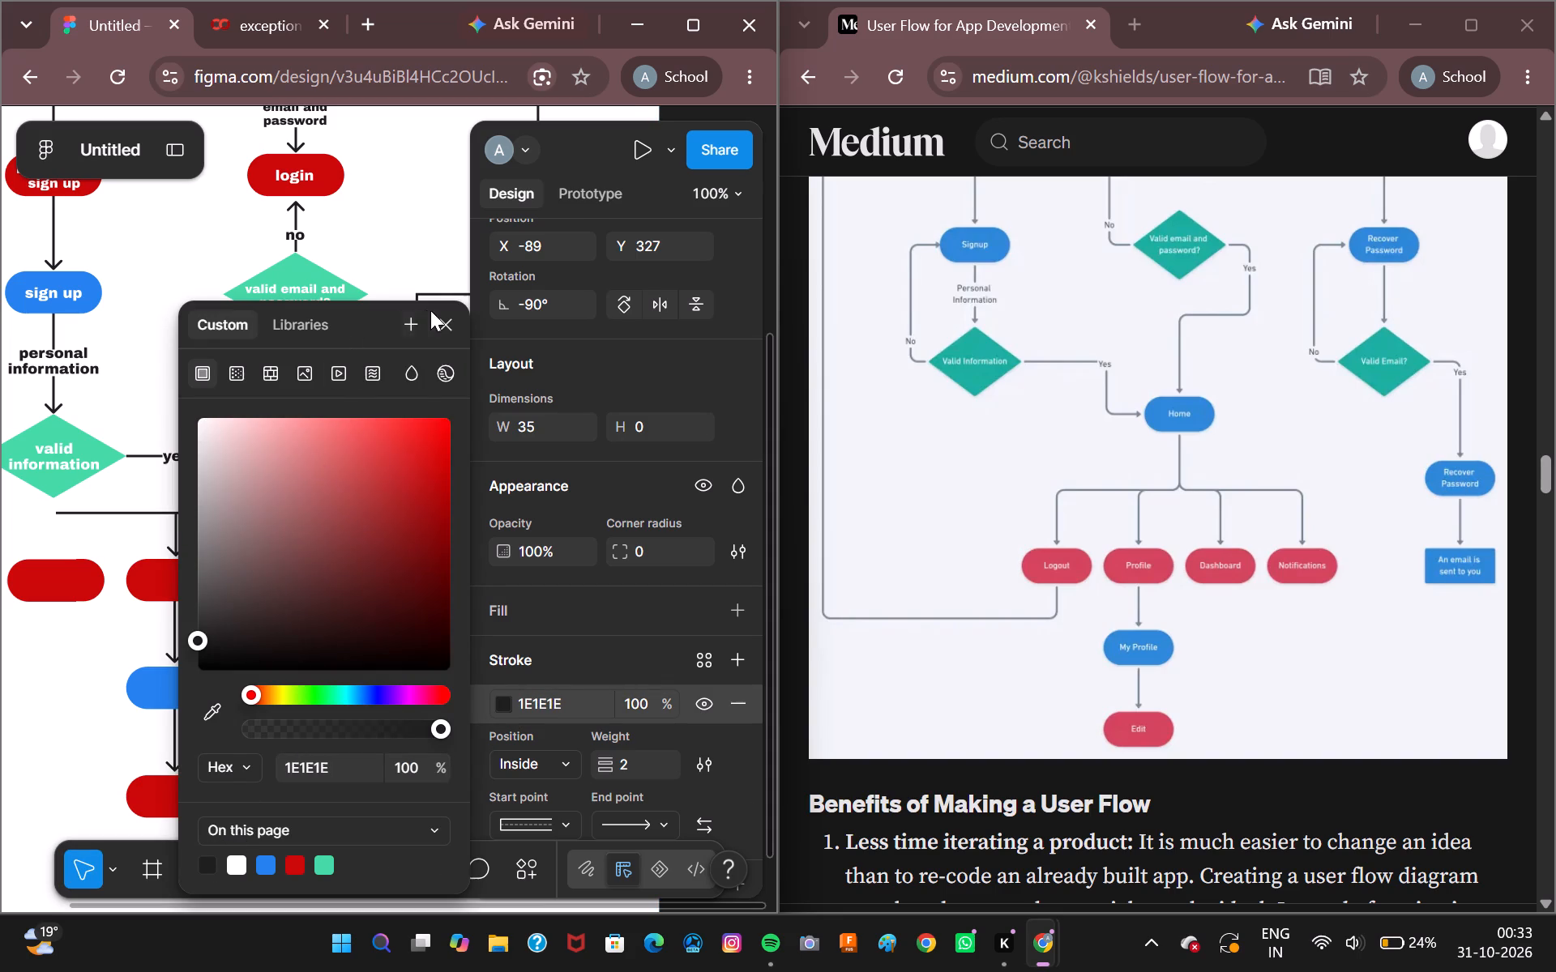
pyautogui.click(448, 325)
pyautogui.click(318, 679)
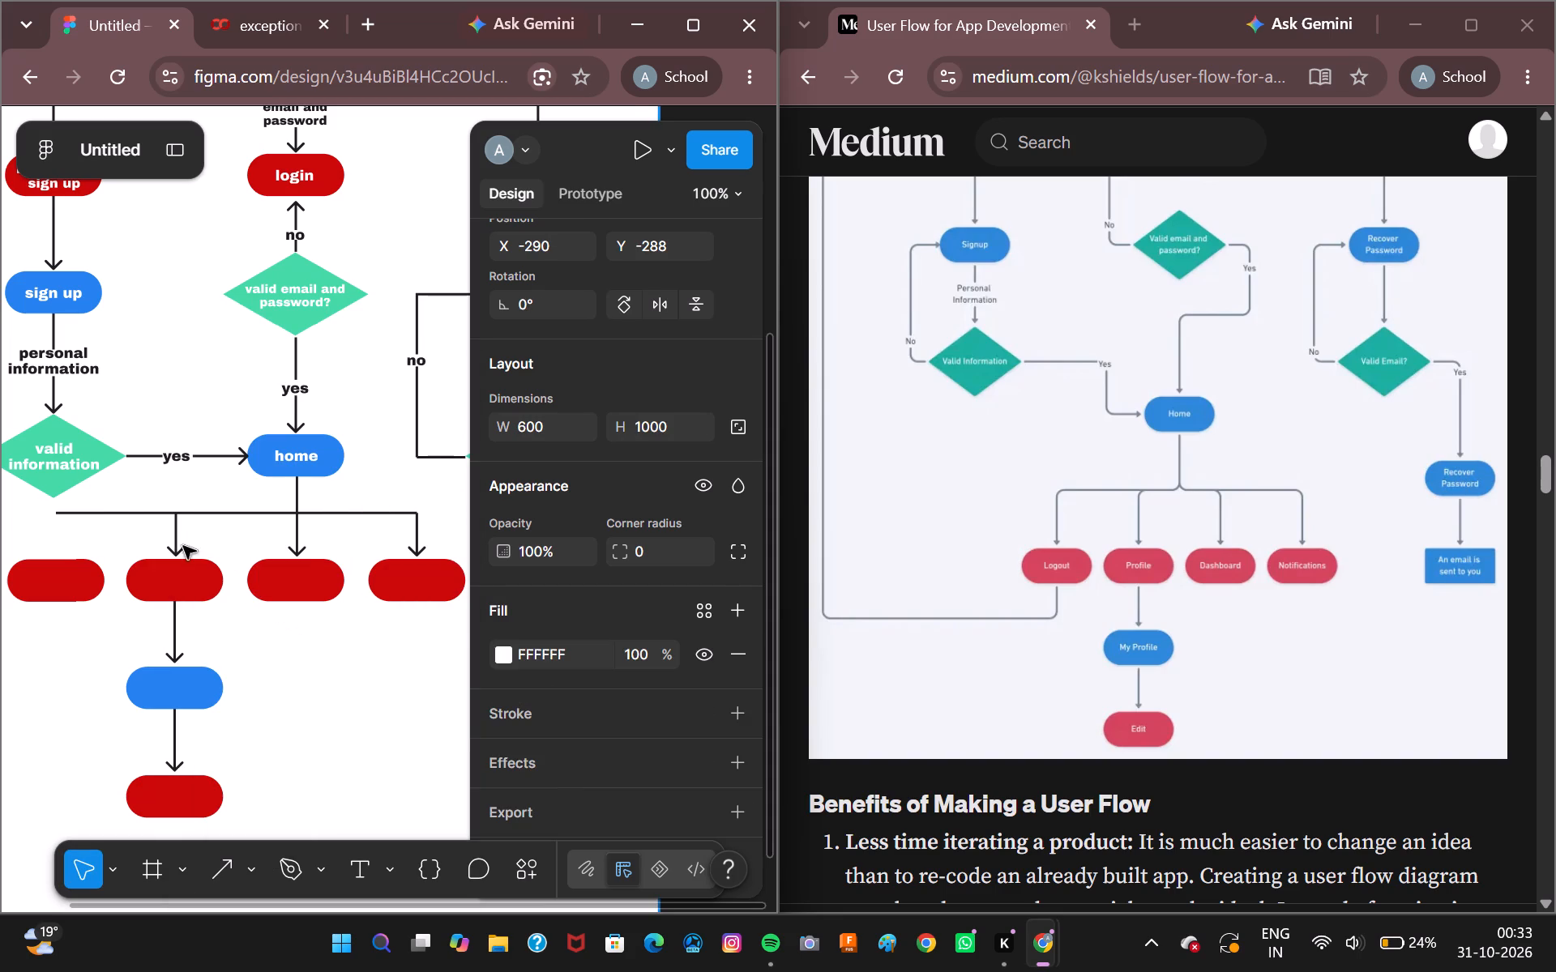
# Nudge the arrow above the second red pill to X -90.
pyautogui.click(176, 535)
pyautogui.click(176, 534)
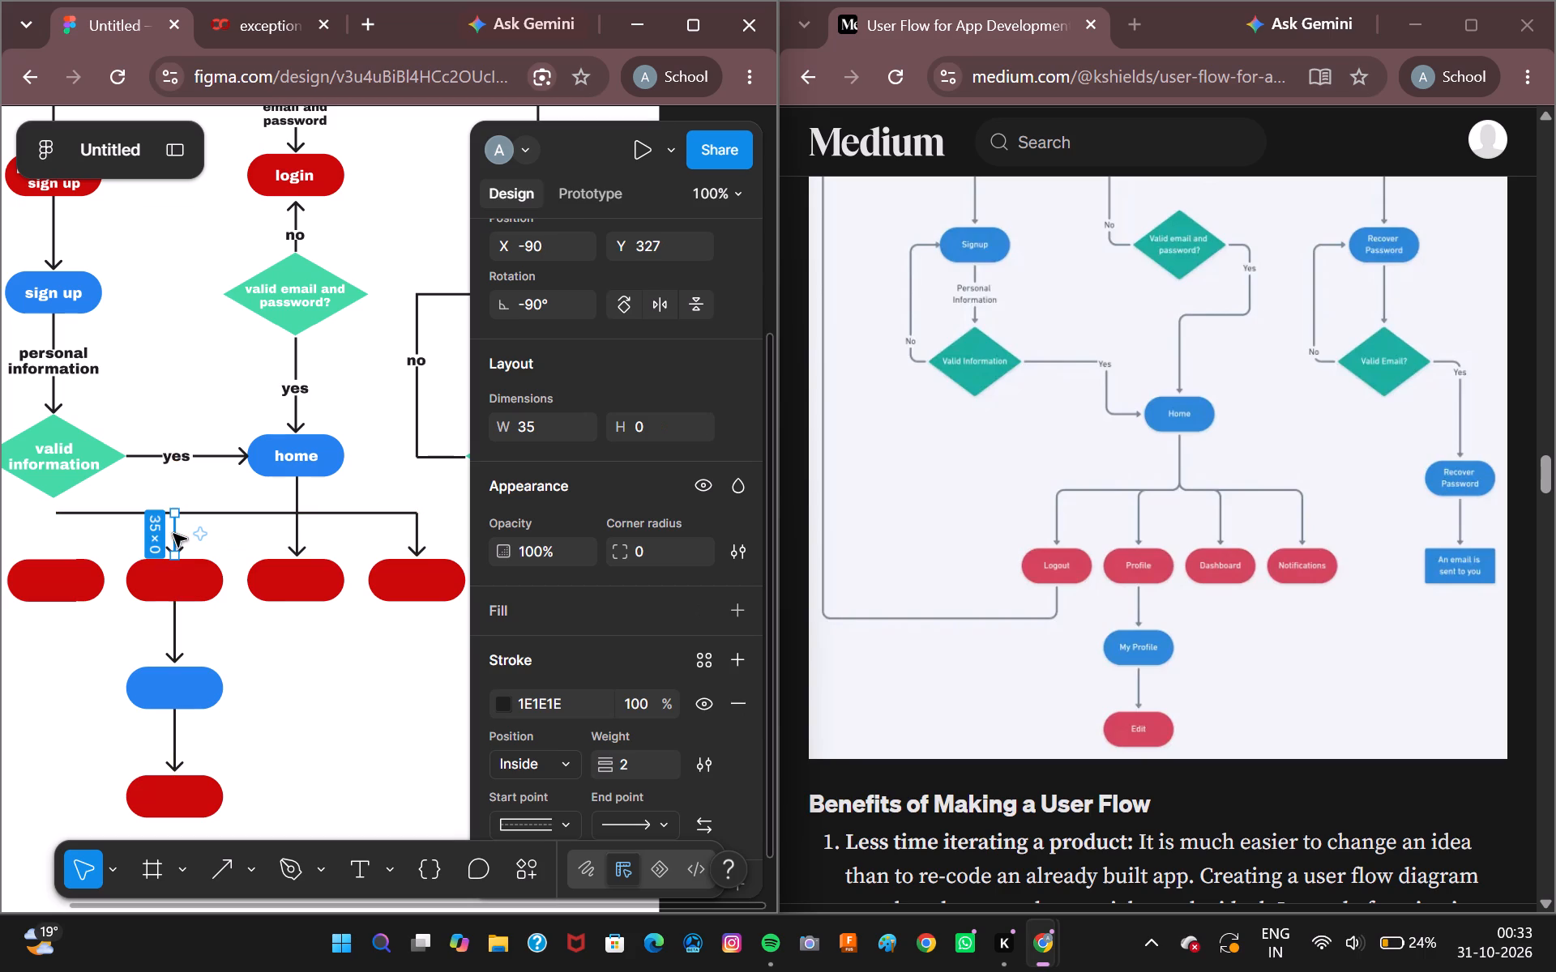
# Draw a vertical arrow about 35 long from the branch line's free end down to the first red pill, with stroke colour 1E1E1E.
pyautogui.click(212, 863)
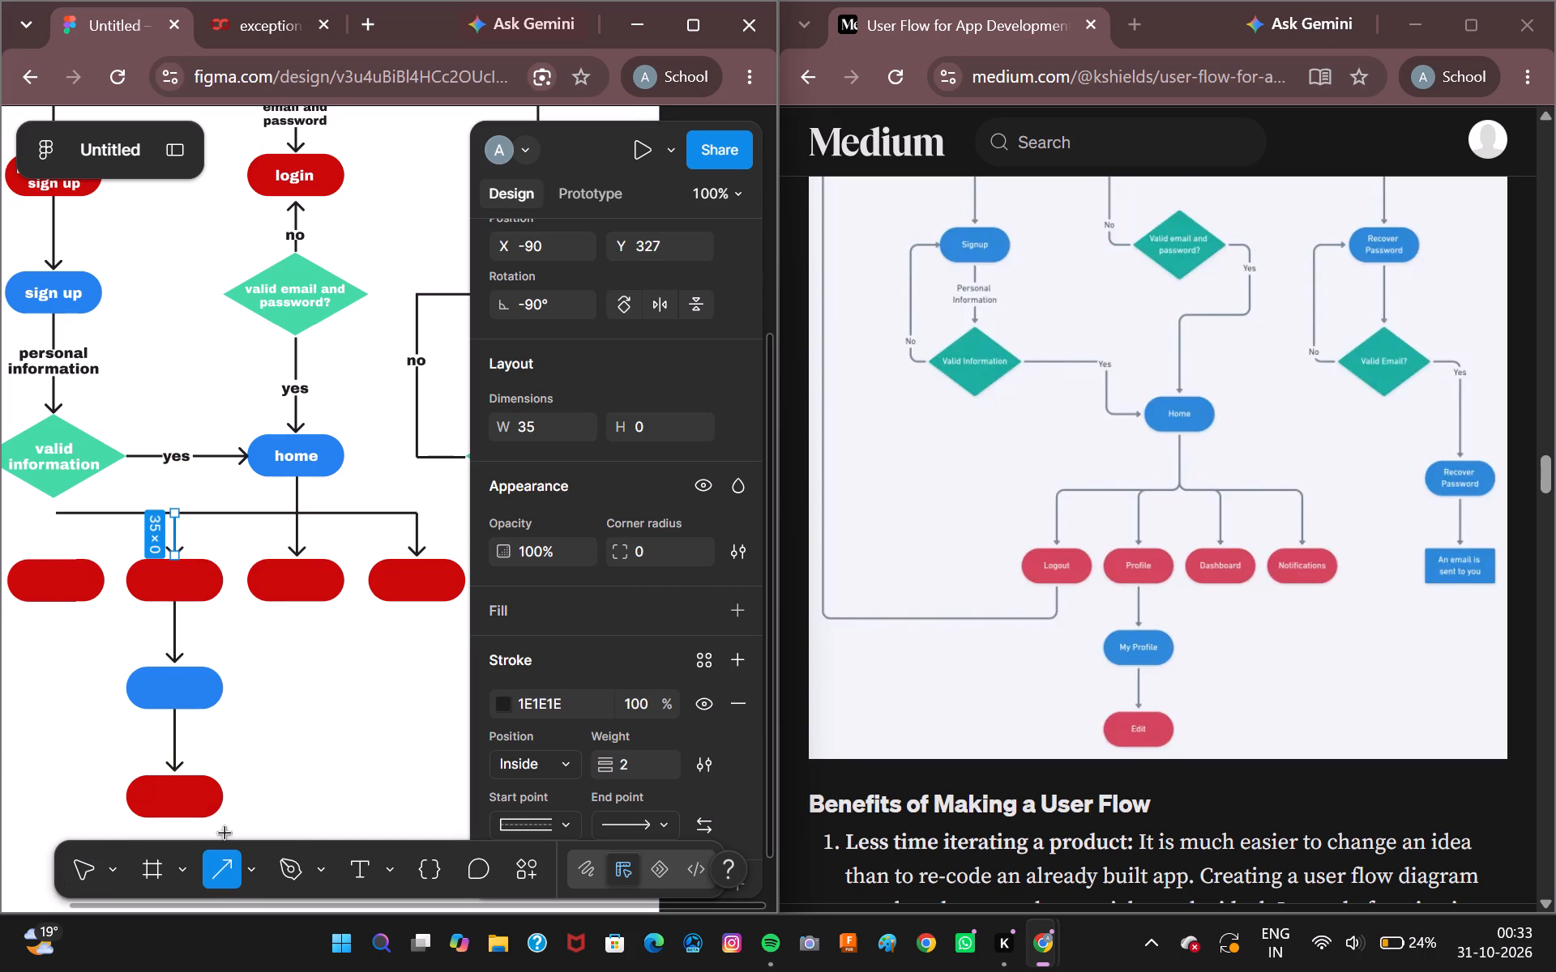
pyautogui.moveTo(56, 514); pyautogui.dragTo(56, 515)
pyautogui.moveTo(56, 515); pyautogui.dragTo(57, 555)
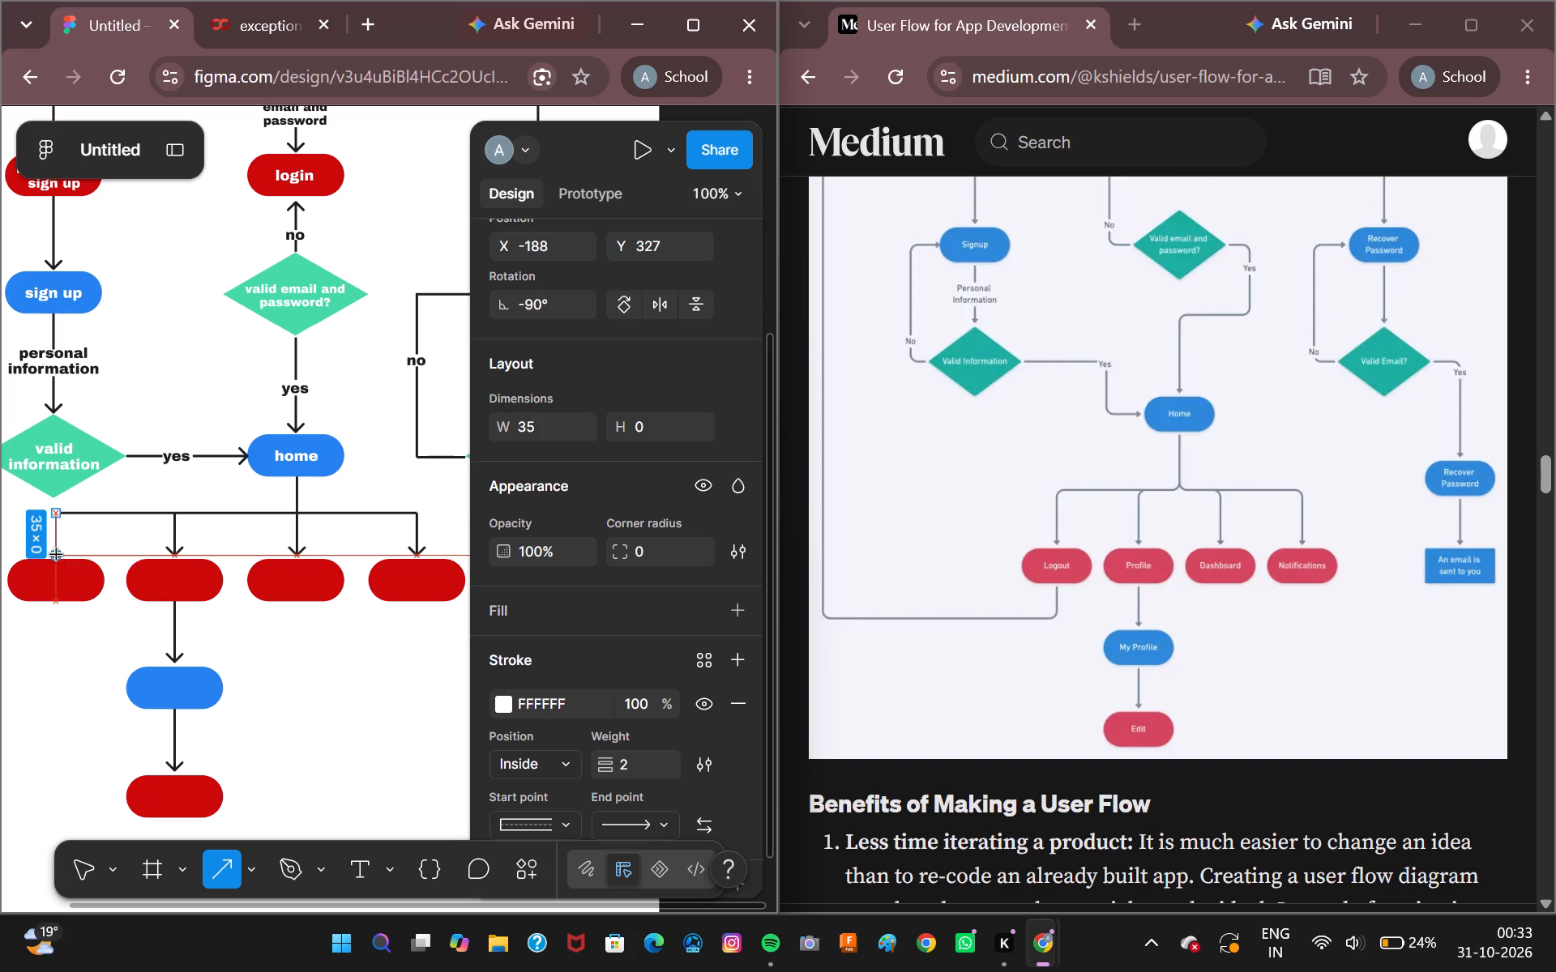
pyautogui.moveTo(57, 555); pyautogui.dragTo(58, 558)
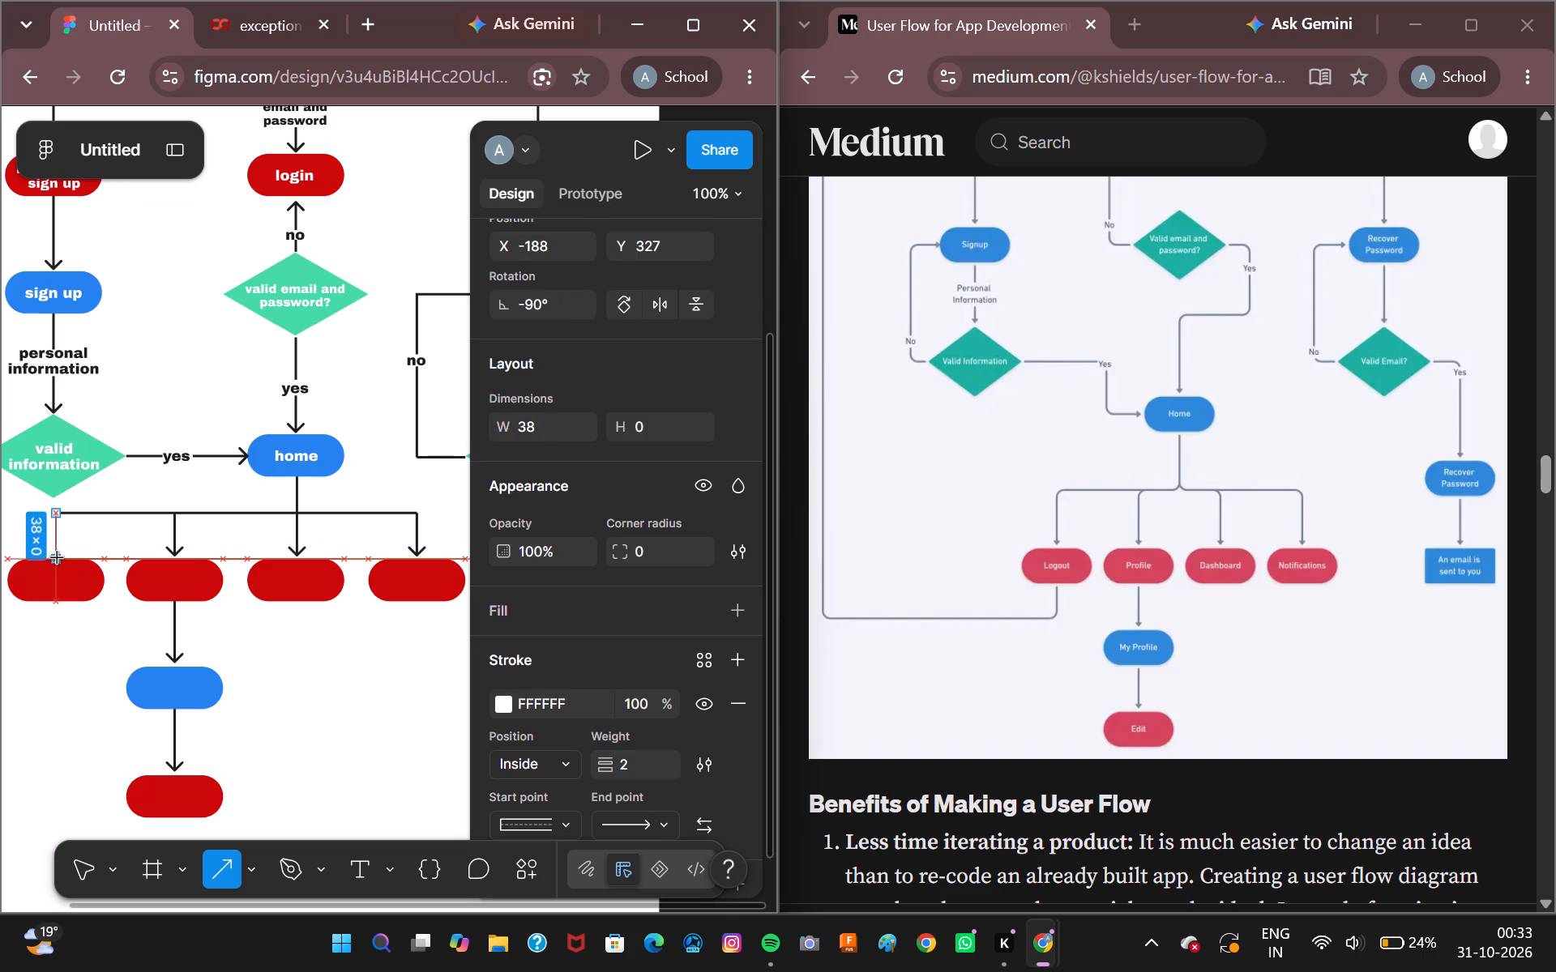
pyautogui.moveTo(58, 558); pyautogui.dragTo(59, 556)
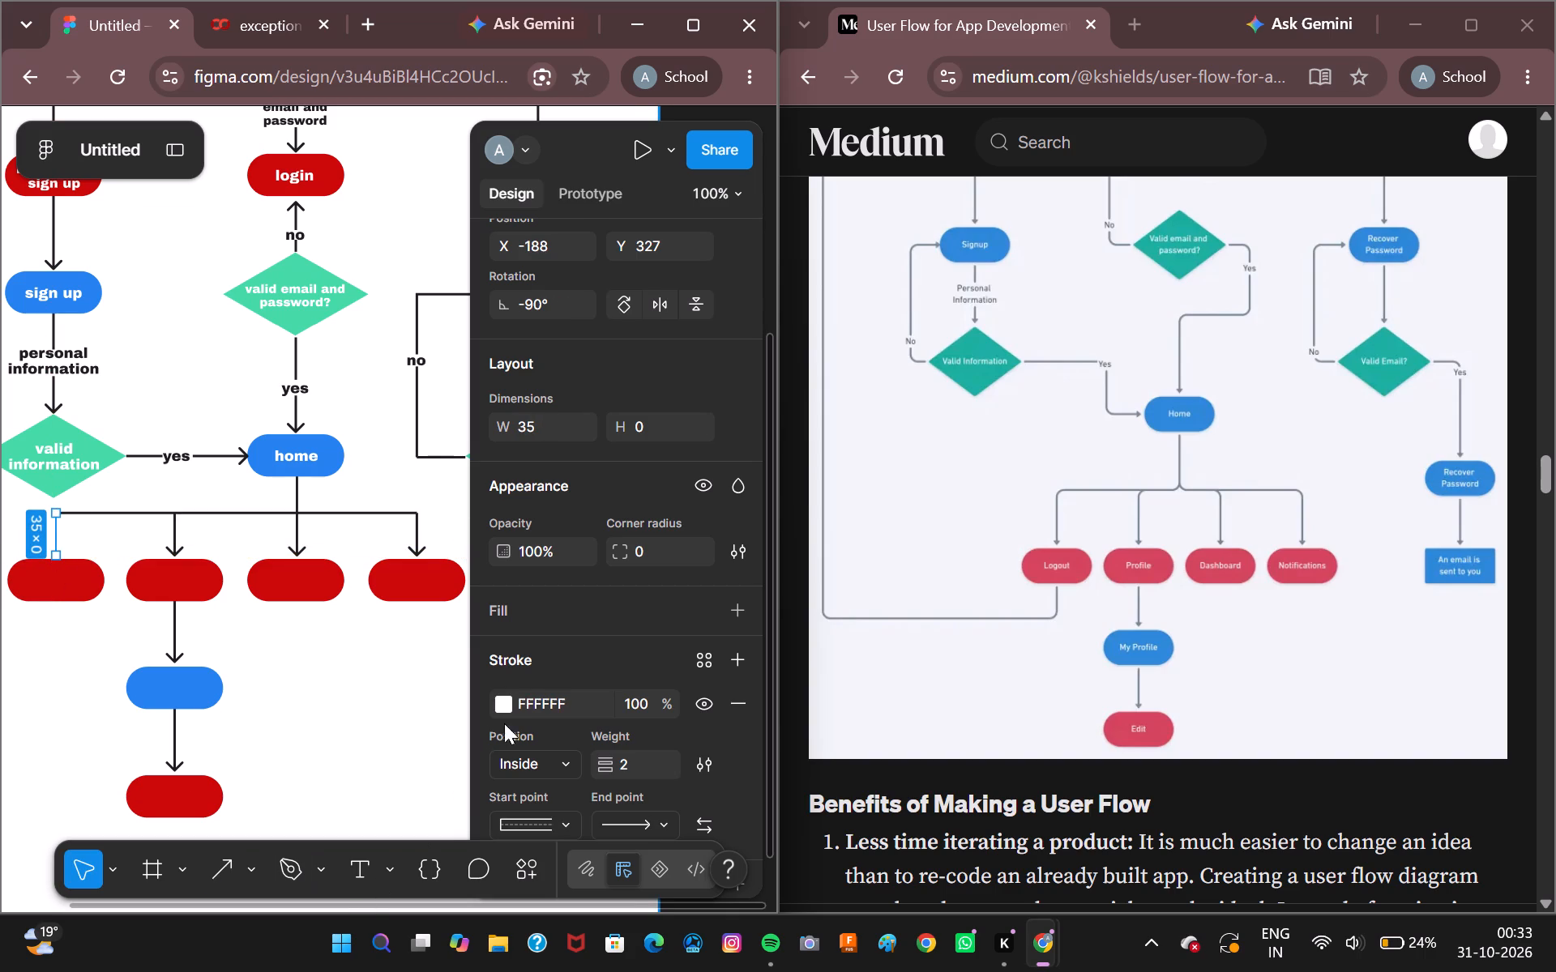
pyautogui.click(500, 706)
pyautogui.click(207, 869)
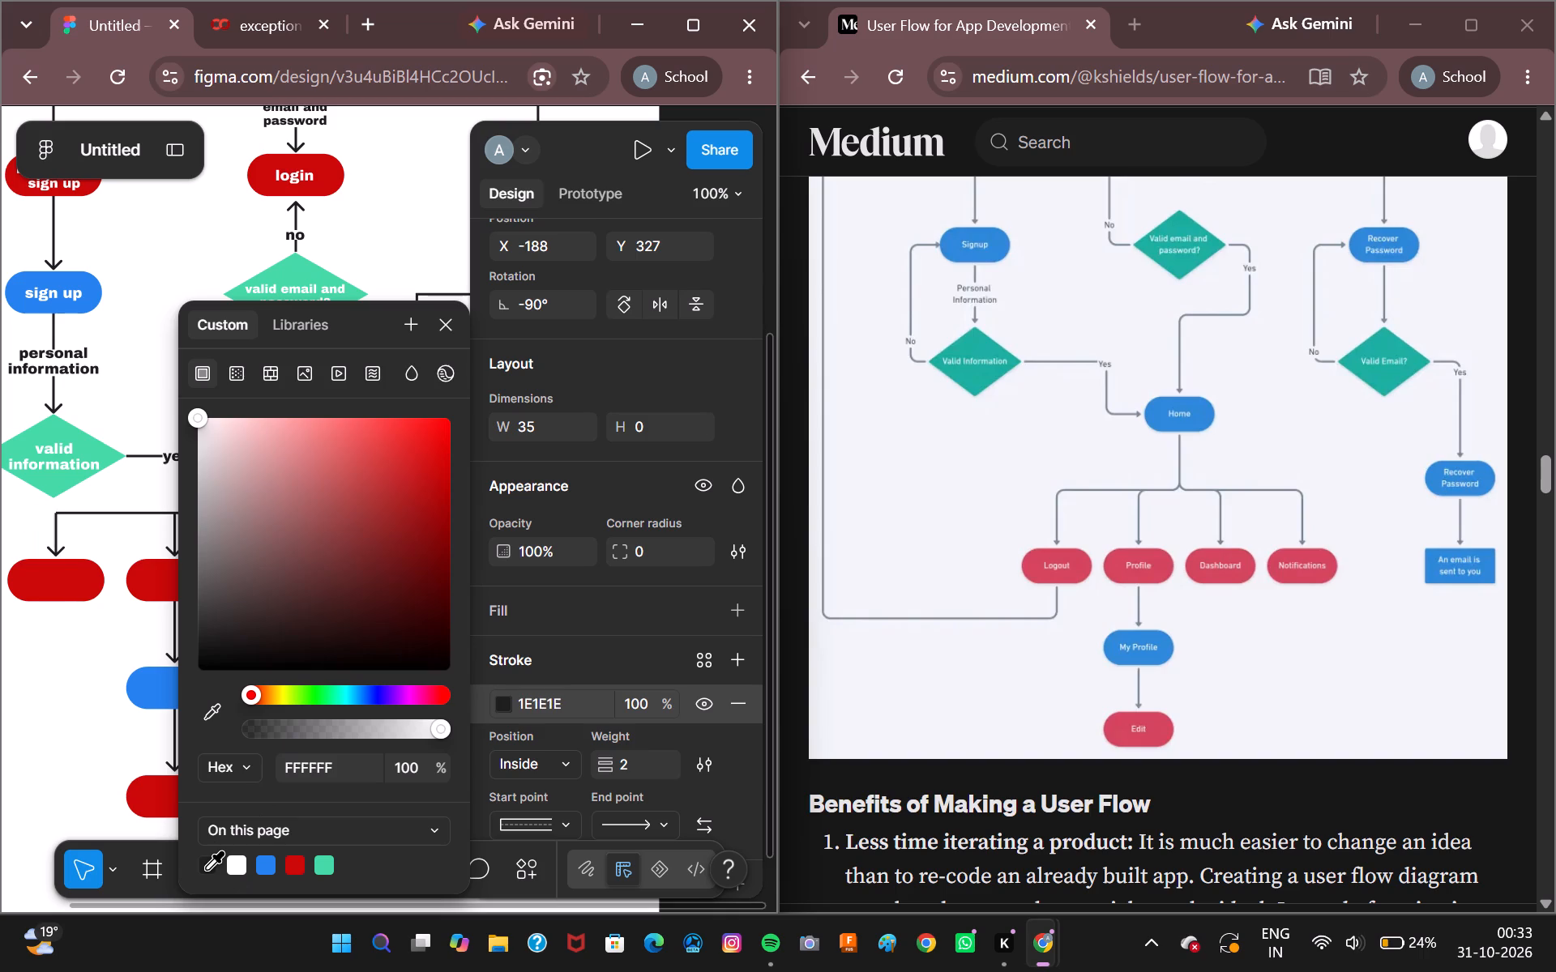
pyautogui.click(446, 333)
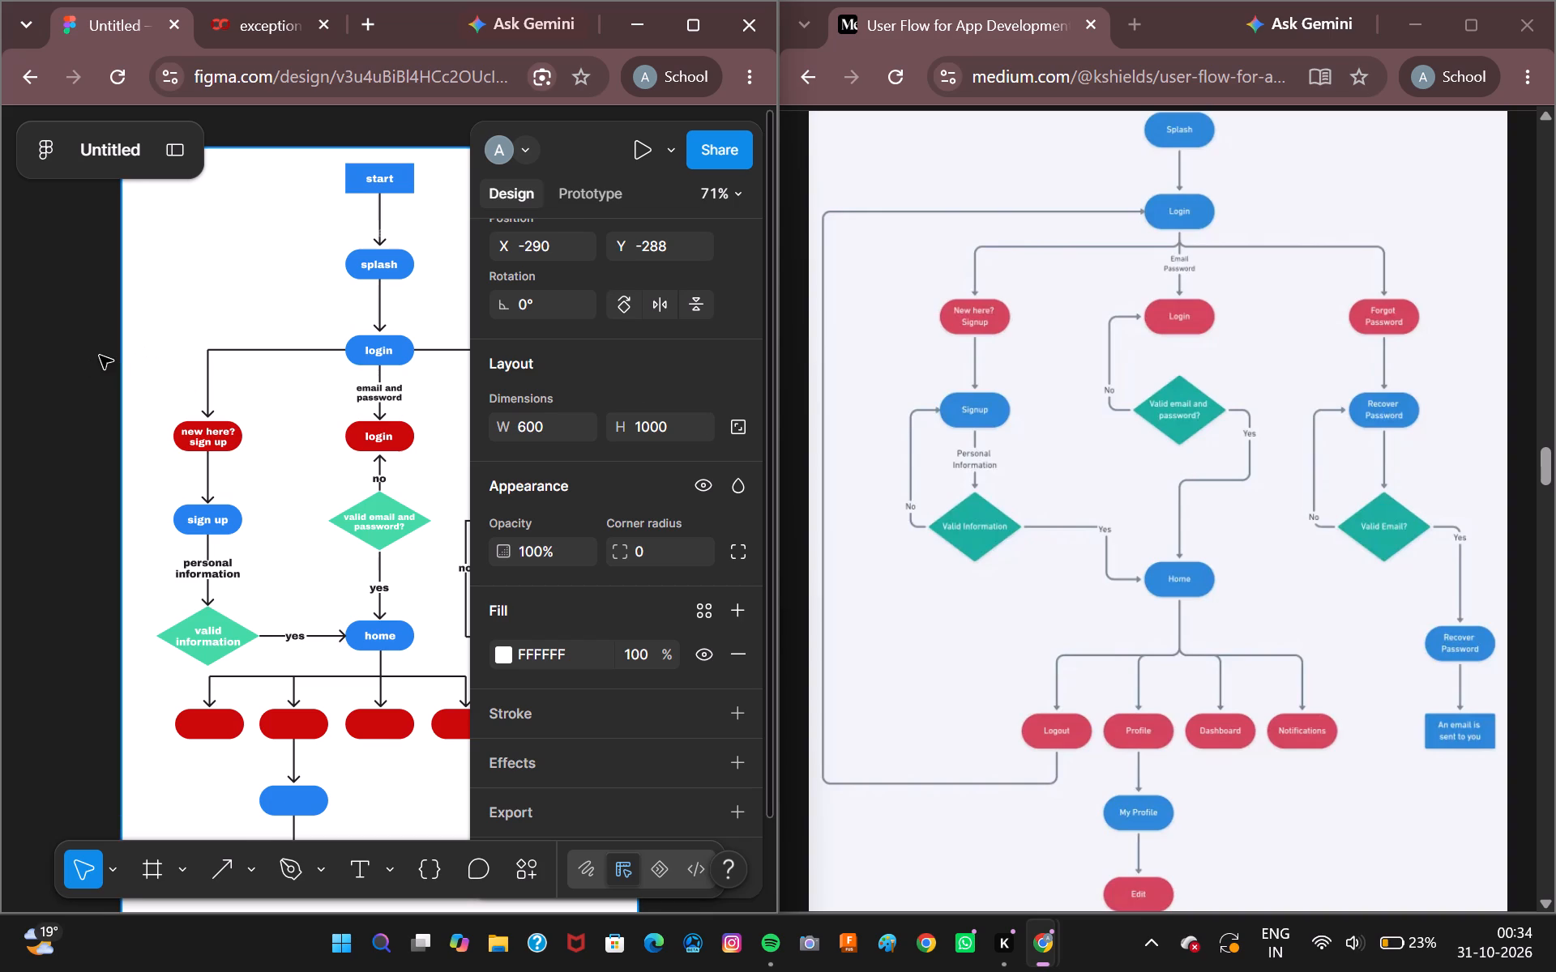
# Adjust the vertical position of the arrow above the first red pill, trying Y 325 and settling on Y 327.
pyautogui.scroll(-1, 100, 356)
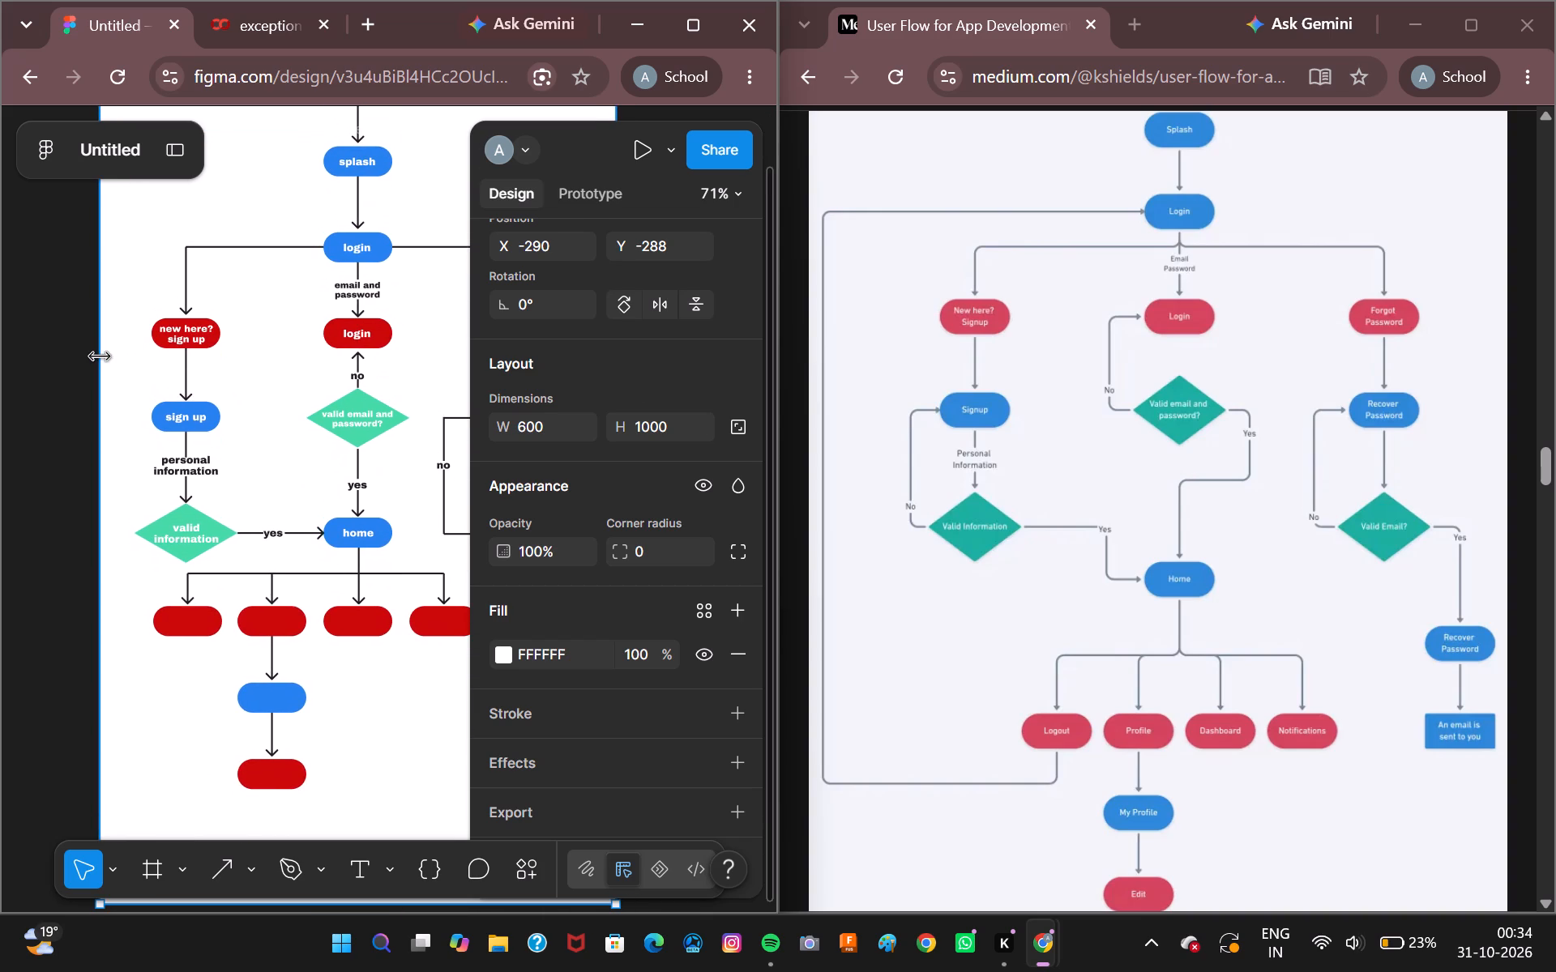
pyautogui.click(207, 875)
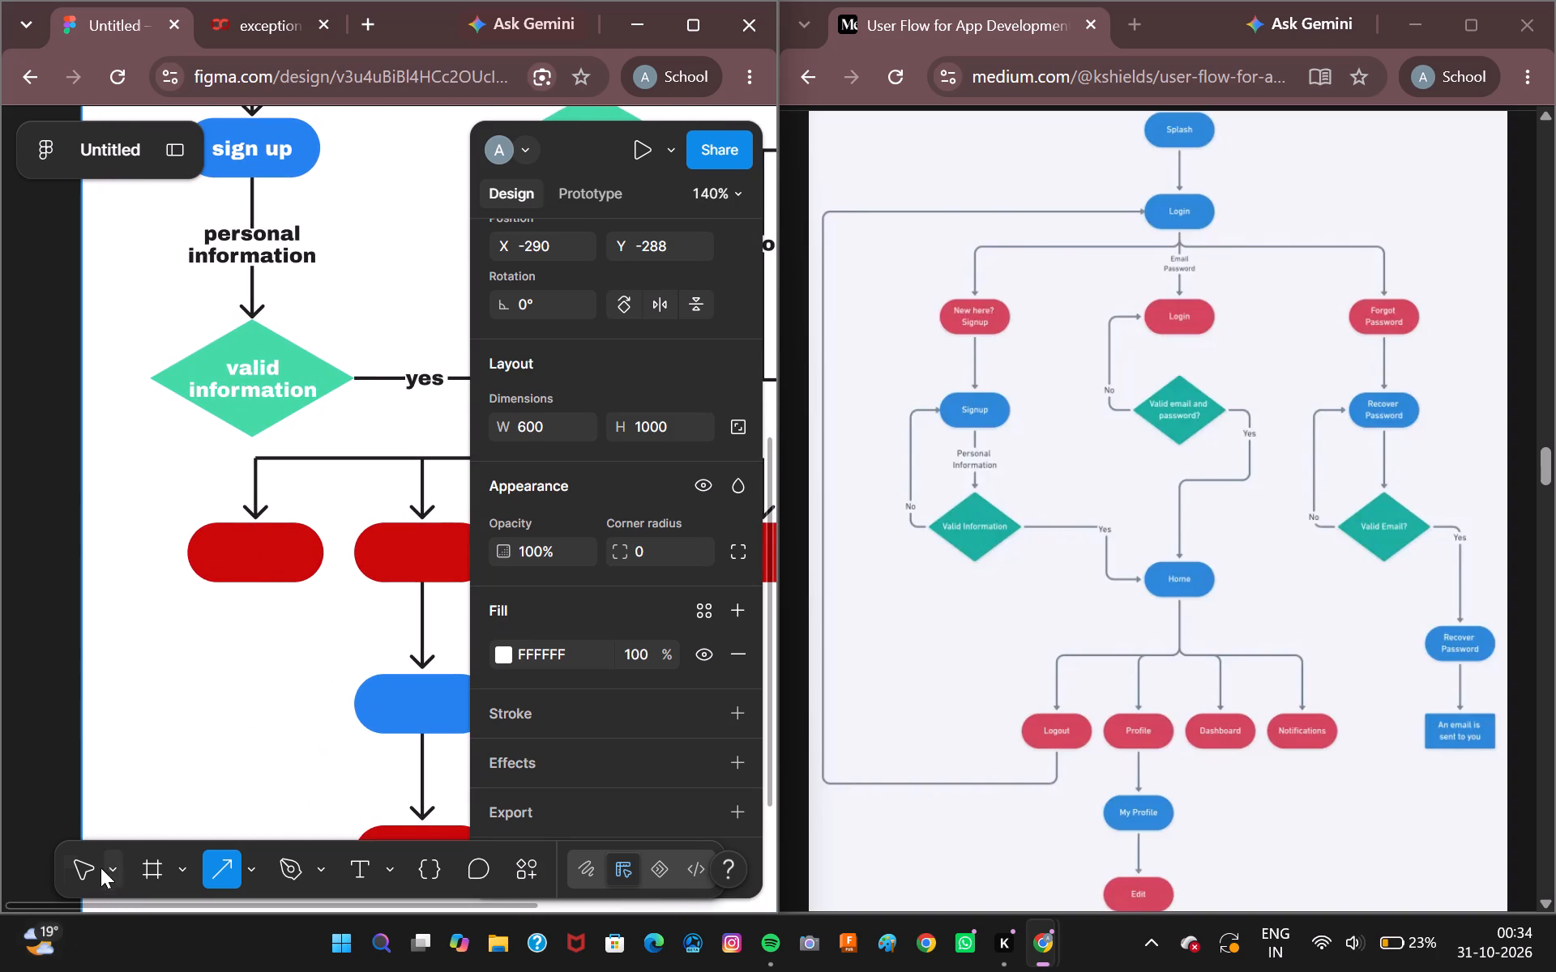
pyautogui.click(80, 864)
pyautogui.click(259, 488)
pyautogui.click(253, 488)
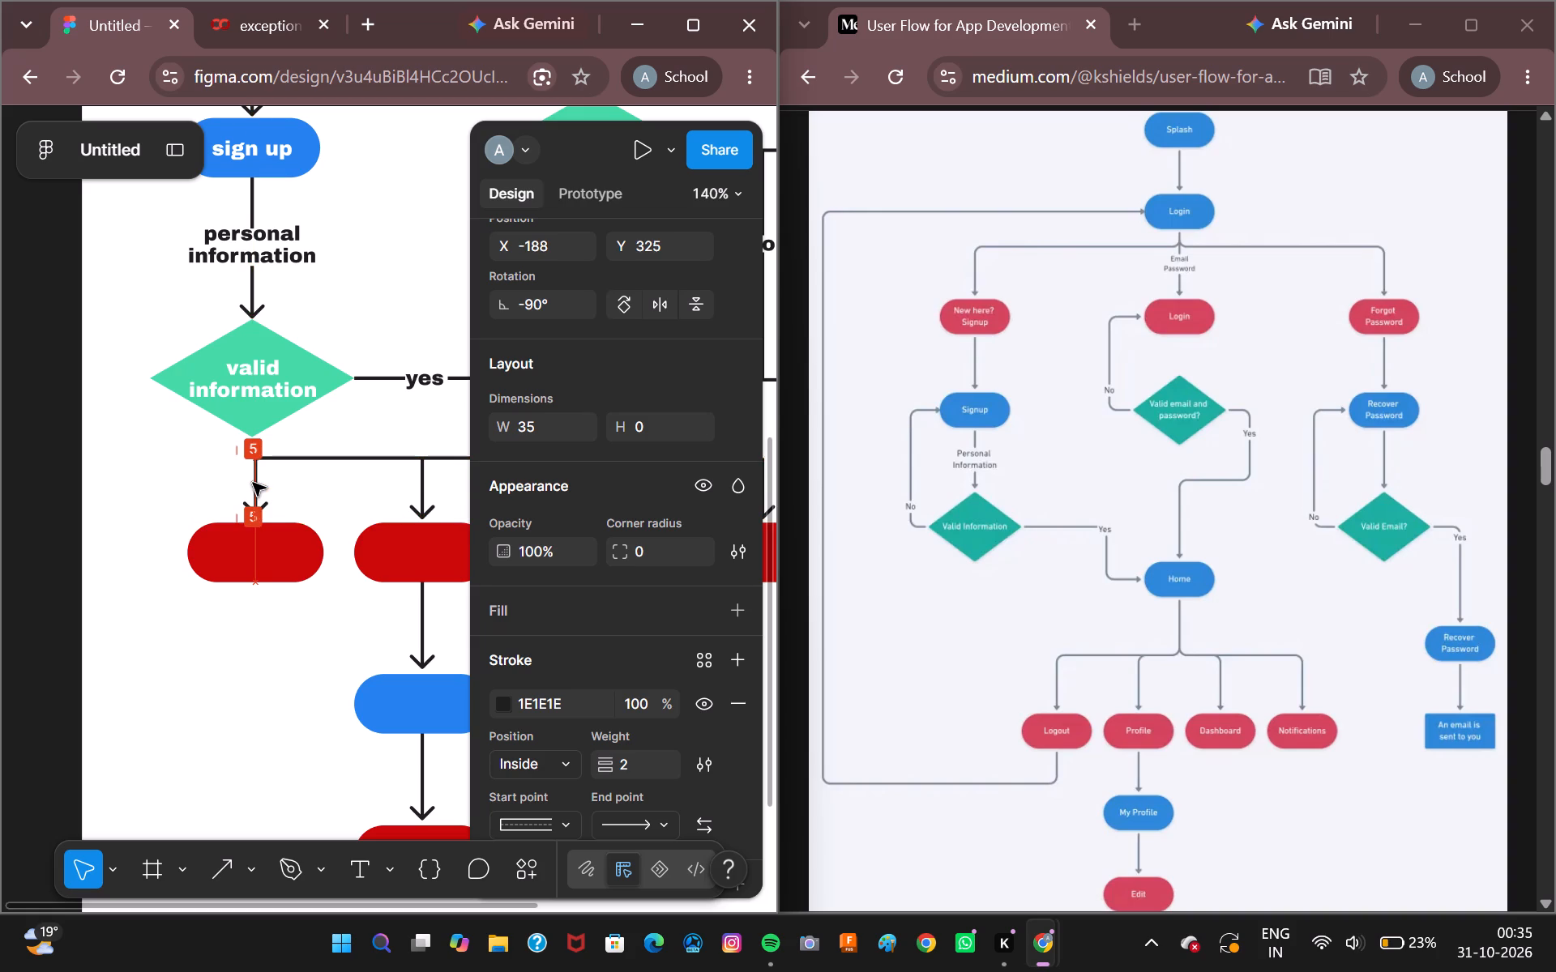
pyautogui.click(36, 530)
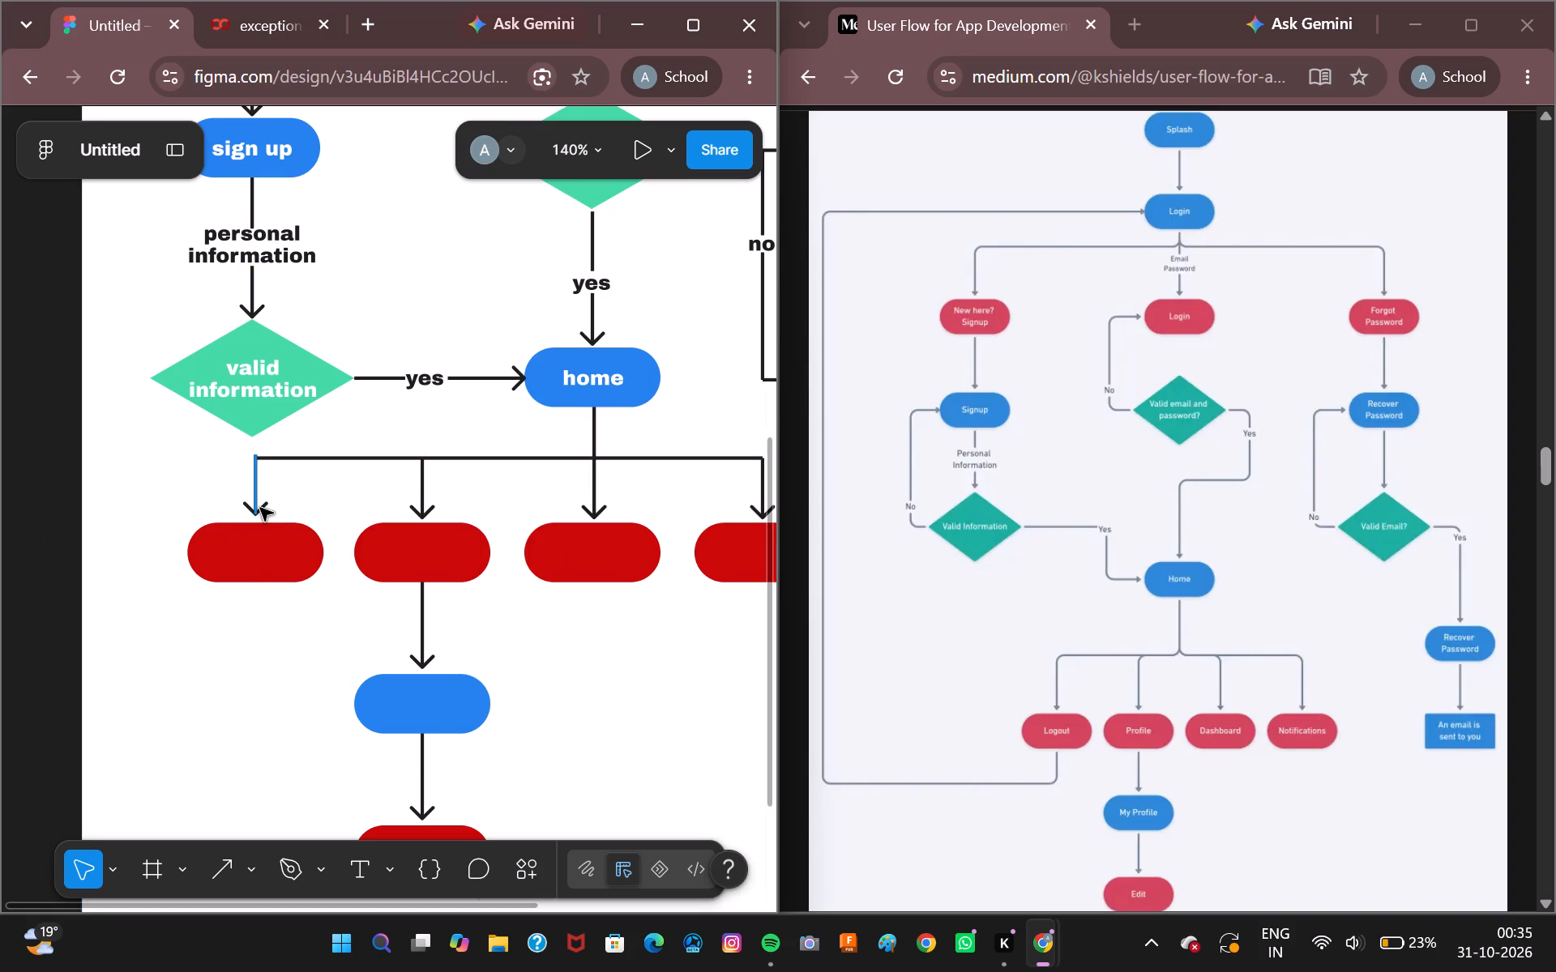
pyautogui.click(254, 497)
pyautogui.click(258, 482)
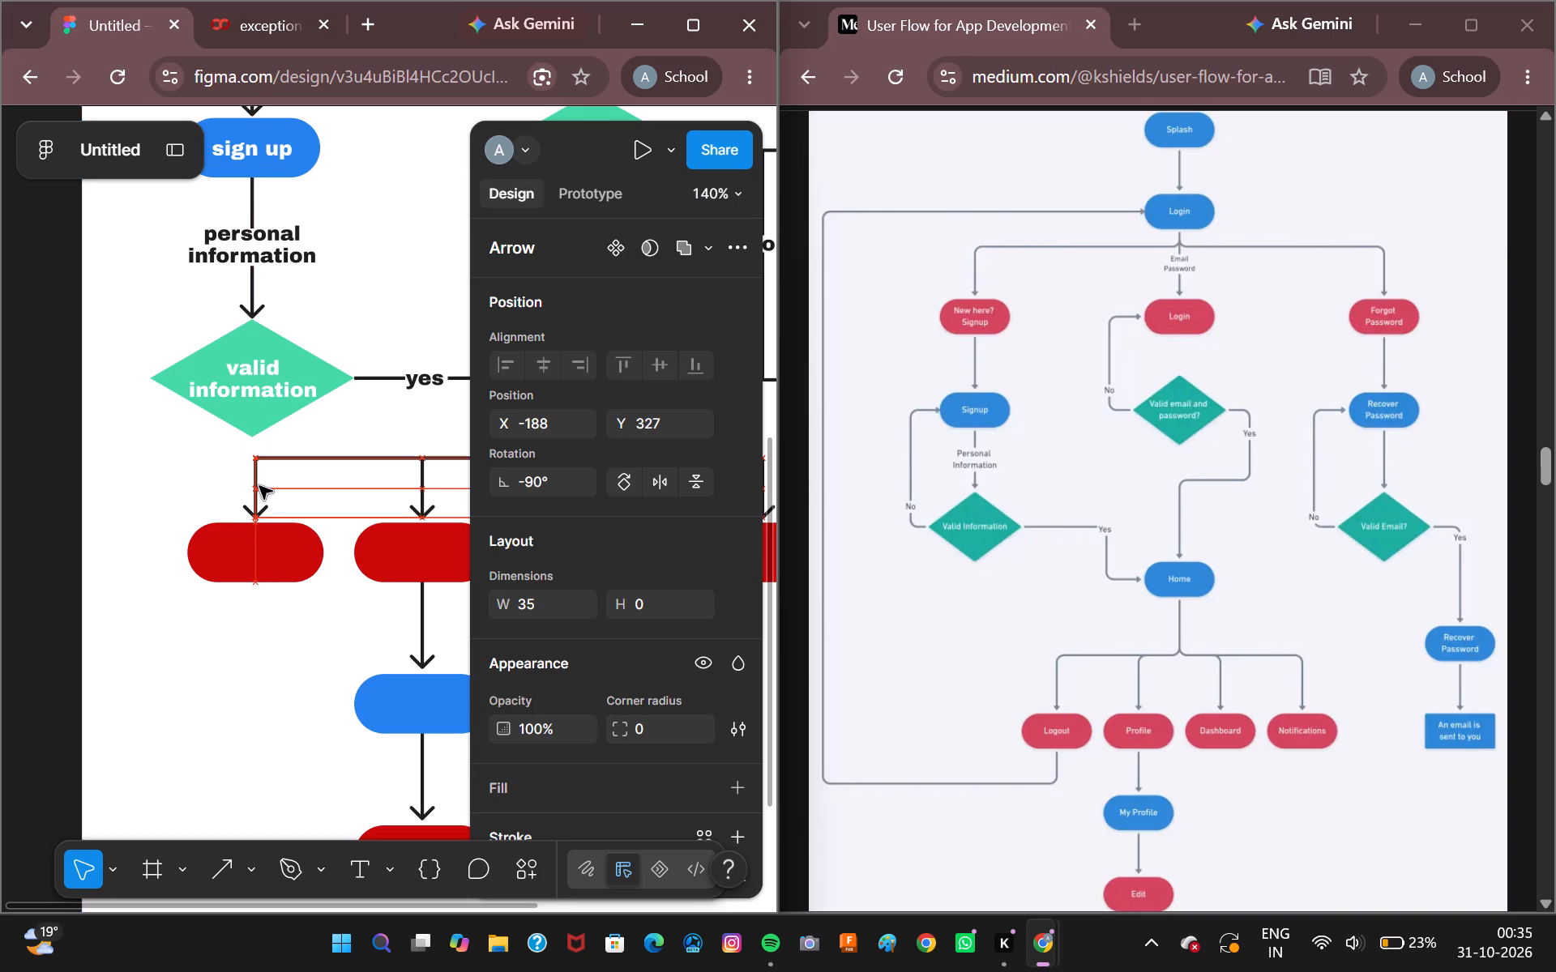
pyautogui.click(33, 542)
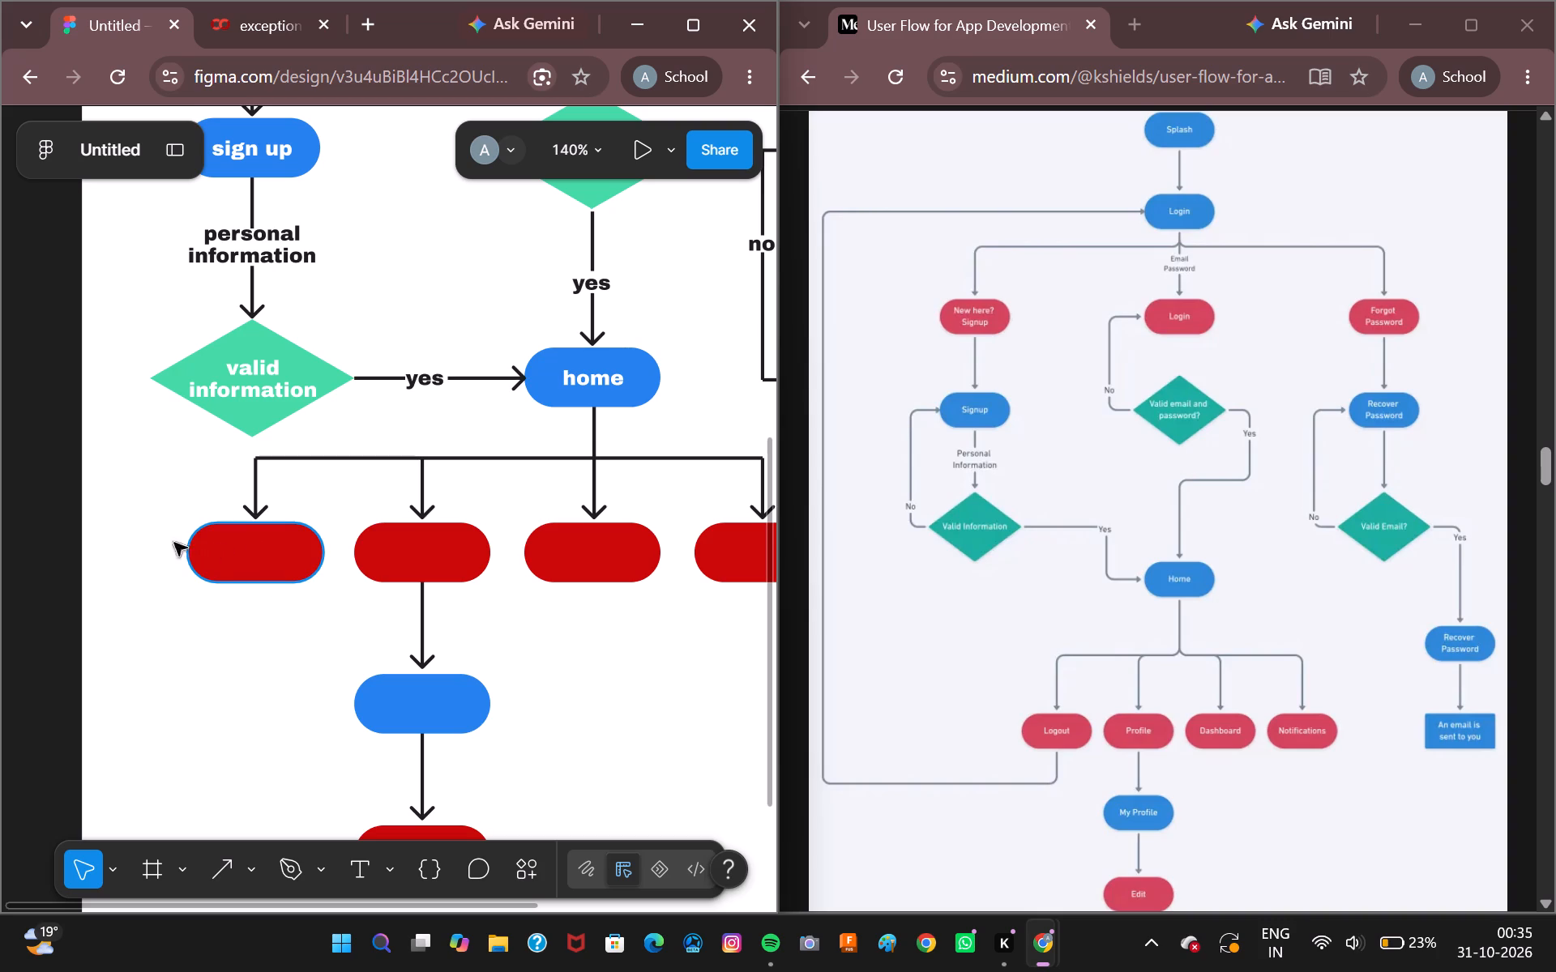
# Draw a vertical line about 40 long down from the first red pill, with stroke colour 1E1E1E and end point None.
pyautogui.click(228, 876)
pyautogui.moveTo(254, 586); pyautogui.dragTo(250, 643)
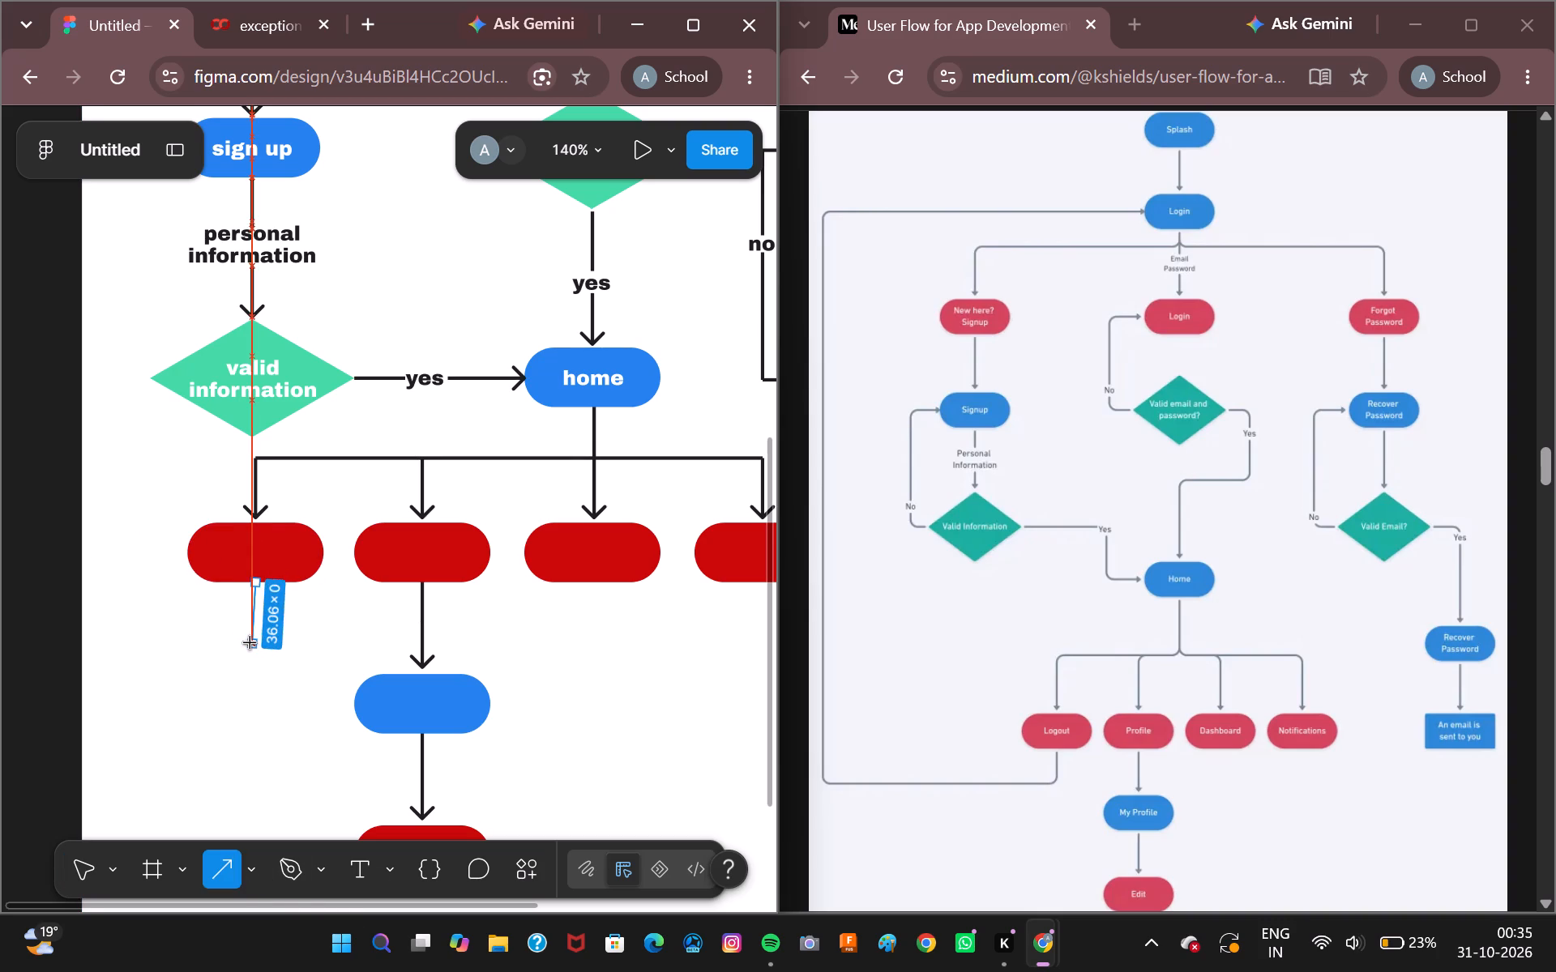
pyautogui.moveTo(250, 643); pyautogui.dragTo(255, 647)
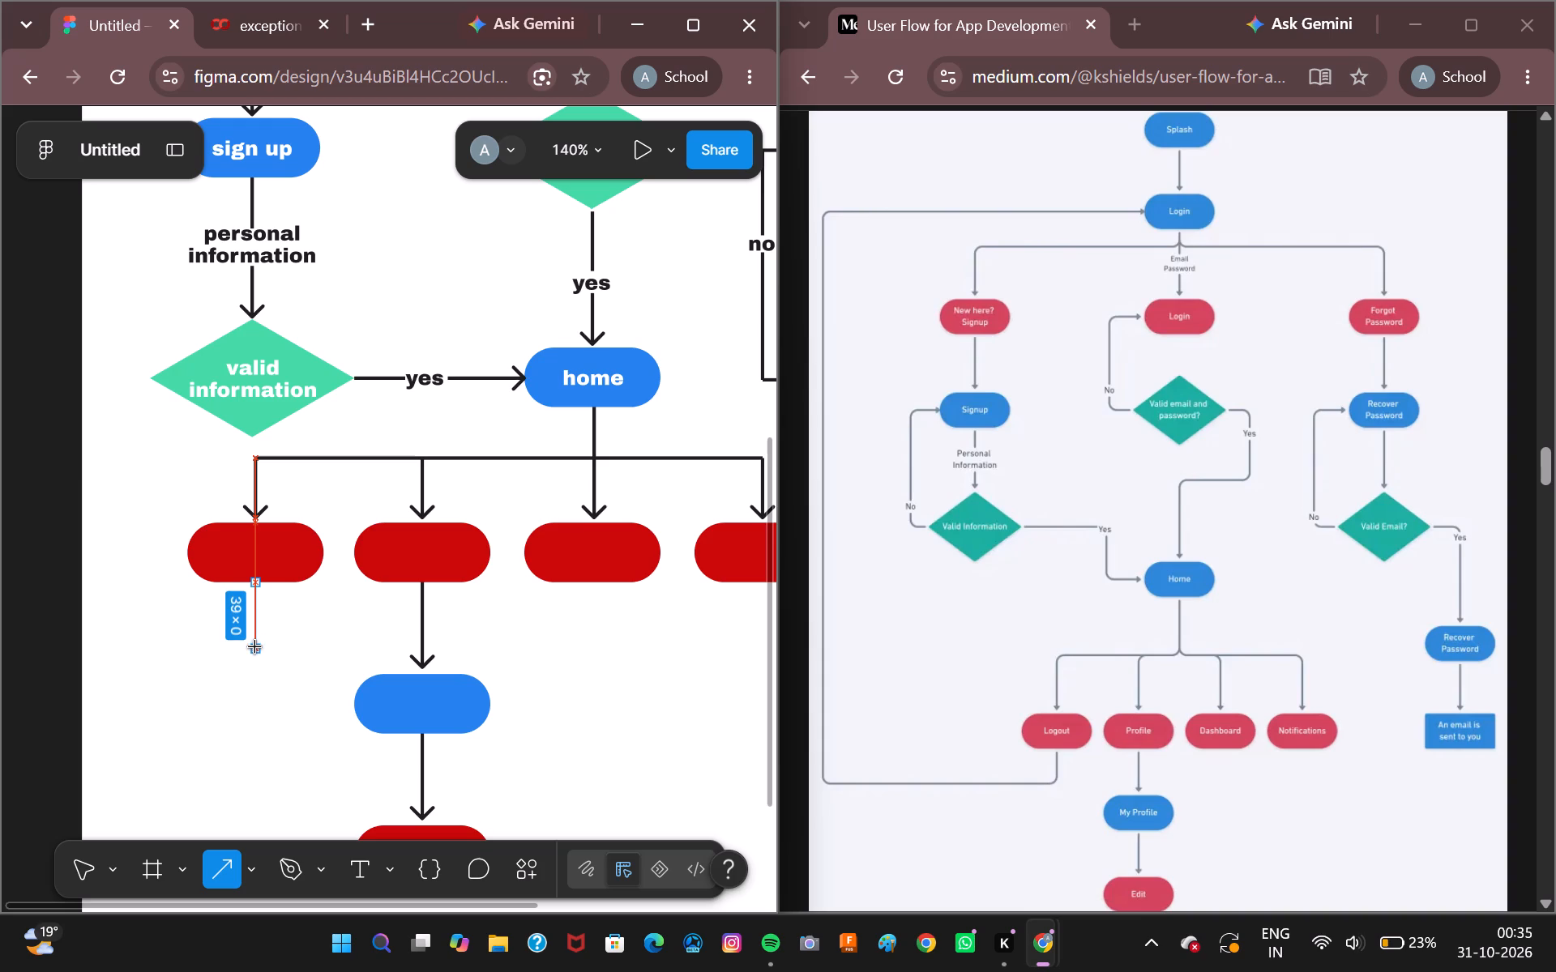
pyautogui.moveTo(255, 647); pyautogui.dragTo(257, 650)
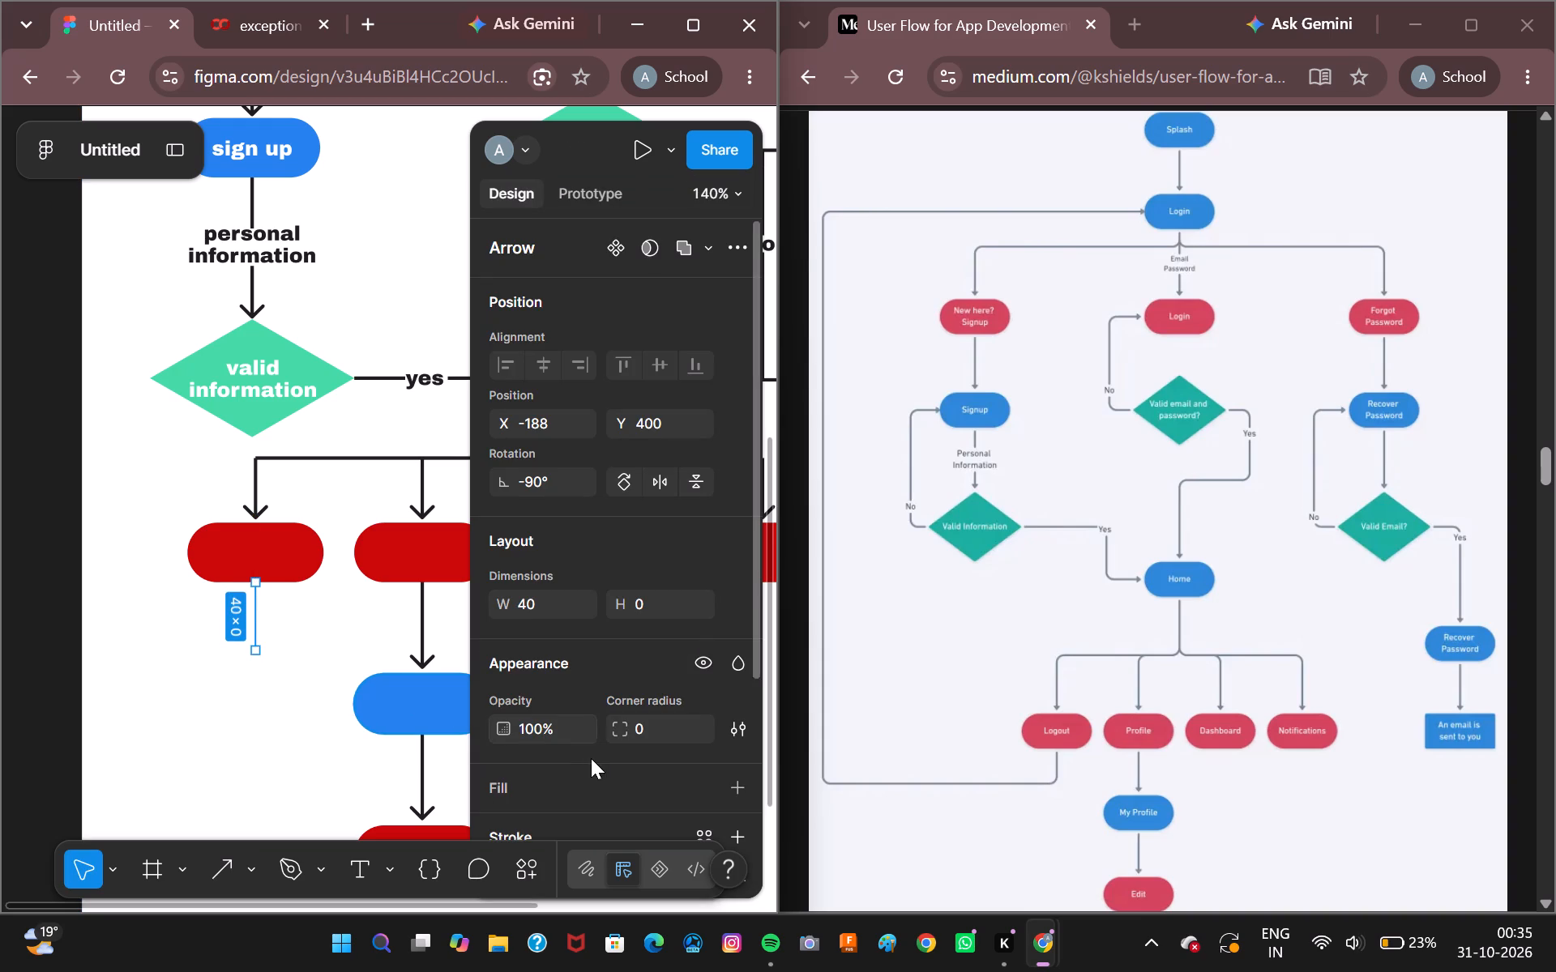
pyautogui.scroll(-2, 597, 751)
pyautogui.click(496, 637)
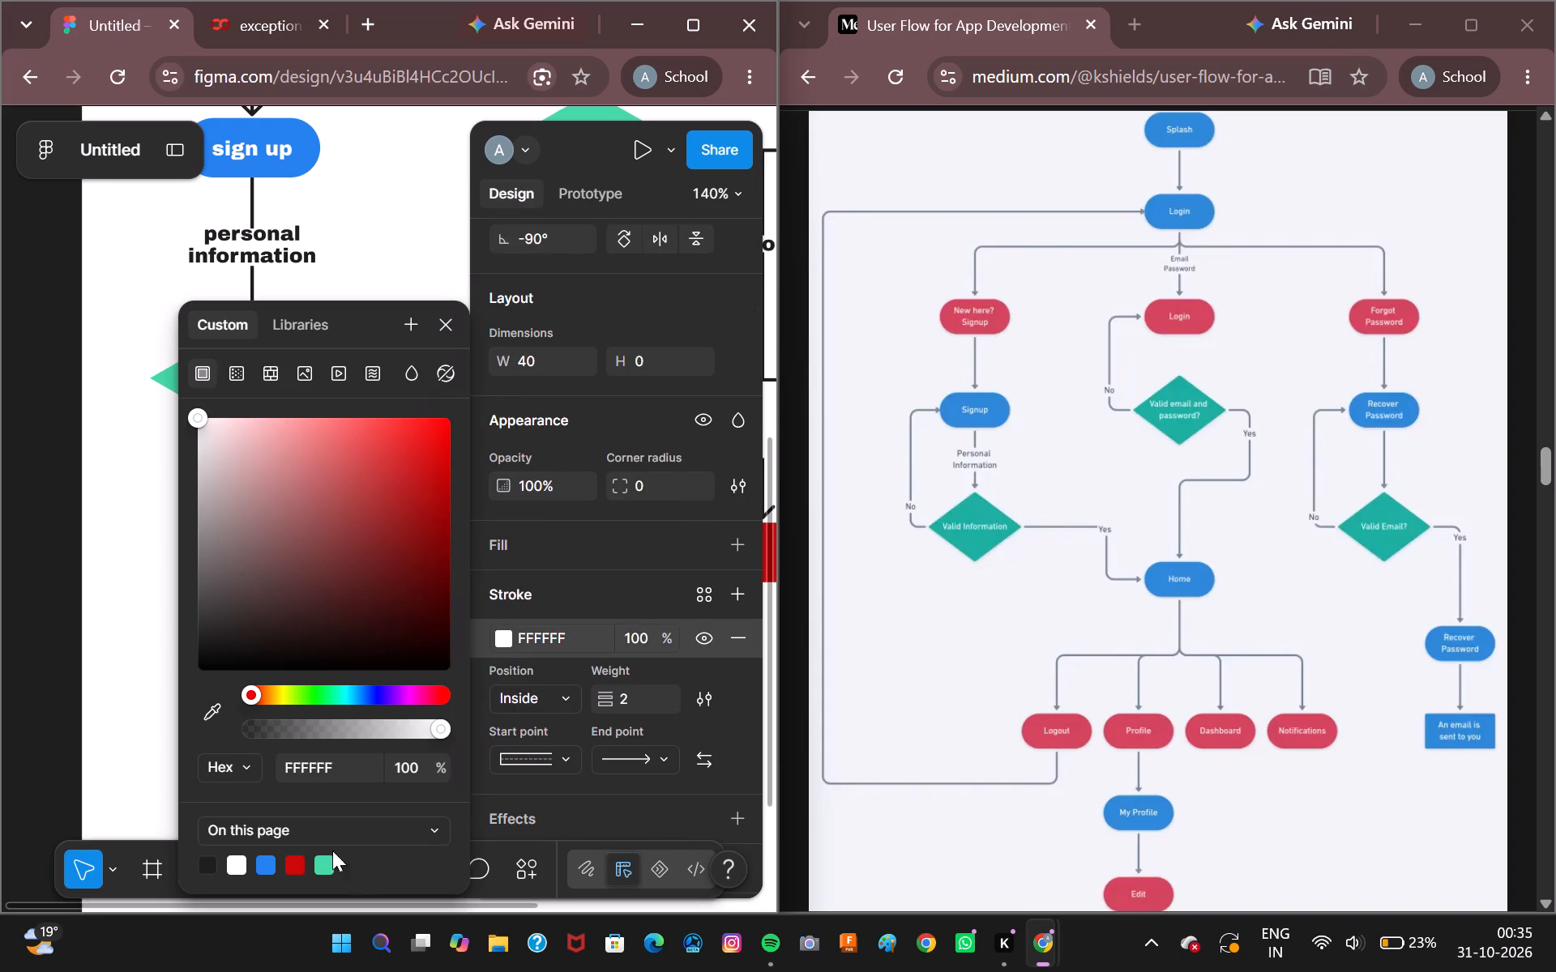
pyautogui.click(199, 864)
pyautogui.click(444, 330)
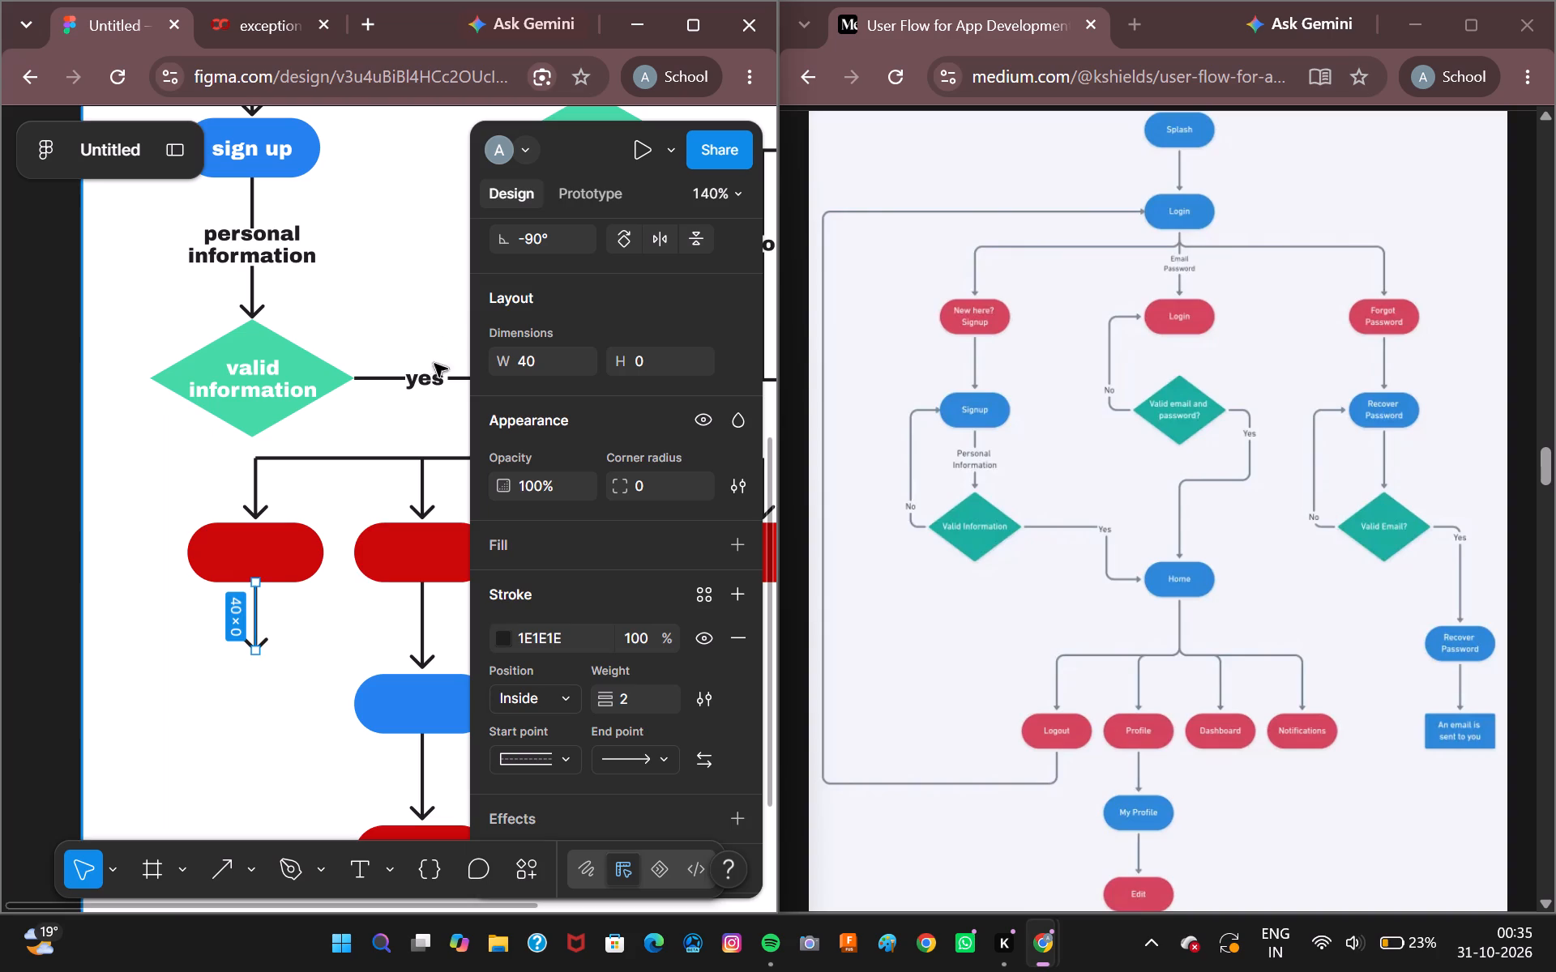
pyautogui.click(596, 754)
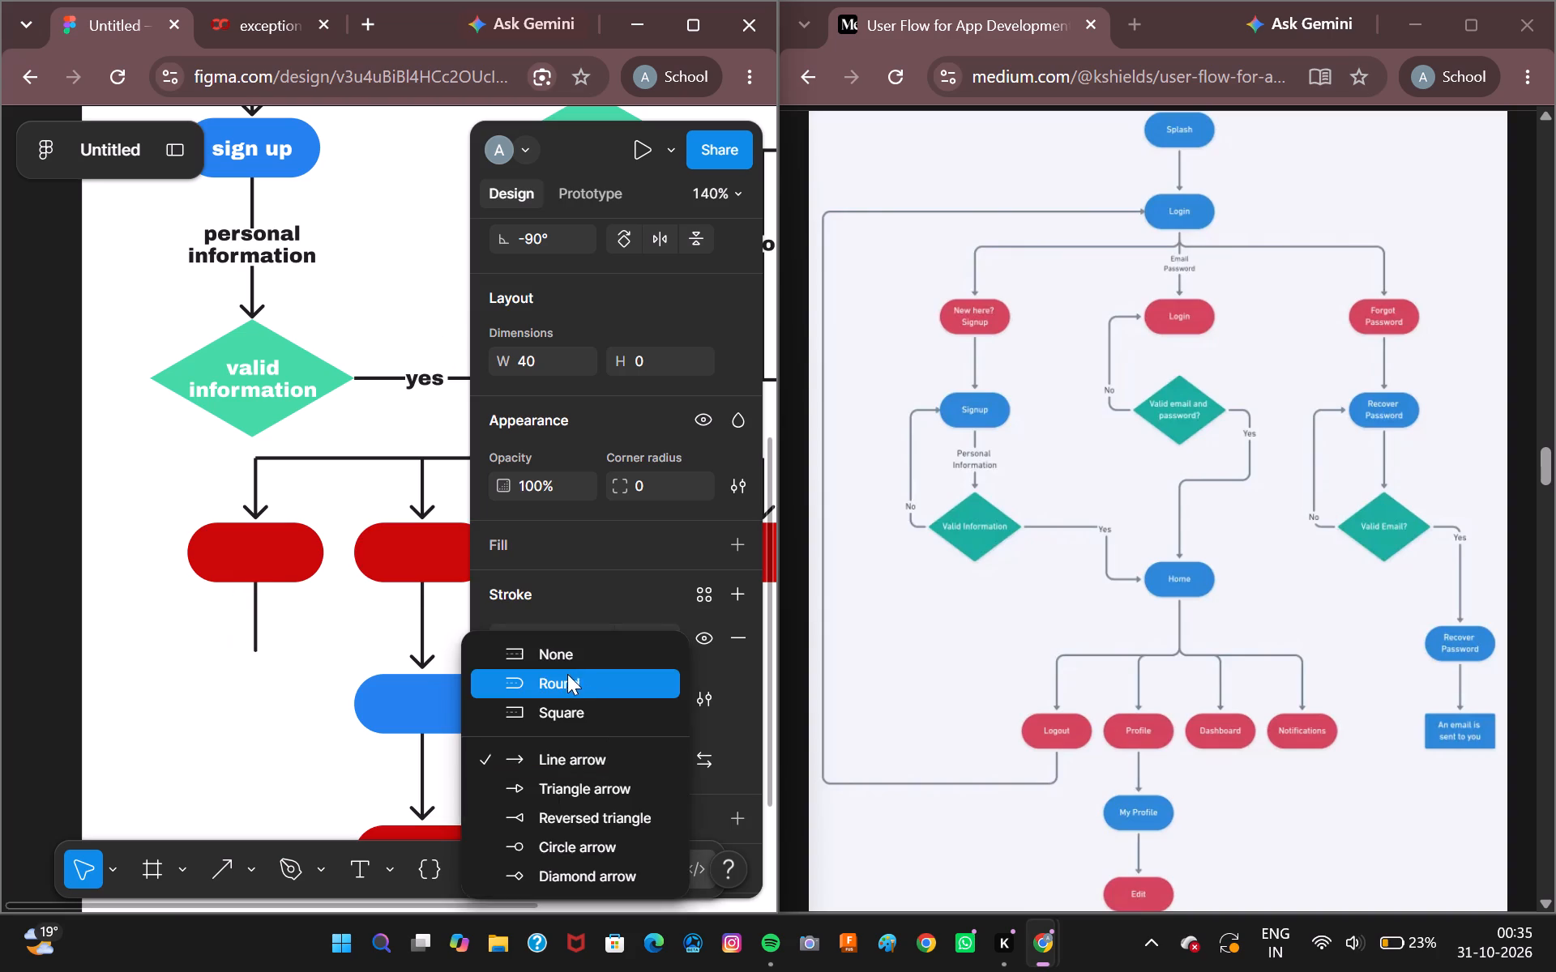
pyautogui.click(561, 654)
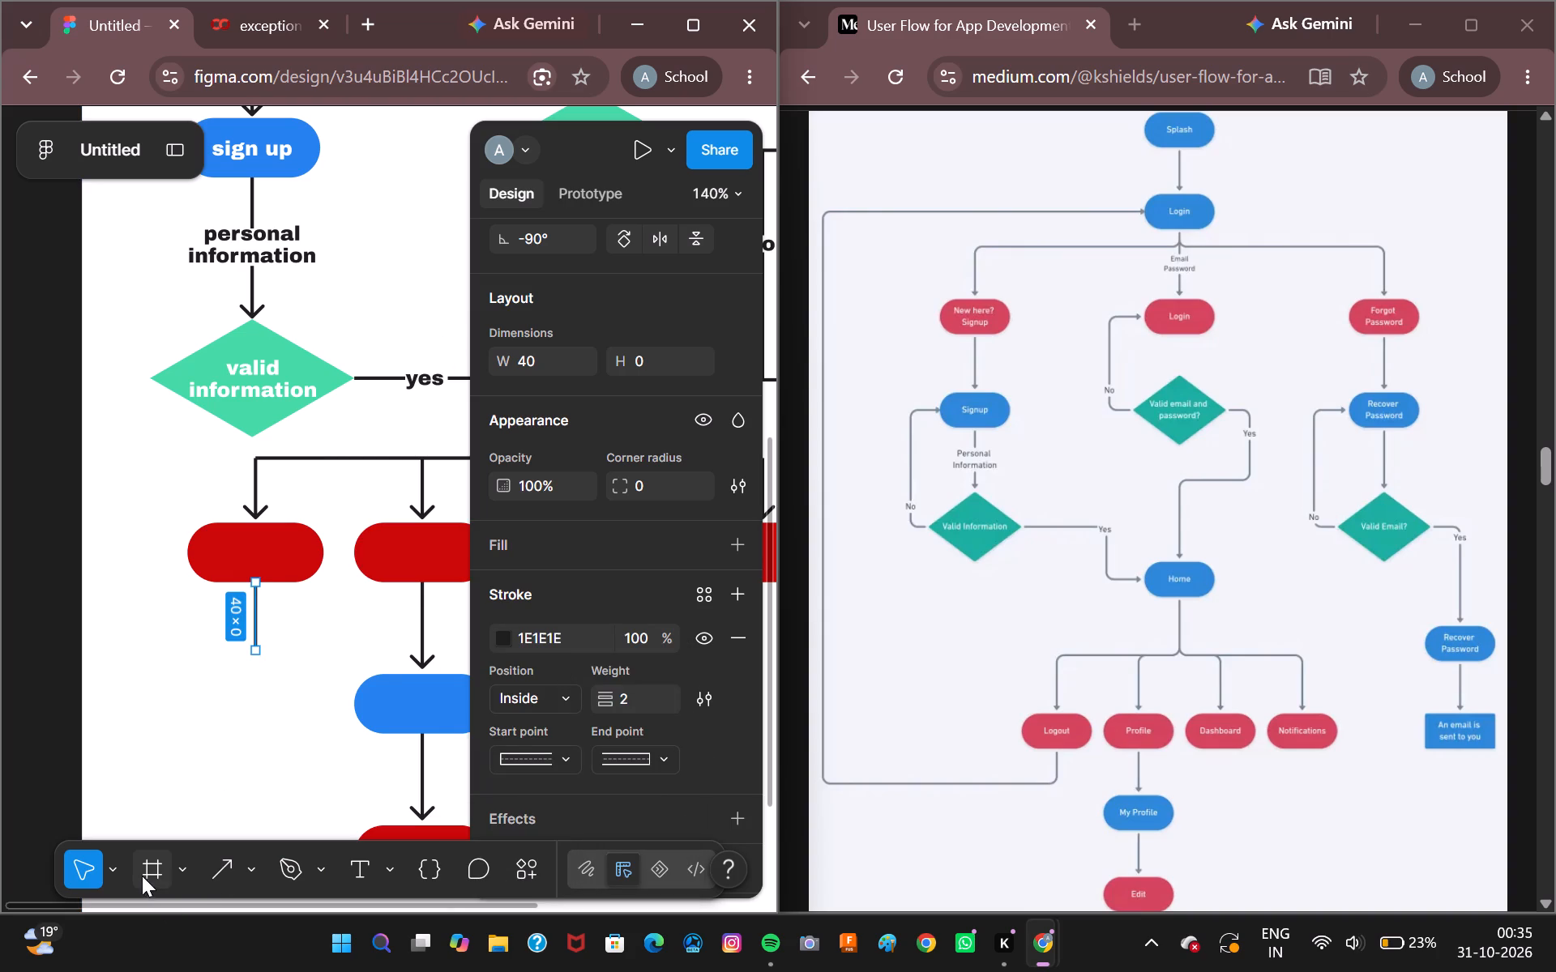
# Draw a horizontal line about 80 long leftward from the first pill's stem, with stroke colour 1E1E1E and start point None.
pyautogui.click(224, 870)
pyautogui.moveTo(254, 652); pyautogui.dragTo(111, 654)
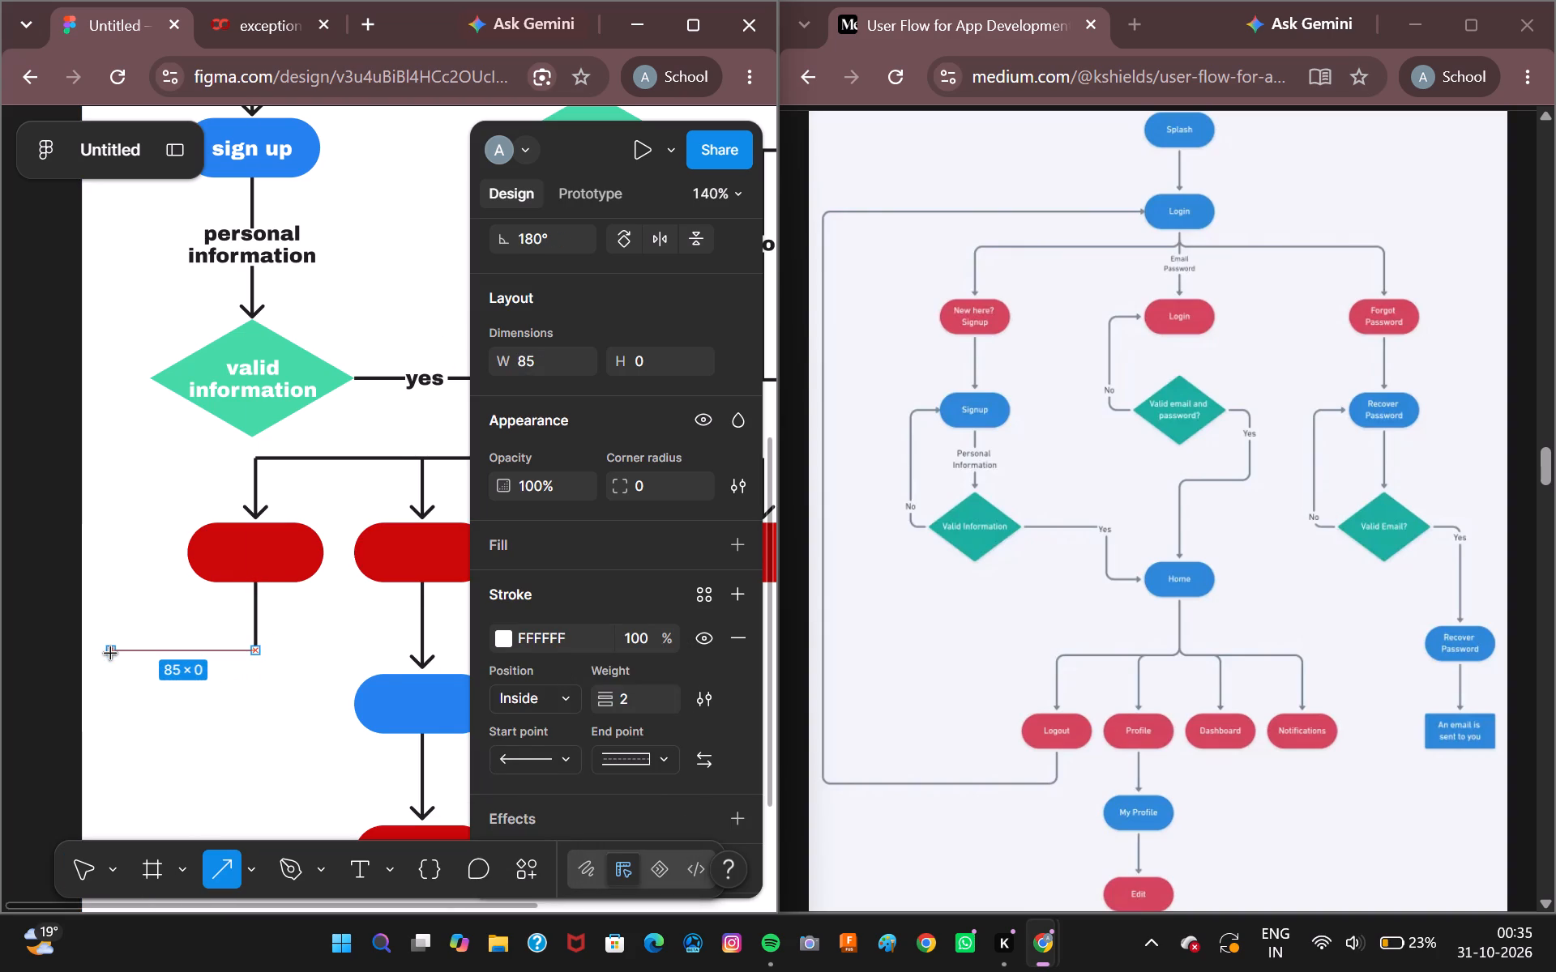
pyautogui.moveTo(111, 654); pyautogui.dragTo(105, 652)
pyautogui.moveTo(105, 652); pyautogui.dragTo(116, 652)
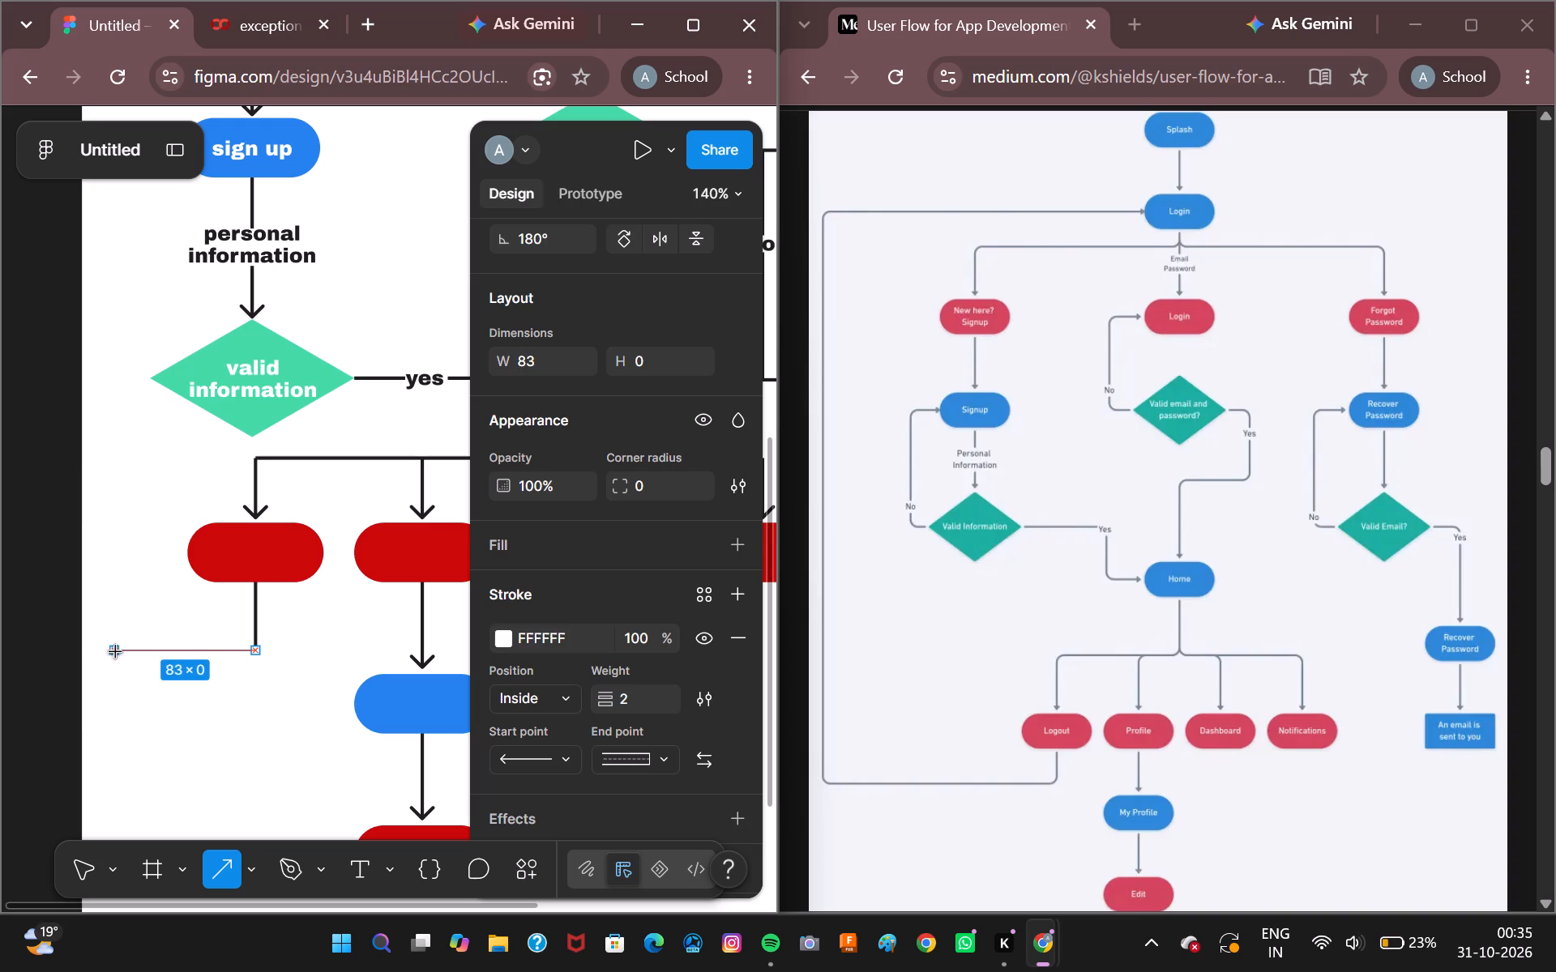
pyautogui.moveTo(116, 652); pyautogui.dragTo(121, 652)
pyautogui.moveTo(121, 652); pyautogui.dragTo(120, 652)
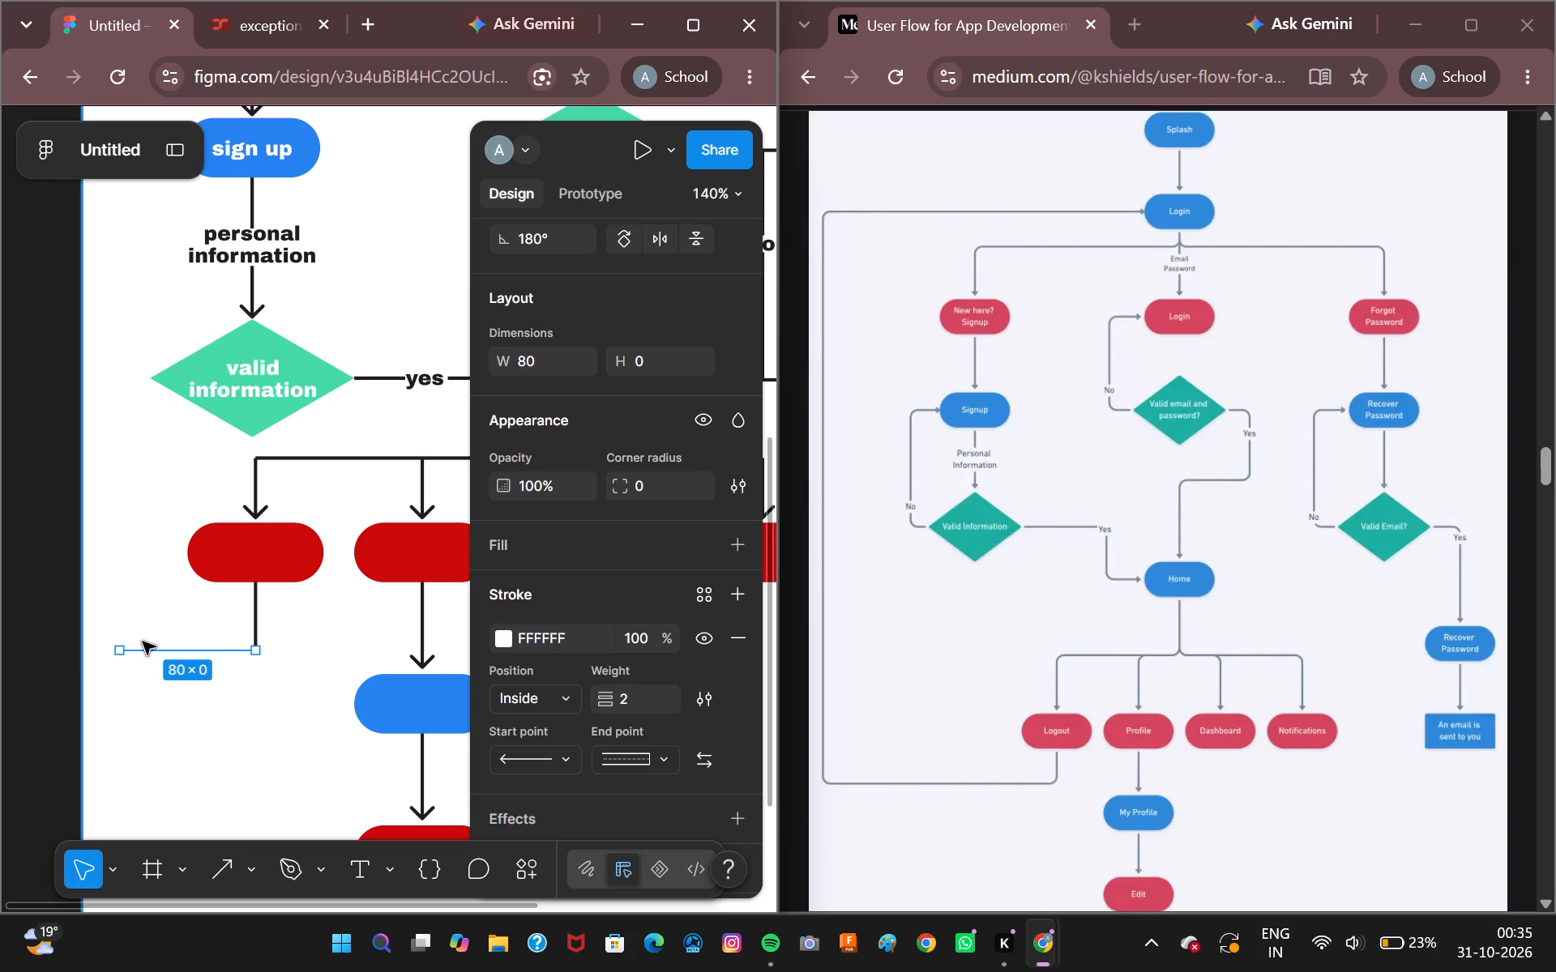
pyautogui.click(500, 638)
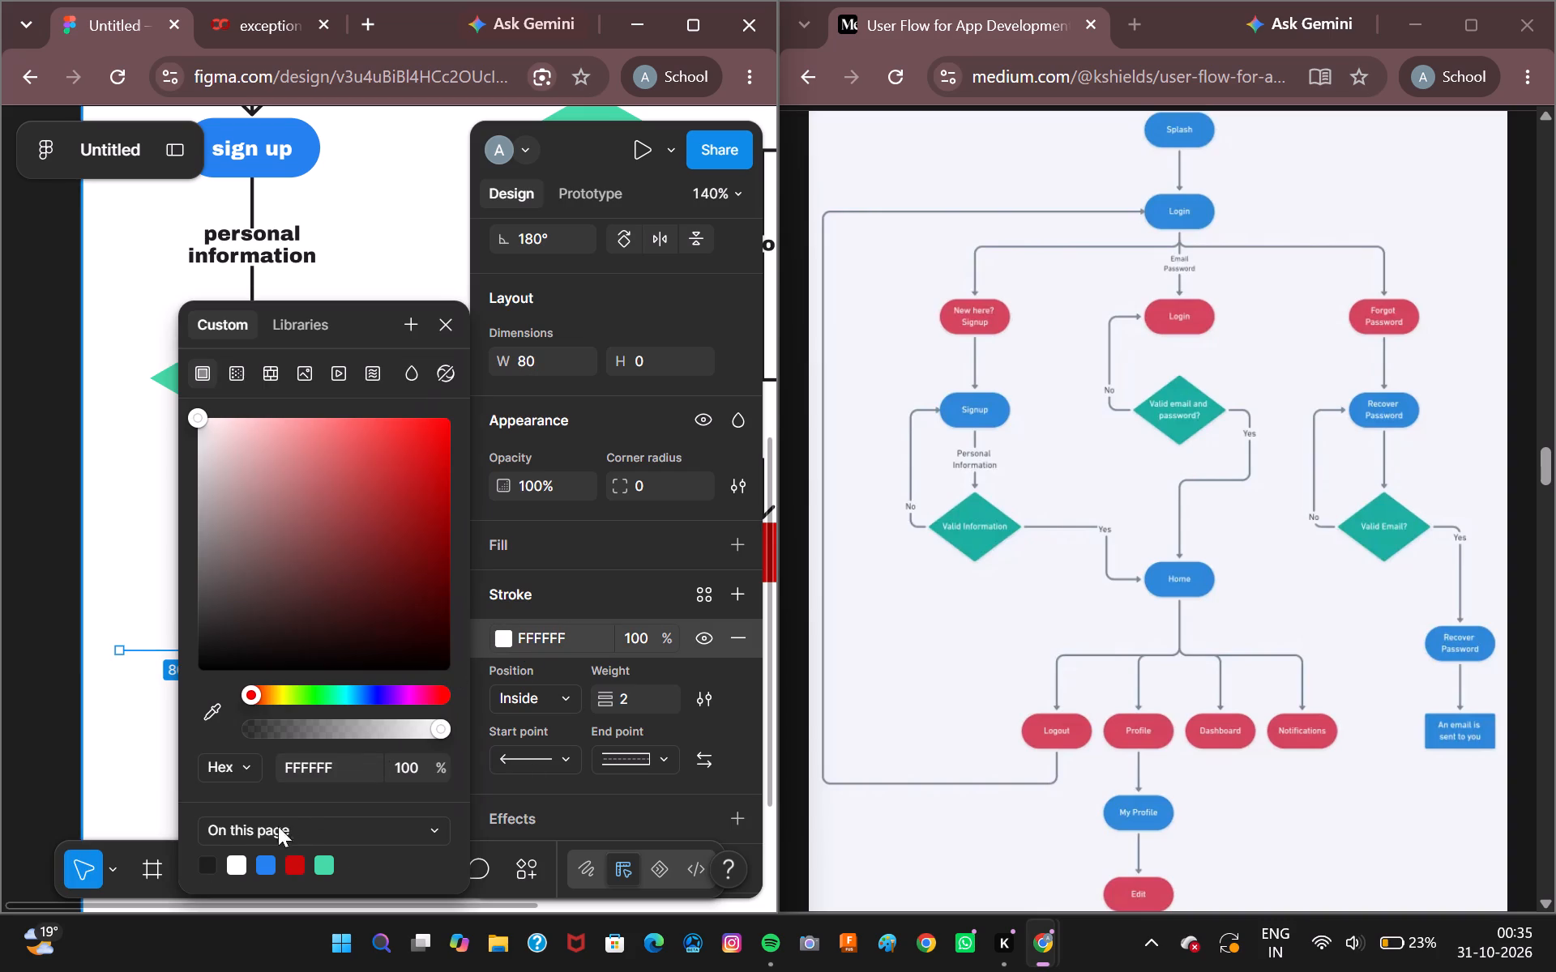
pyautogui.click(203, 862)
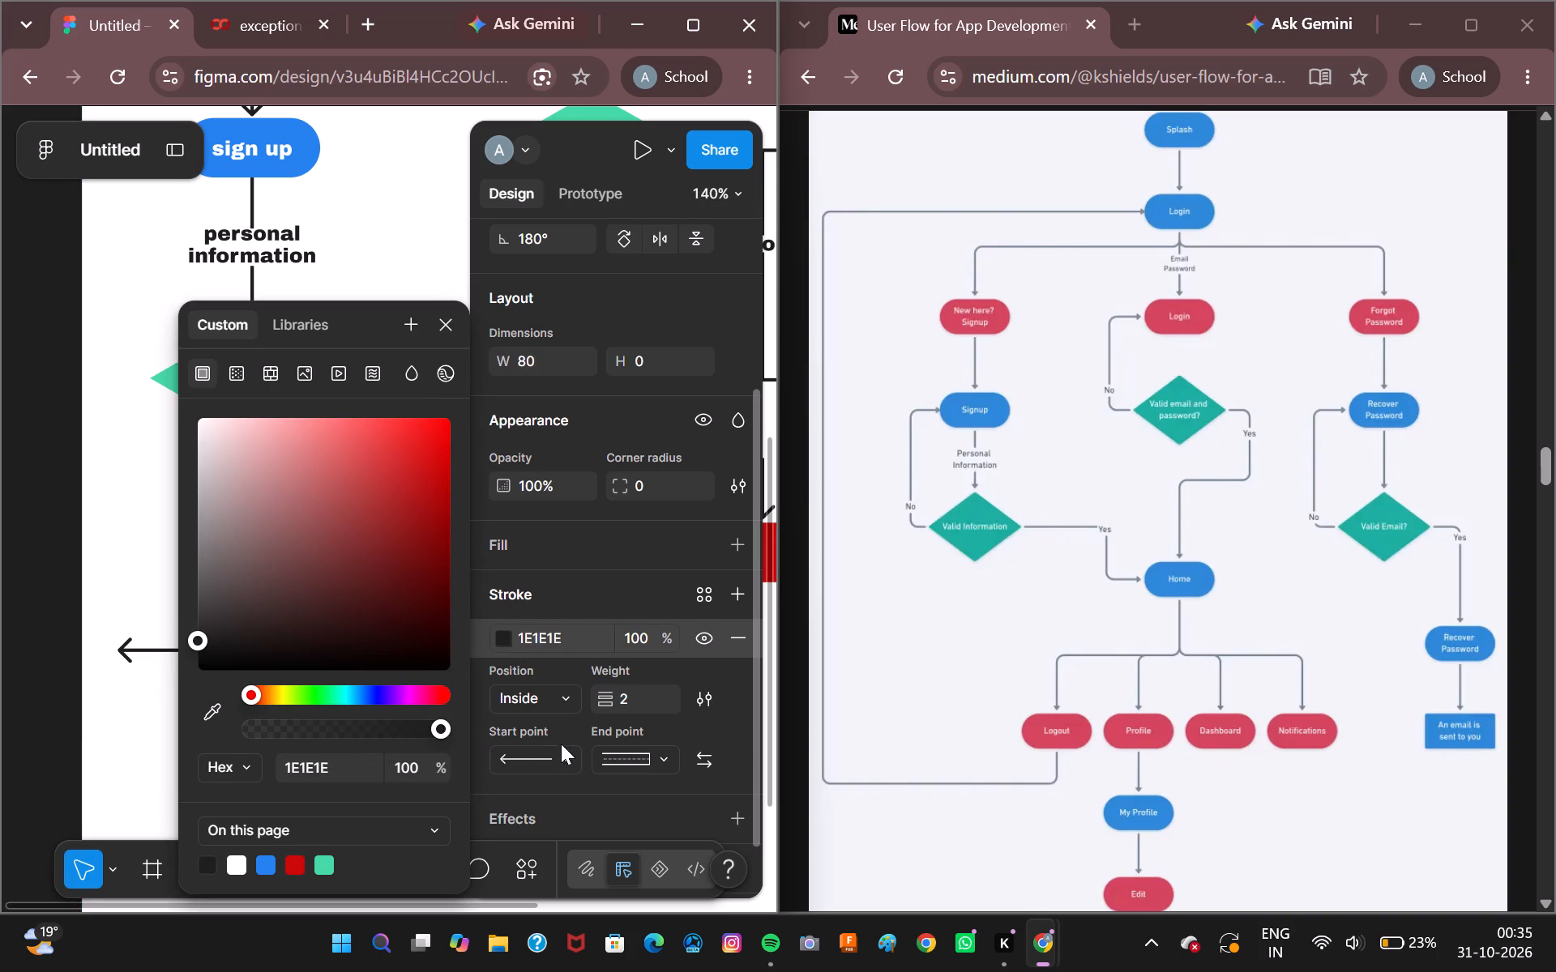
pyautogui.click(543, 765)
pyautogui.click(585, 650)
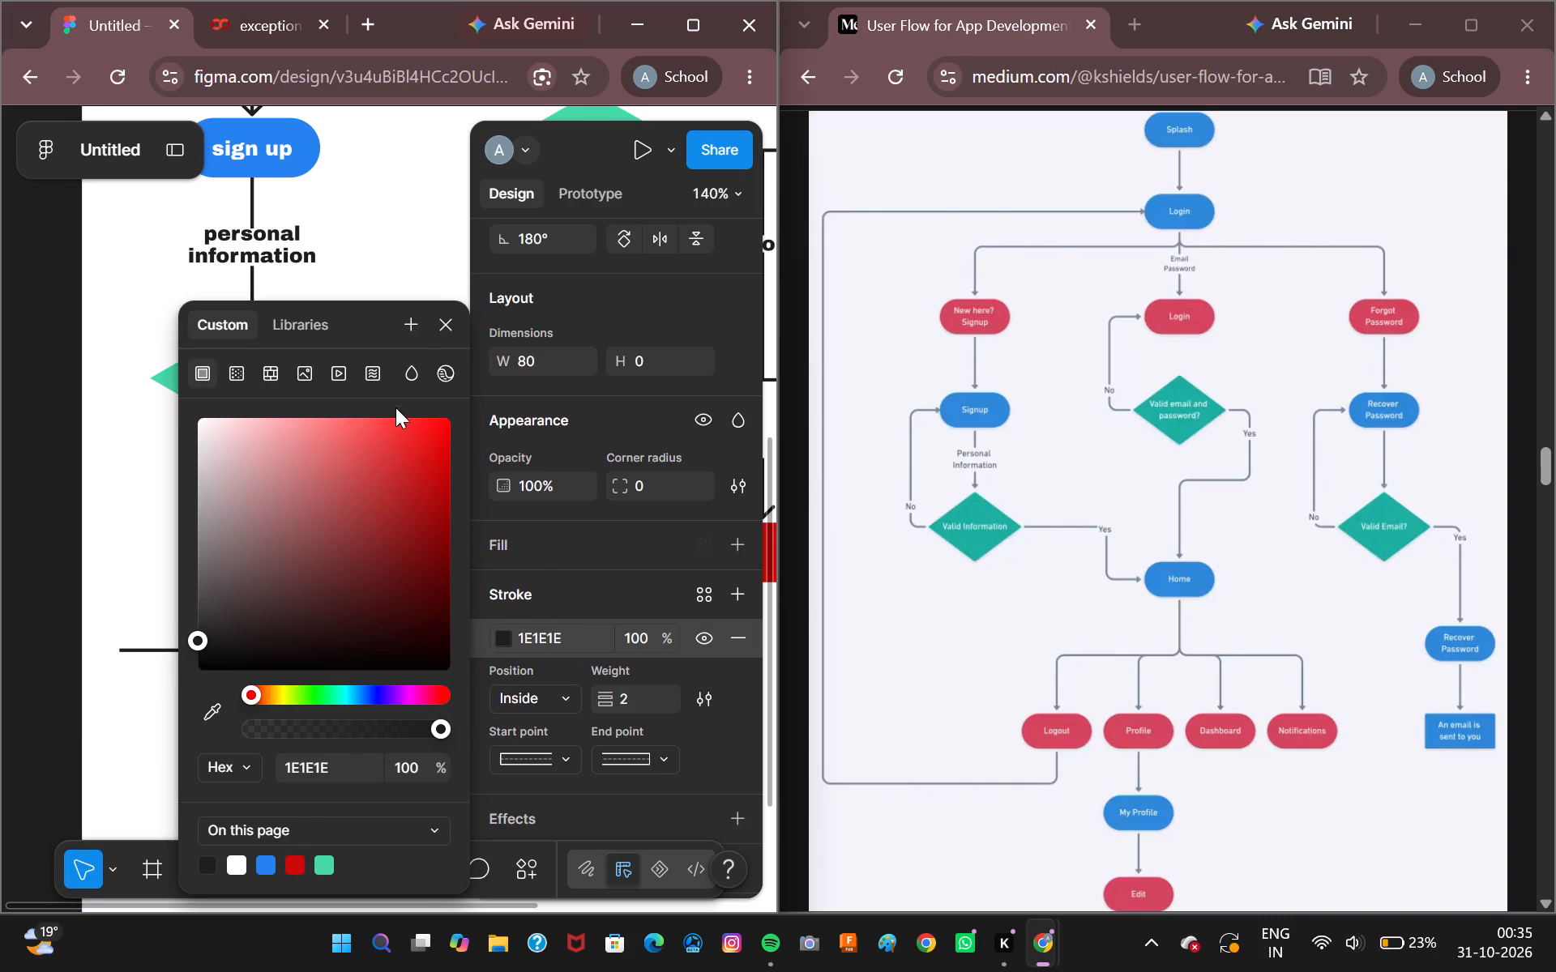
pyautogui.click(441, 318)
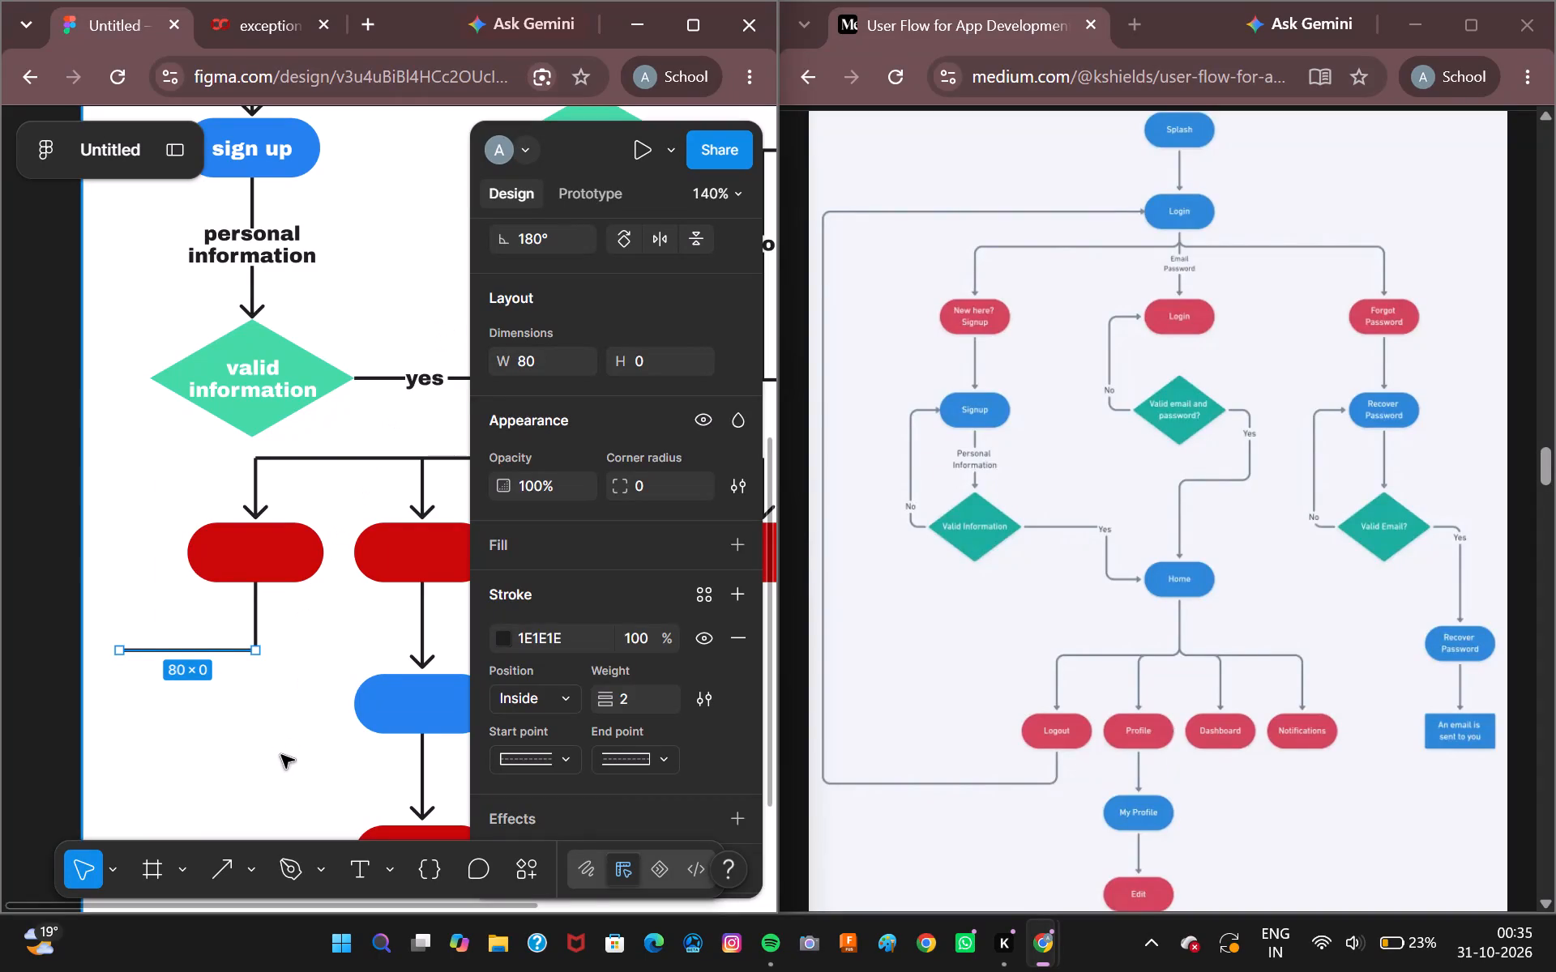
# Draw a vertical line about 493 long upward from the free end of the first red pill's return line to the blue login pill's level.
pyautogui.click(208, 860)
pyautogui.scroll(-1, 151, 462)
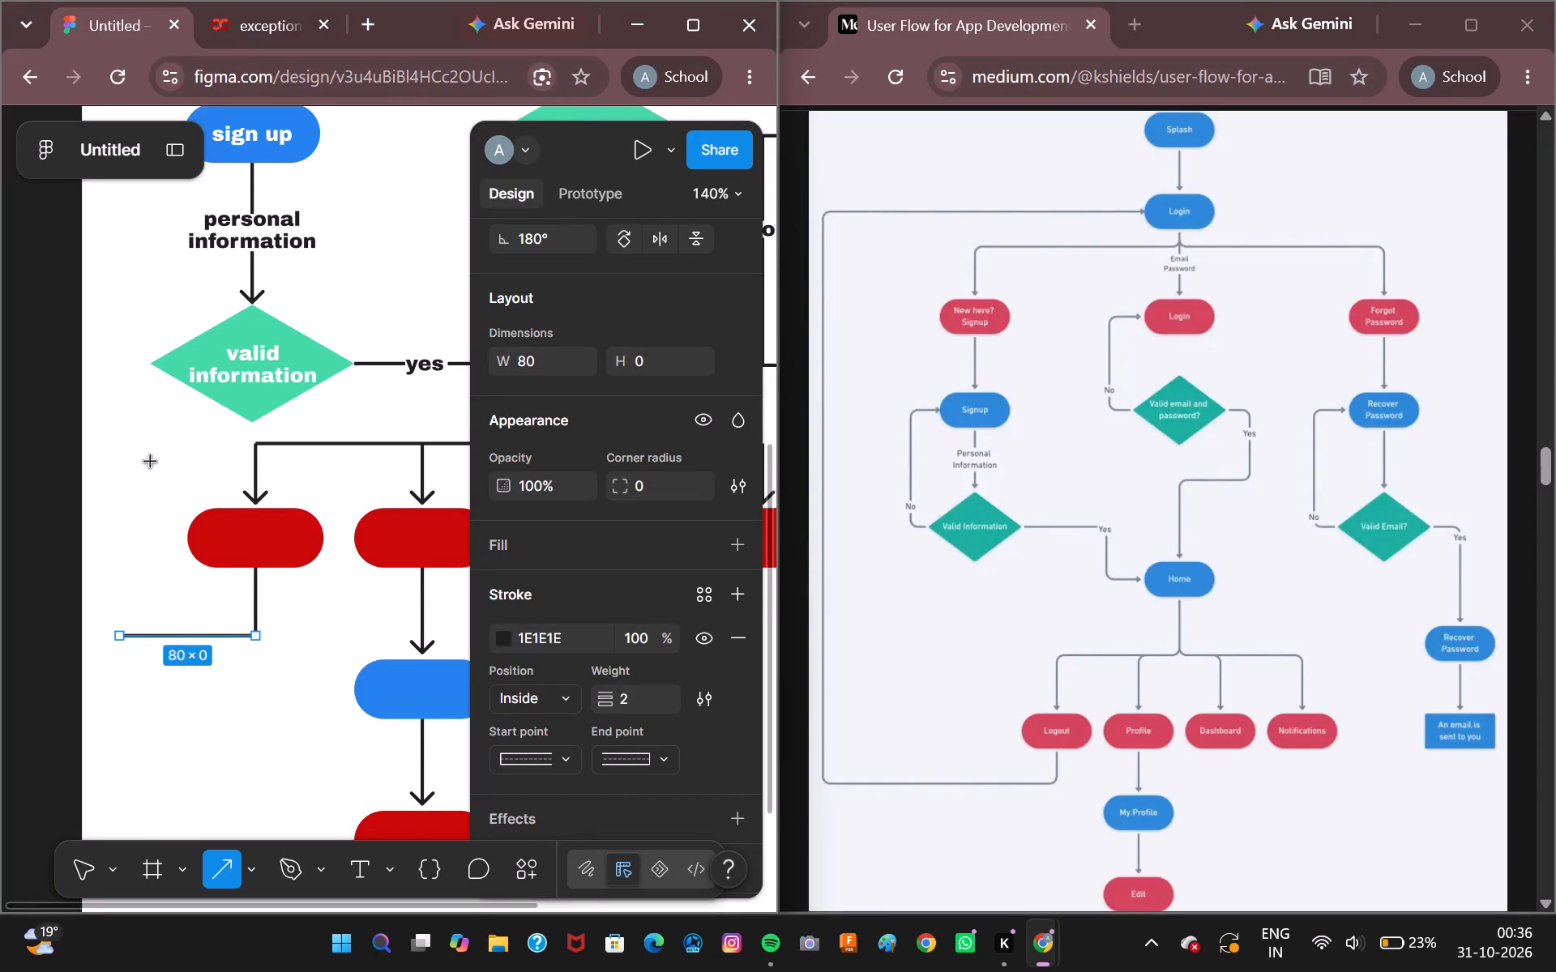
pyautogui.scroll(7, 151, 462)
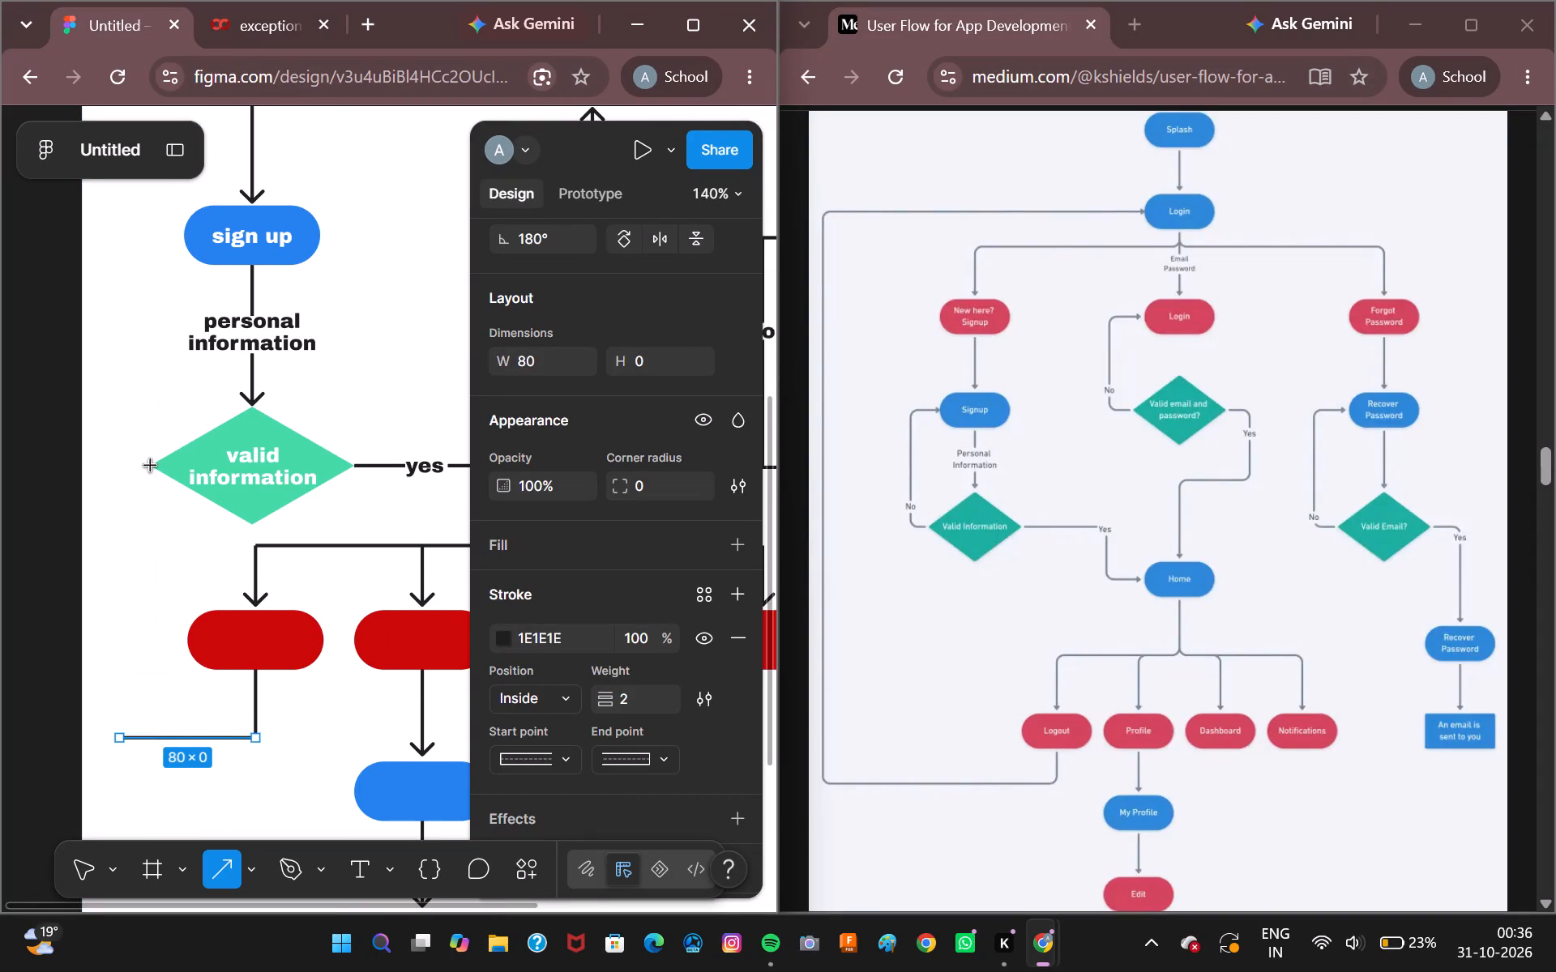
pyautogui.scroll(1, 151, 466)
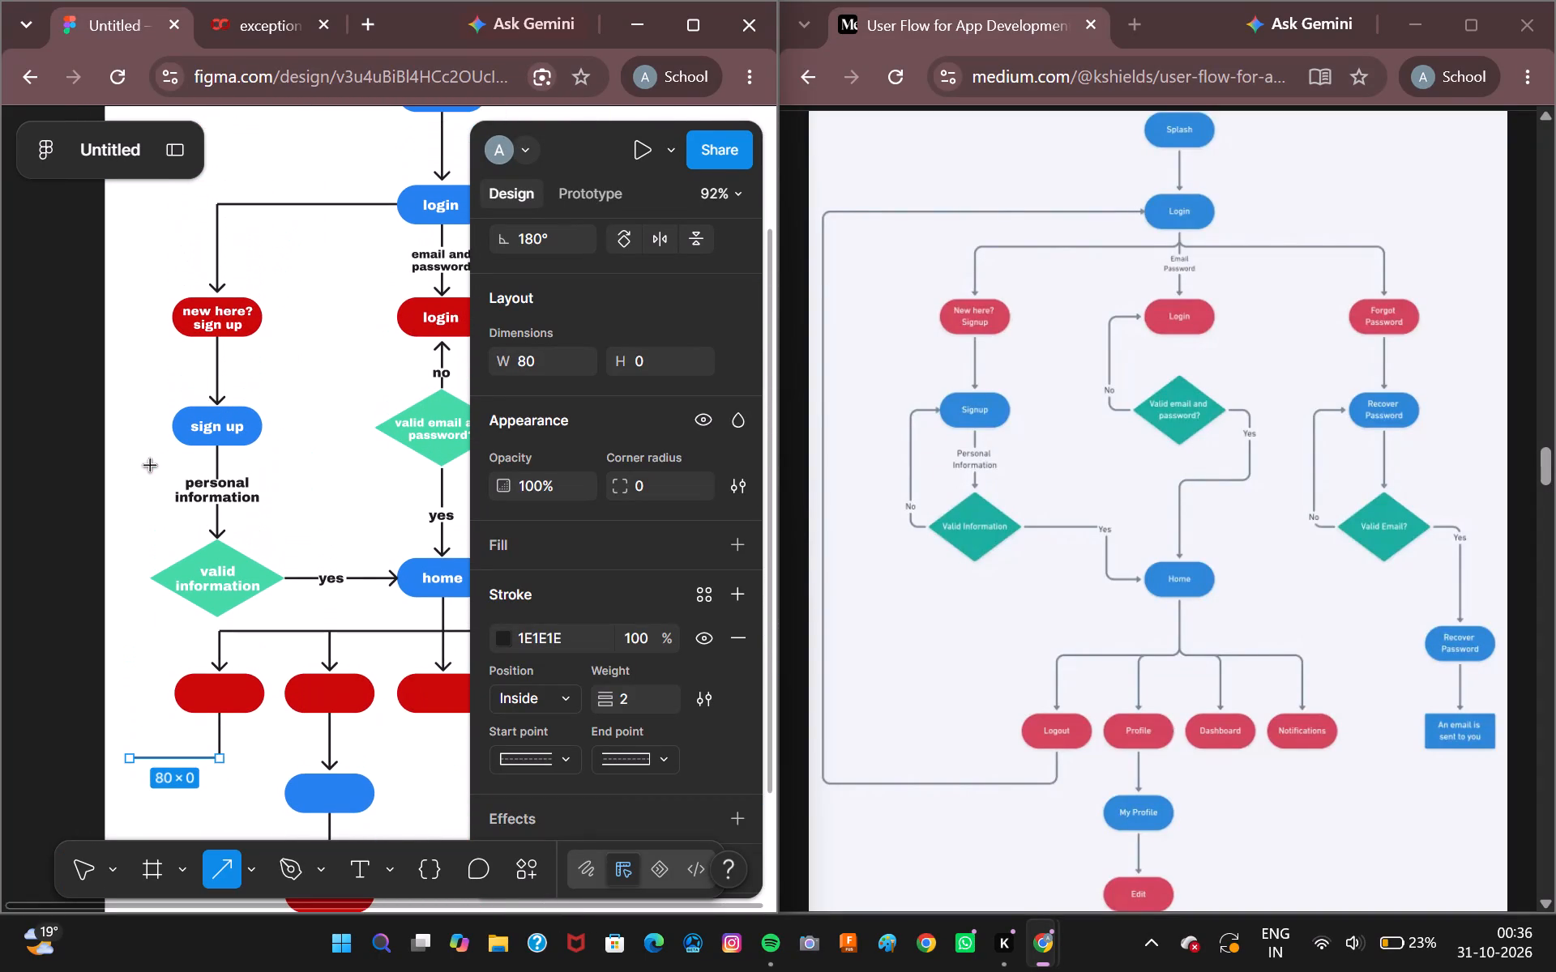
pyautogui.scroll(1, 151, 466)
pyautogui.moveTo(130, 757); pyautogui.dragTo(118, 575)
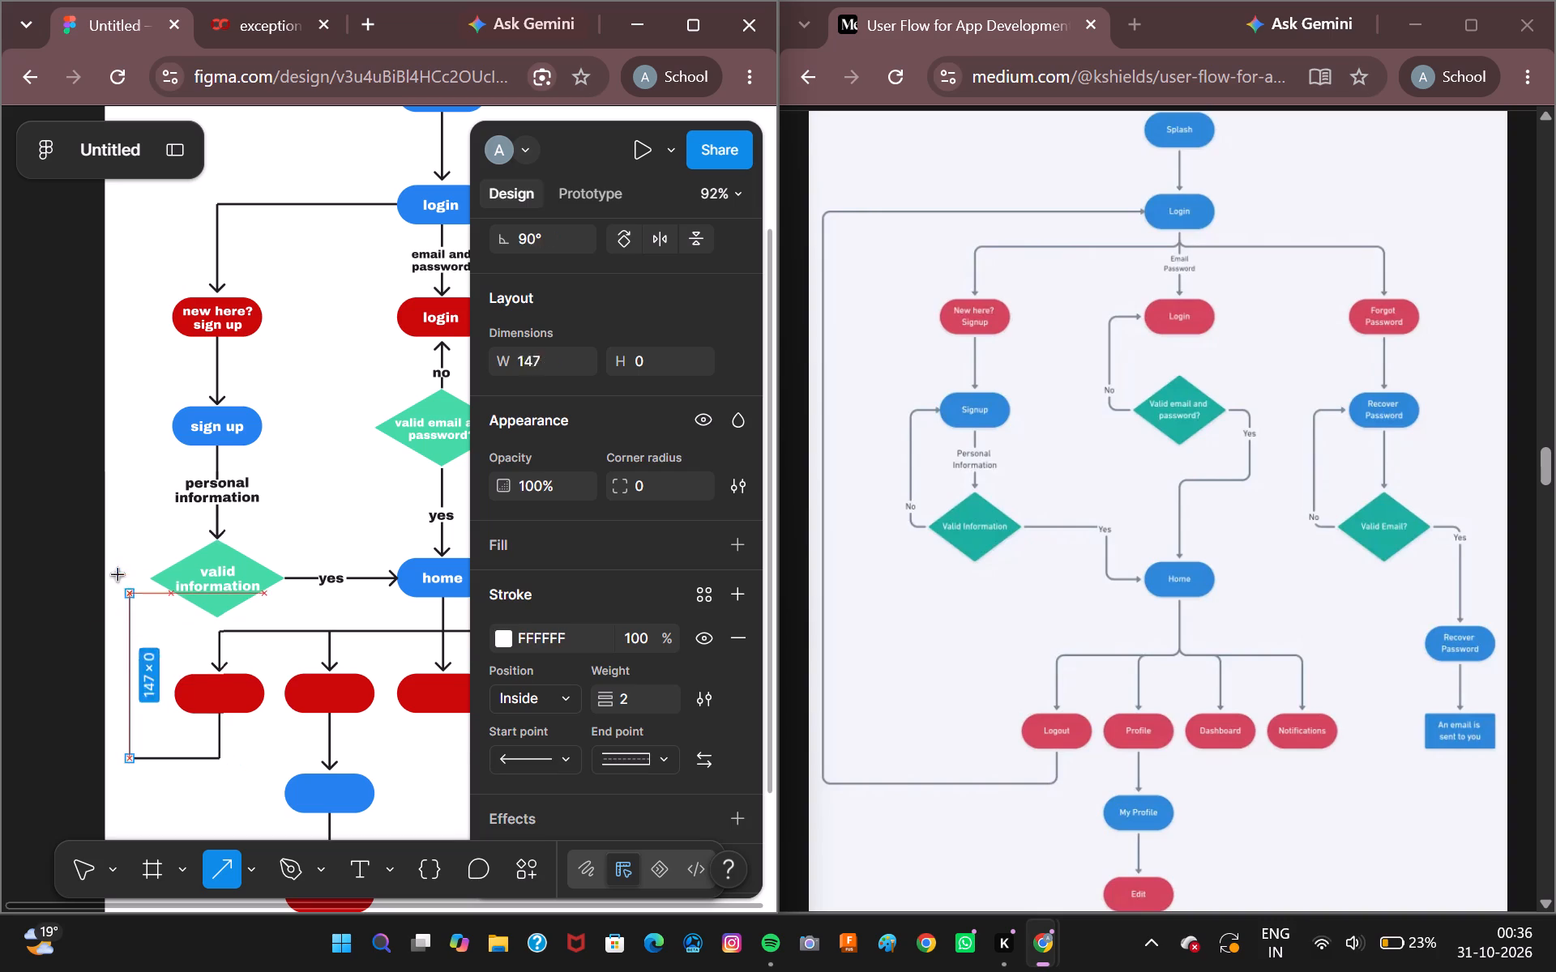
pyautogui.moveTo(118, 575); pyautogui.dragTo(133, 207)
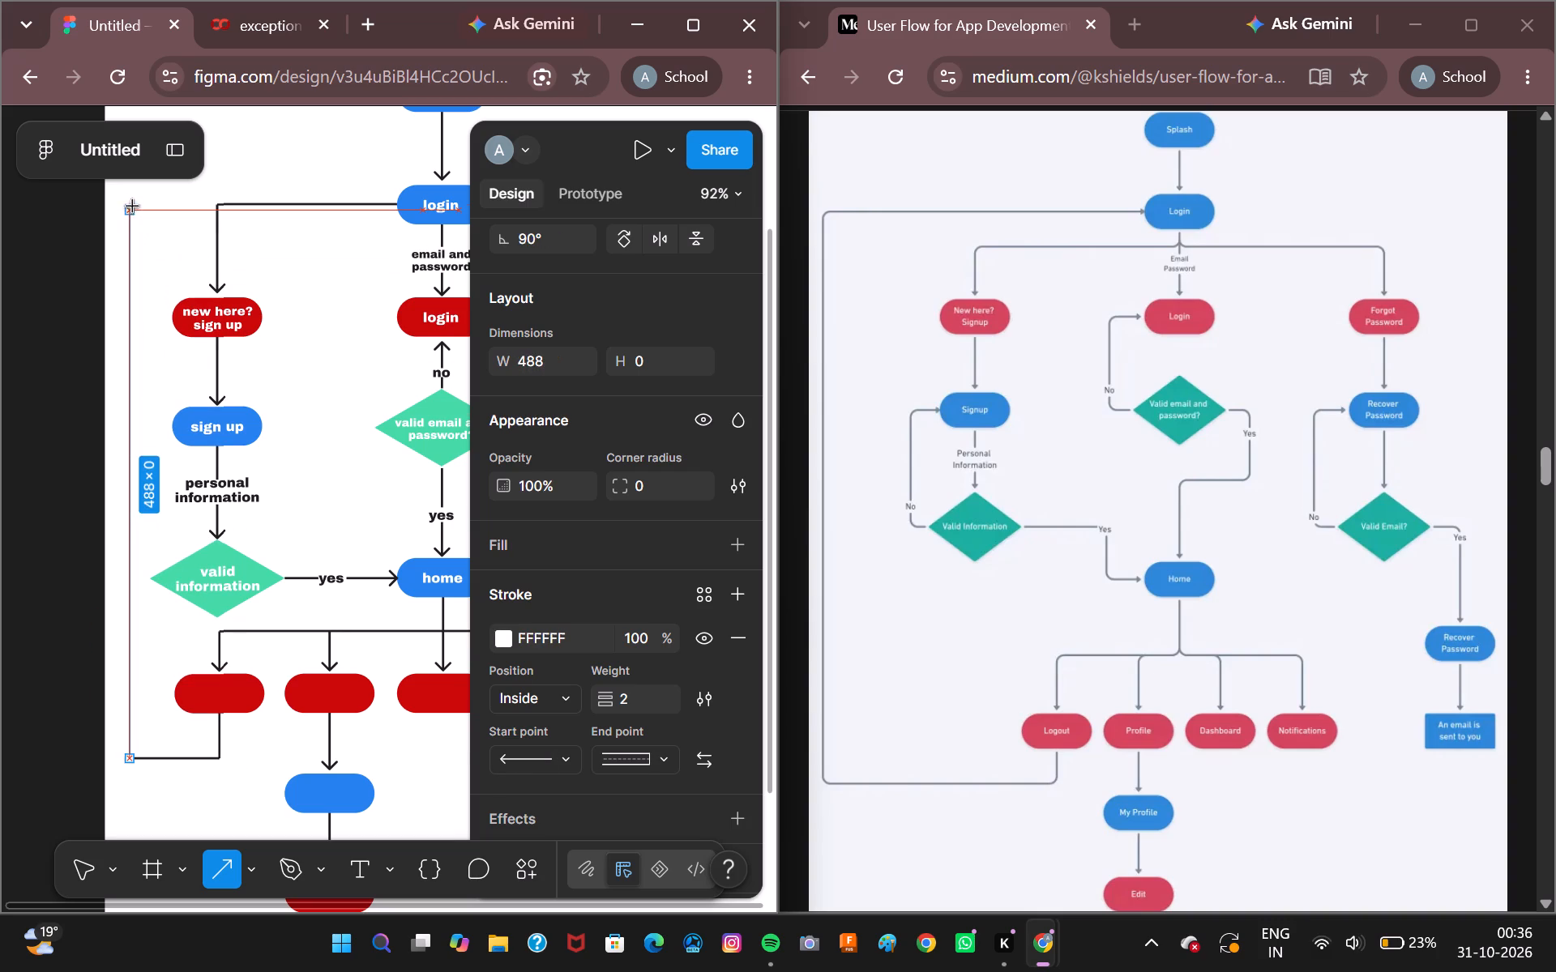
pyautogui.moveTo(133, 207); pyautogui.dragTo(133, 202)
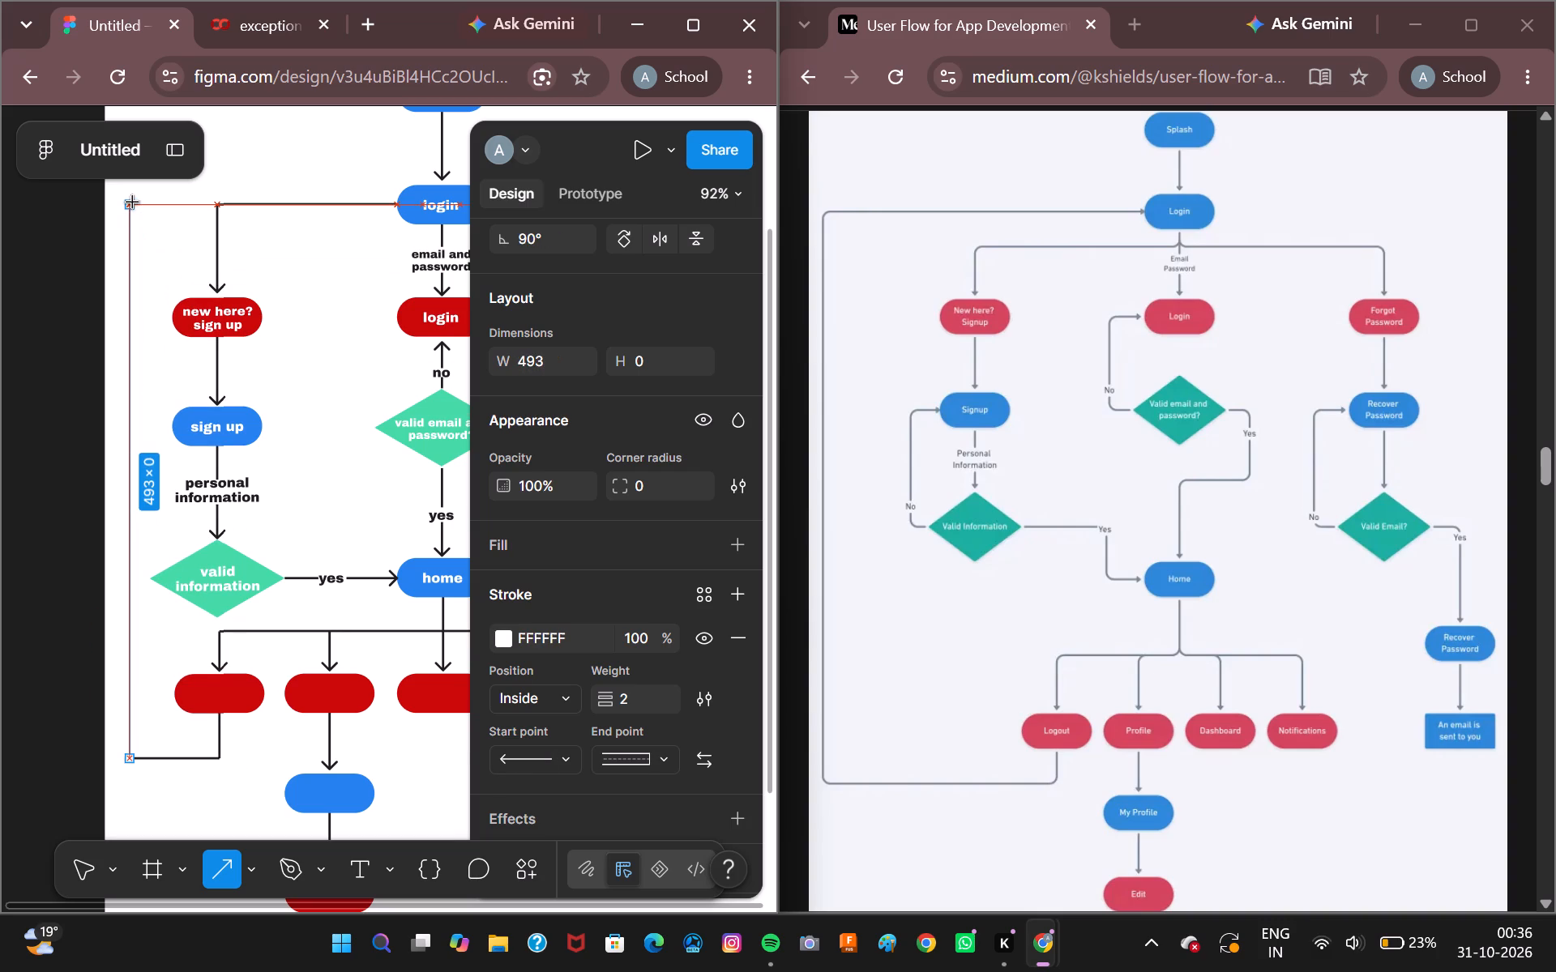
pyautogui.moveTo(133, 202); pyautogui.dragTo(130, 205)
pyautogui.moveTo(130, 205); pyautogui.dragTo(130, 205)
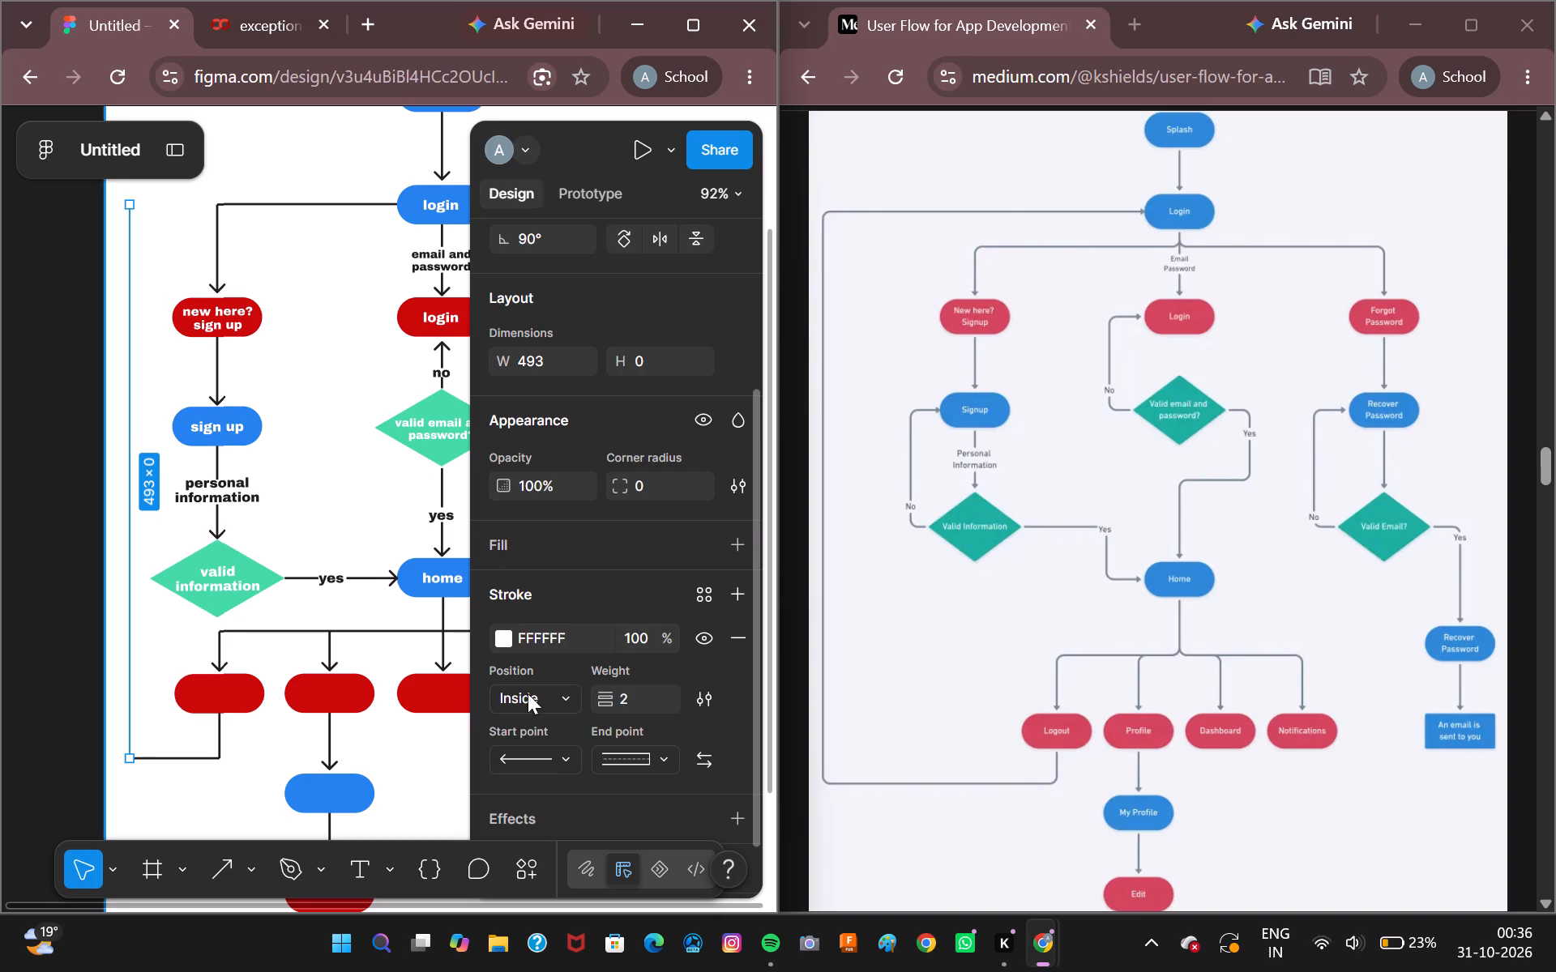
# Set the long vertical return line's stroke colour to 1E1E1E and its start point to None.
pyautogui.click(502, 637)
pyautogui.click(194, 868)
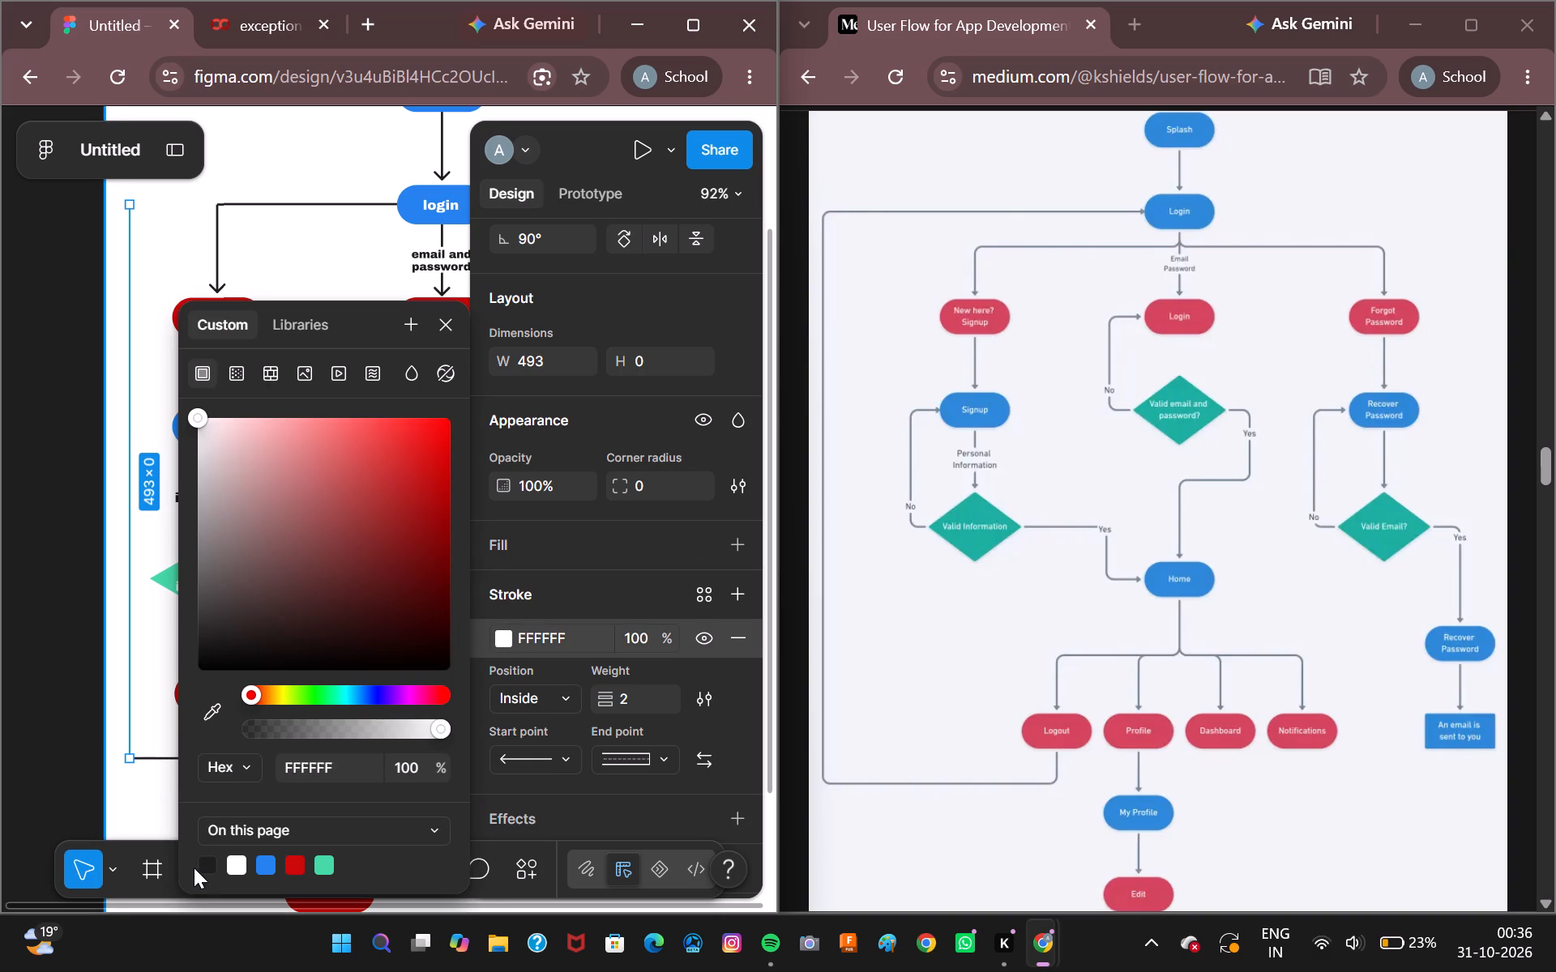
pyautogui.click(212, 868)
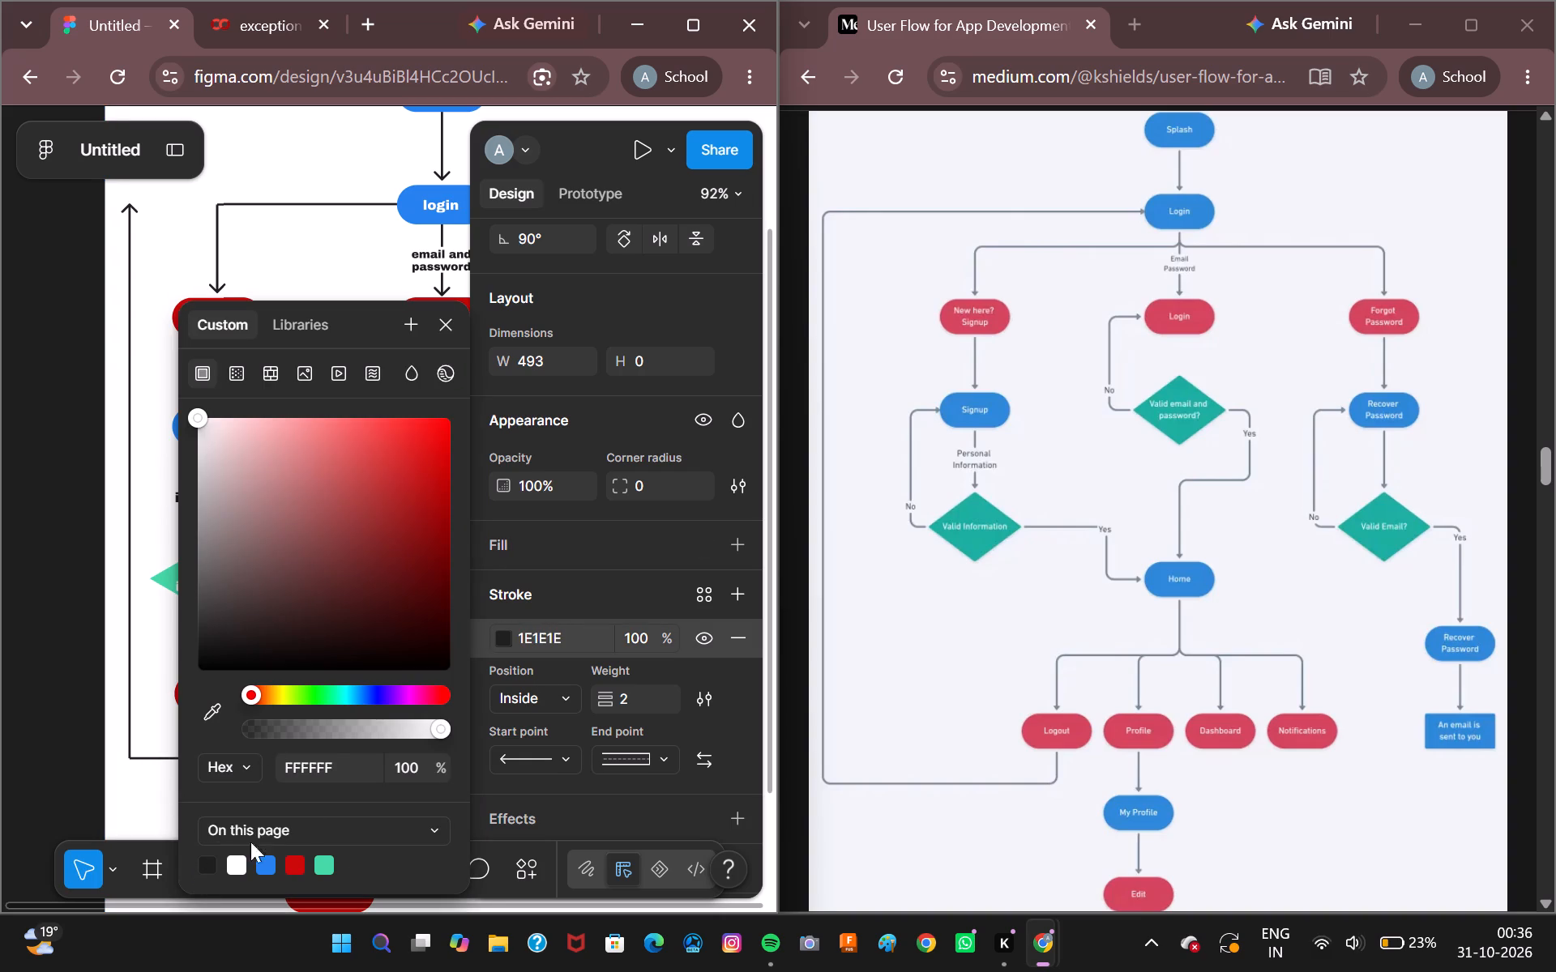
pyautogui.click(531, 748)
pyautogui.click(579, 651)
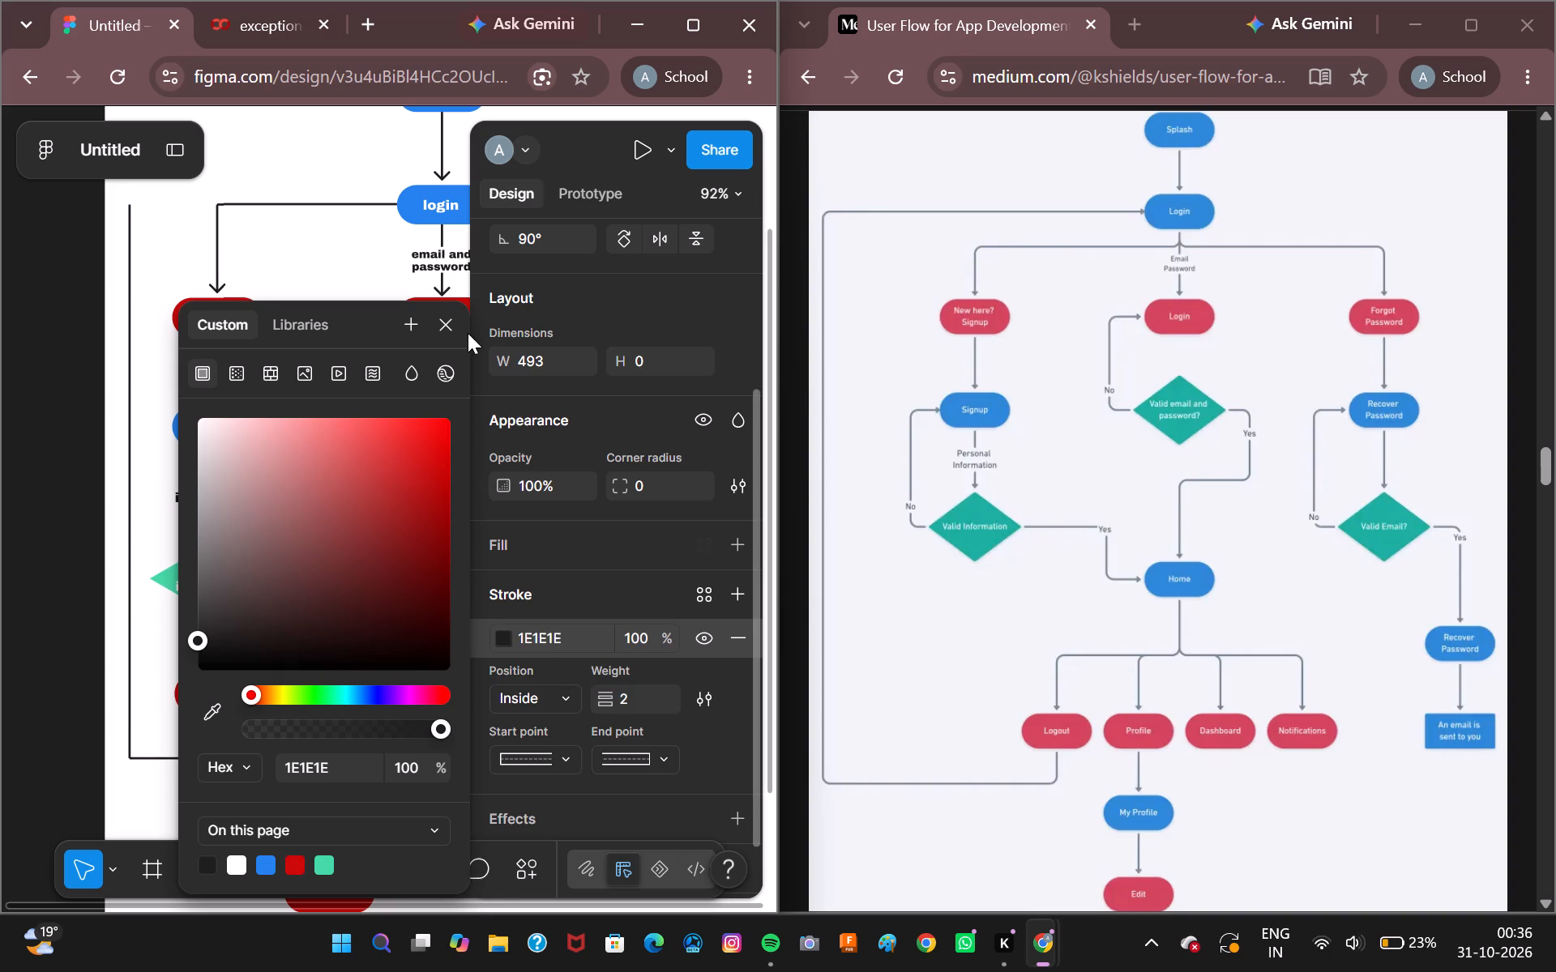
pyautogui.click(450, 325)
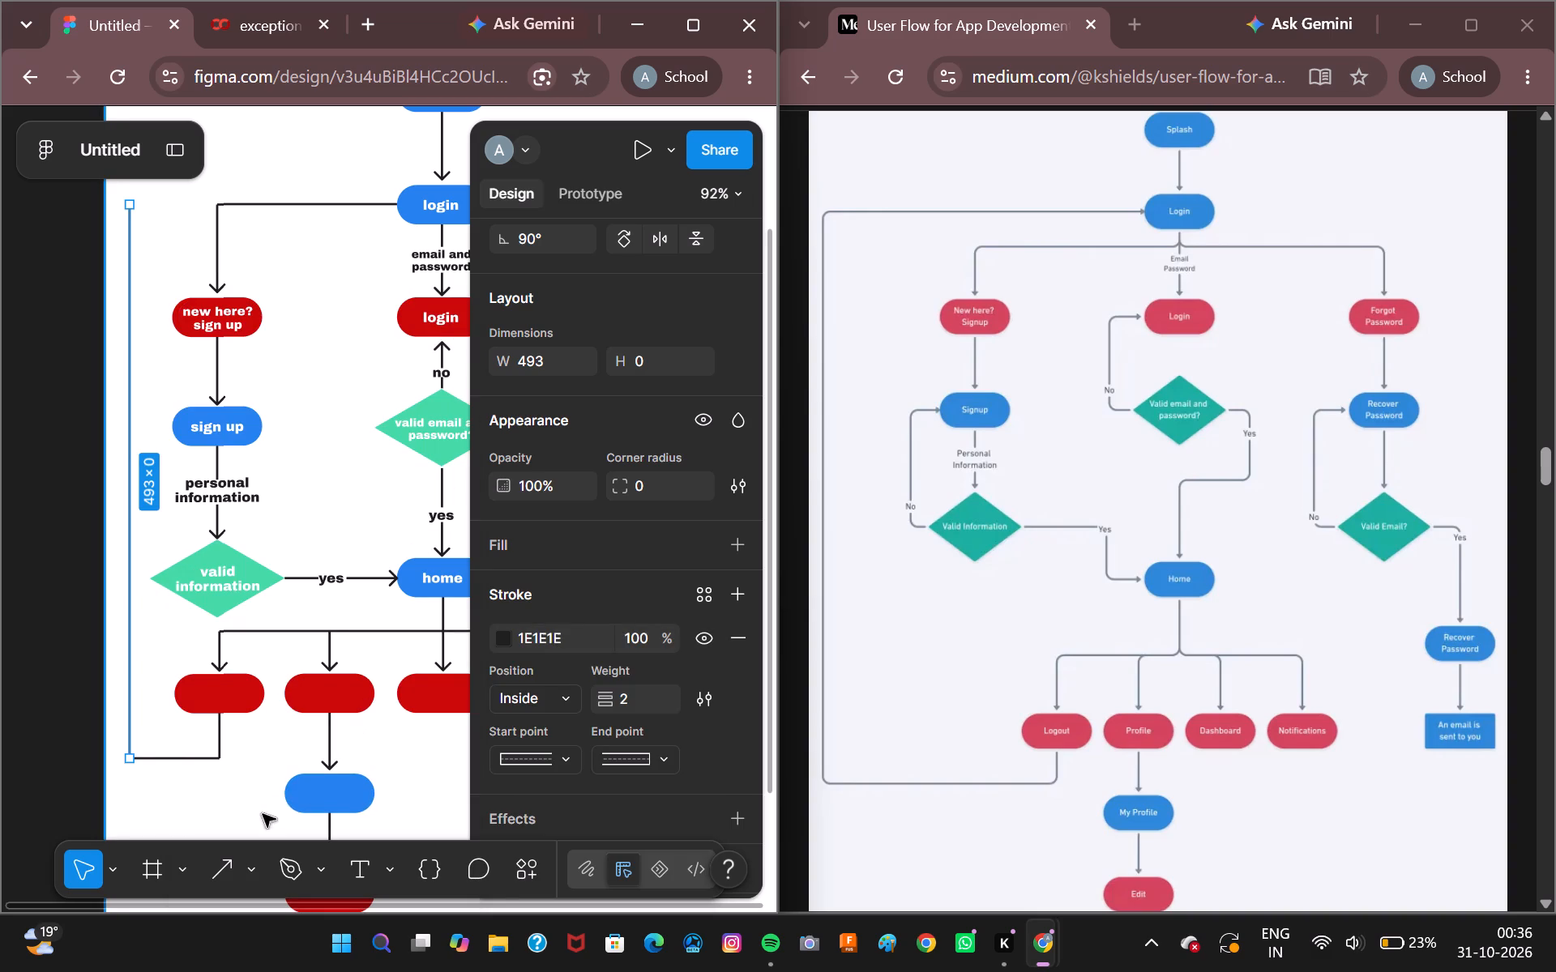
pyautogui.click(58, 774)
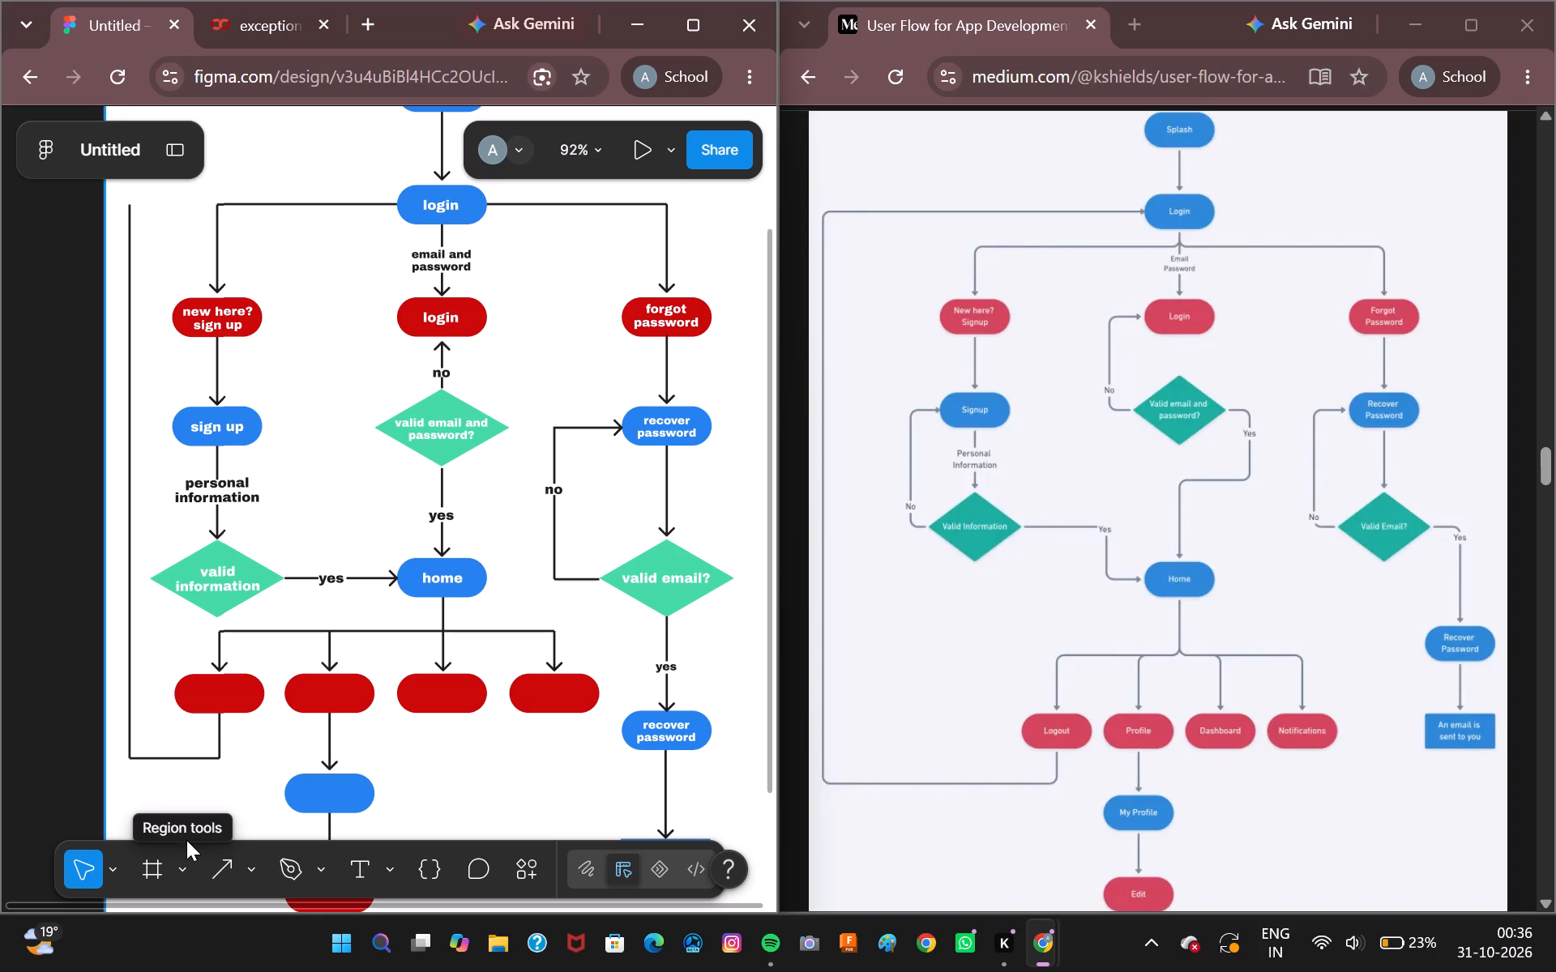
# Delete the horizontal lines on both sides of the blue login pill and the arrows into "new here? sign up" and "forgot password".
pyautogui.click(276, 207)
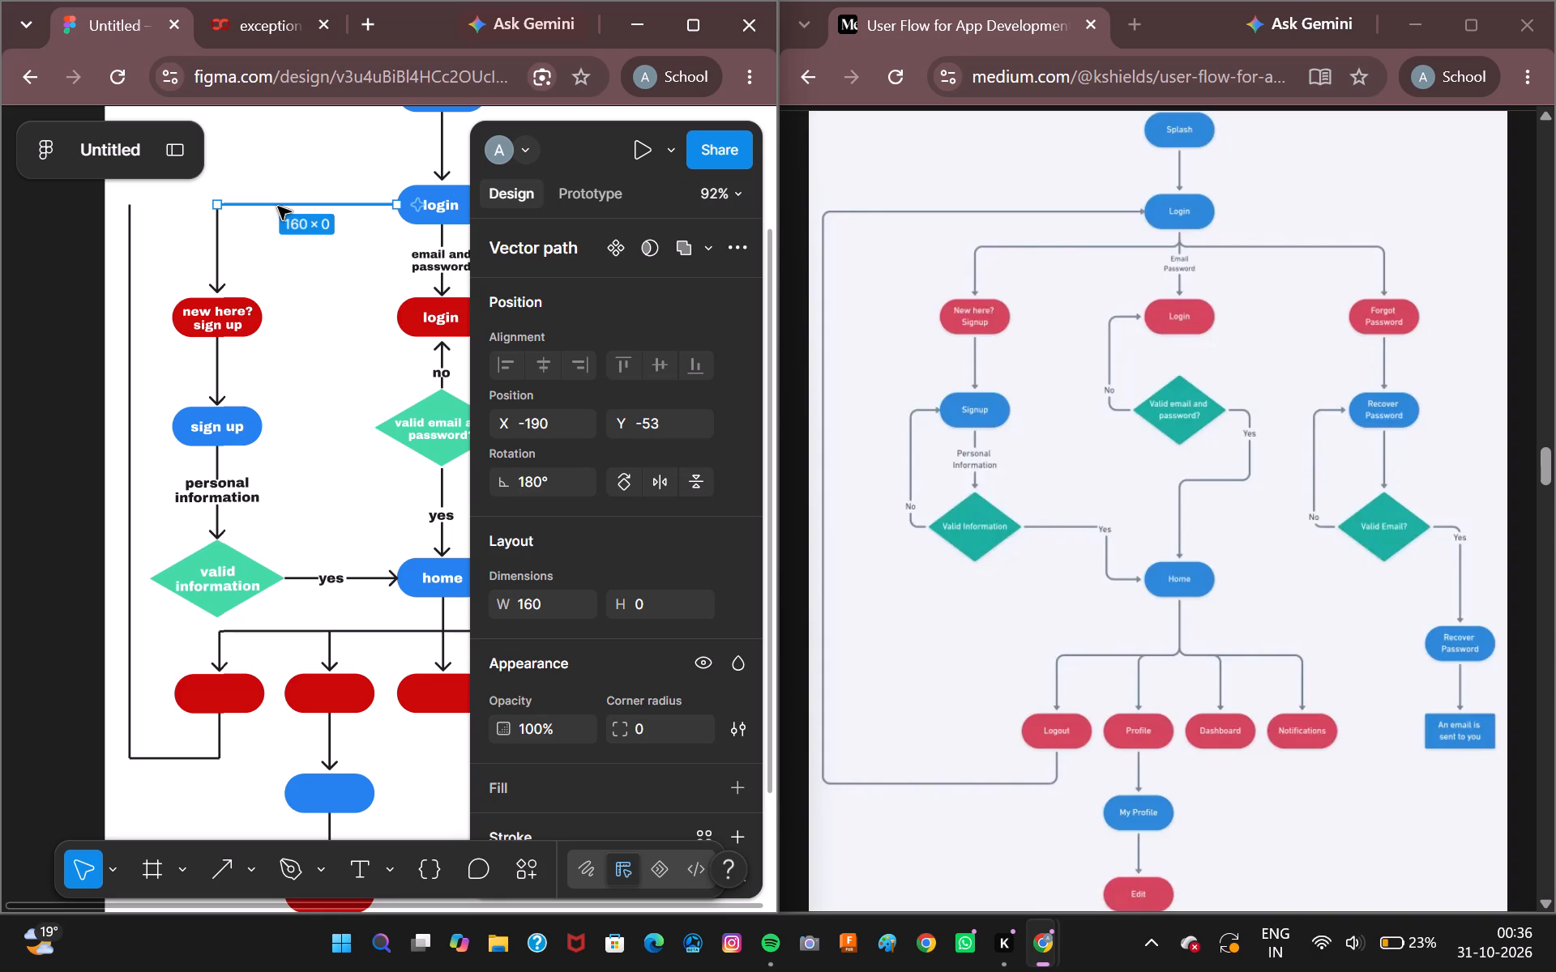
pyautogui.press('BackSpace')
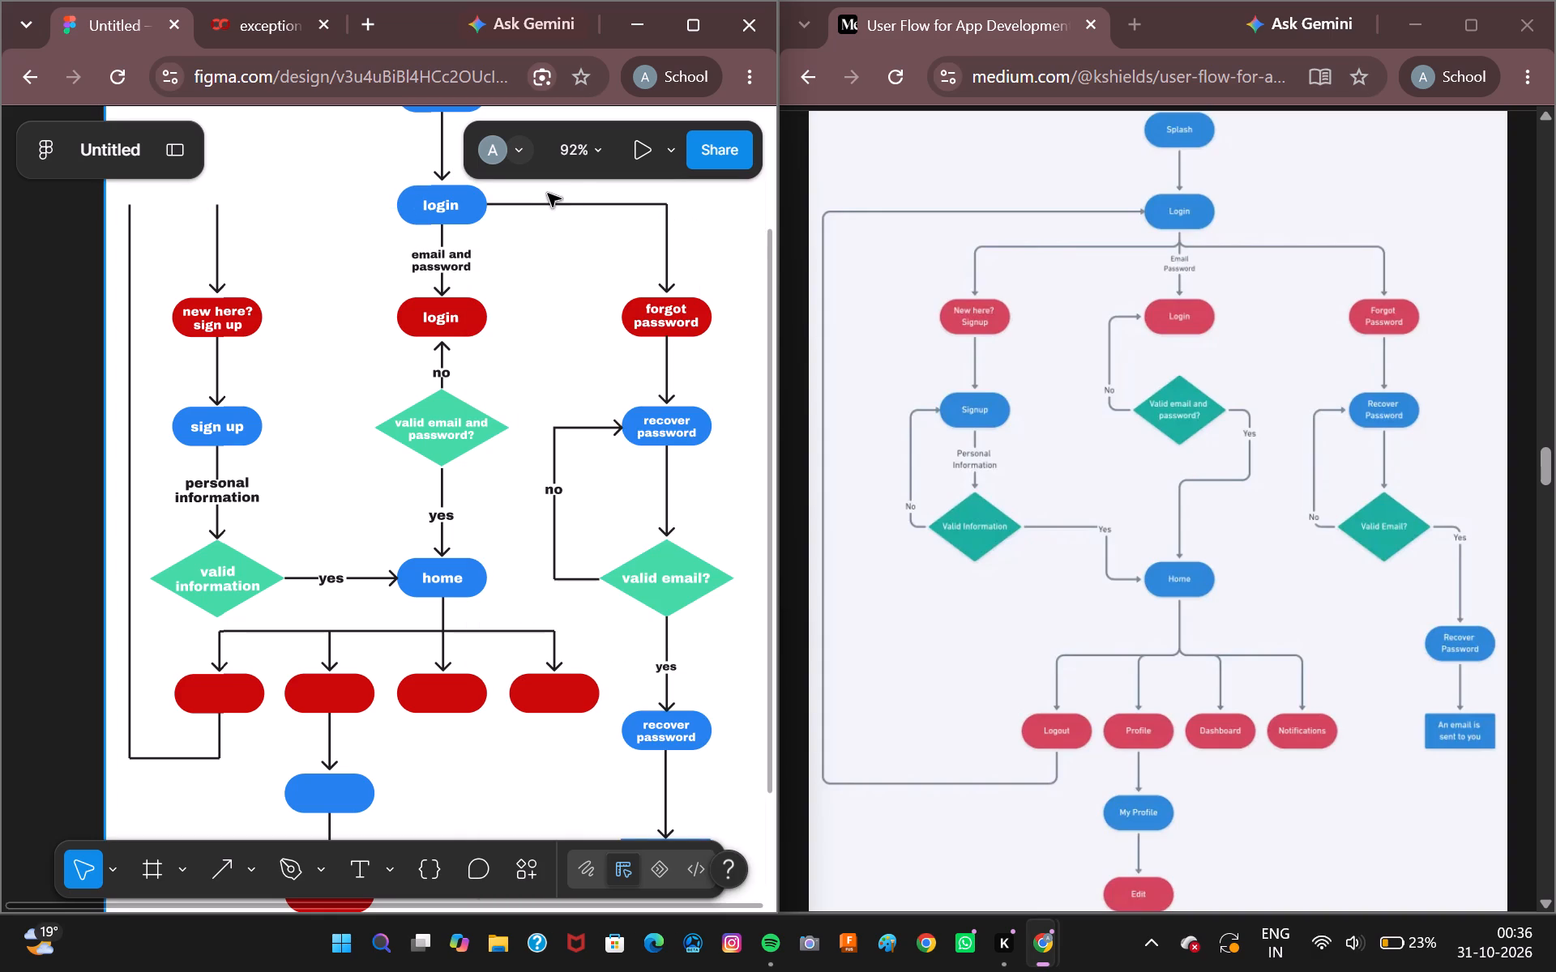
pyautogui.click(549, 207)
pyautogui.press('BackSpace')
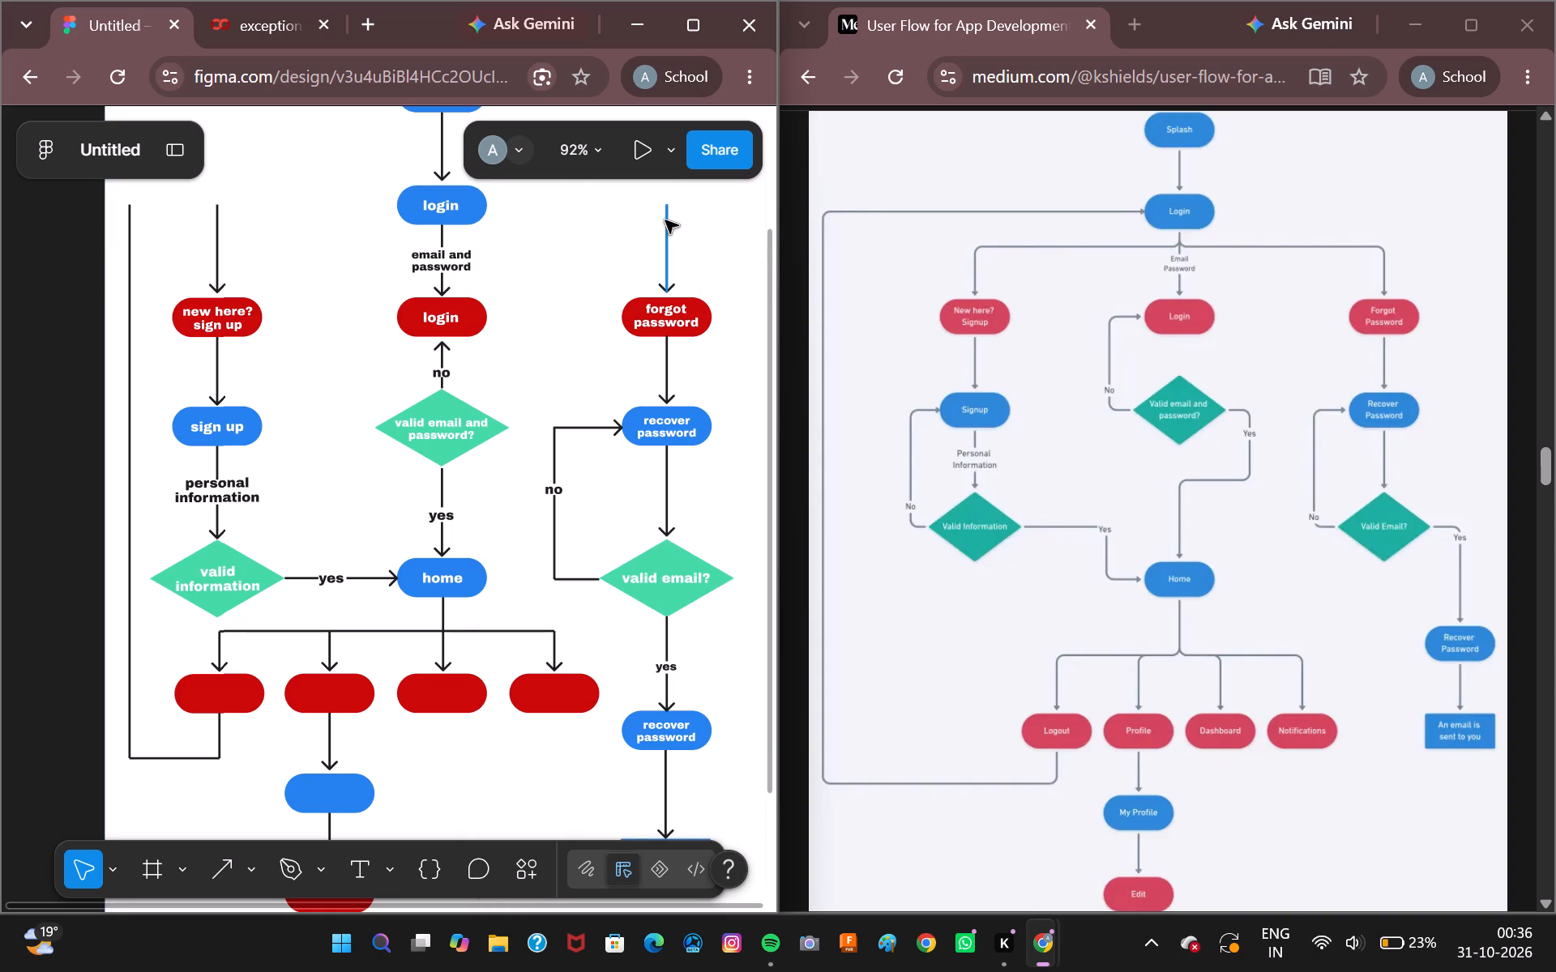
pyautogui.click(665, 220)
pyautogui.press('BackSpace')
pyautogui.click(217, 248)
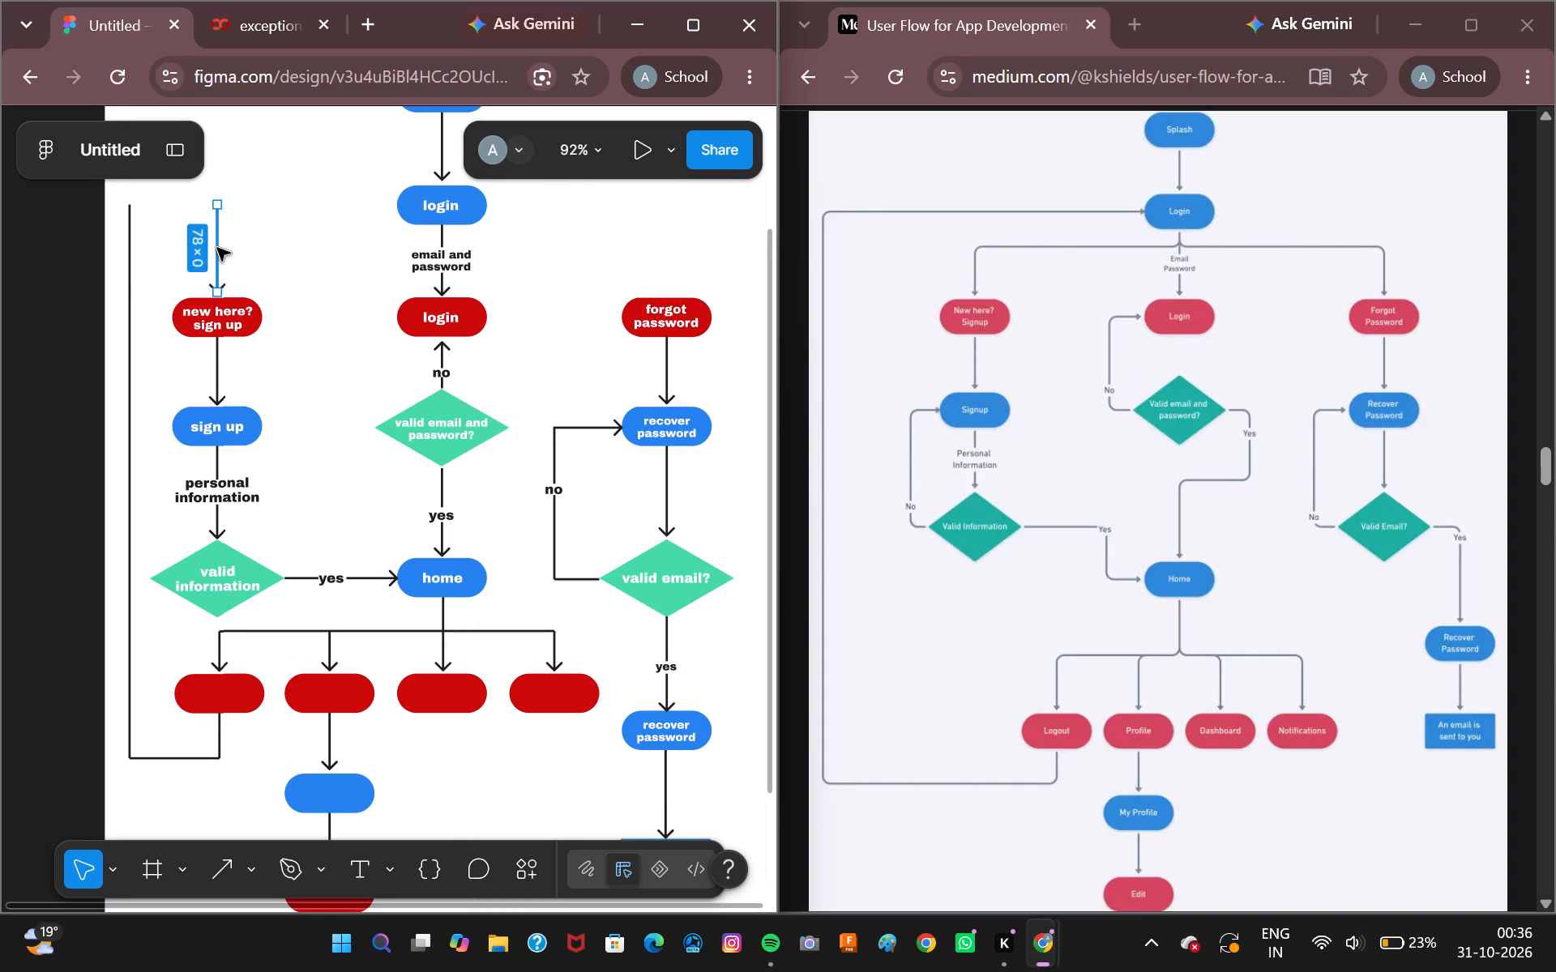
pyautogui.press('BackSpace')
# Draw a horizontal line about 198 long from the stem below blue login to above "forgot password", and open its stroke colour.
pyautogui.click(214, 868)
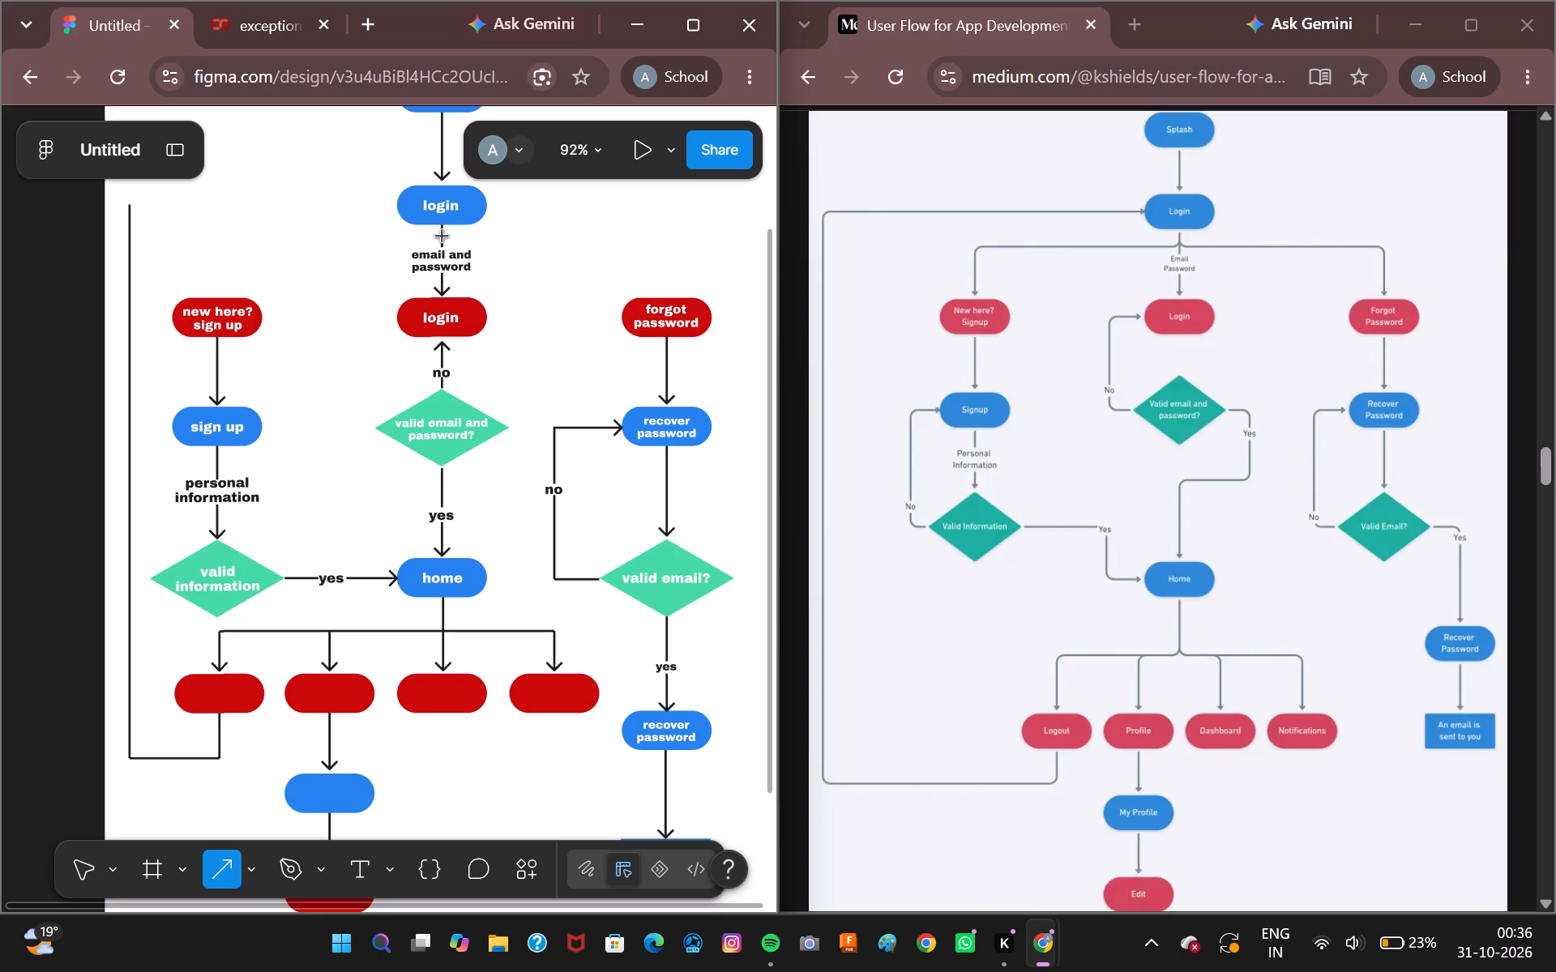
pyautogui.moveTo(442, 237); pyautogui.dragTo(665, 231)
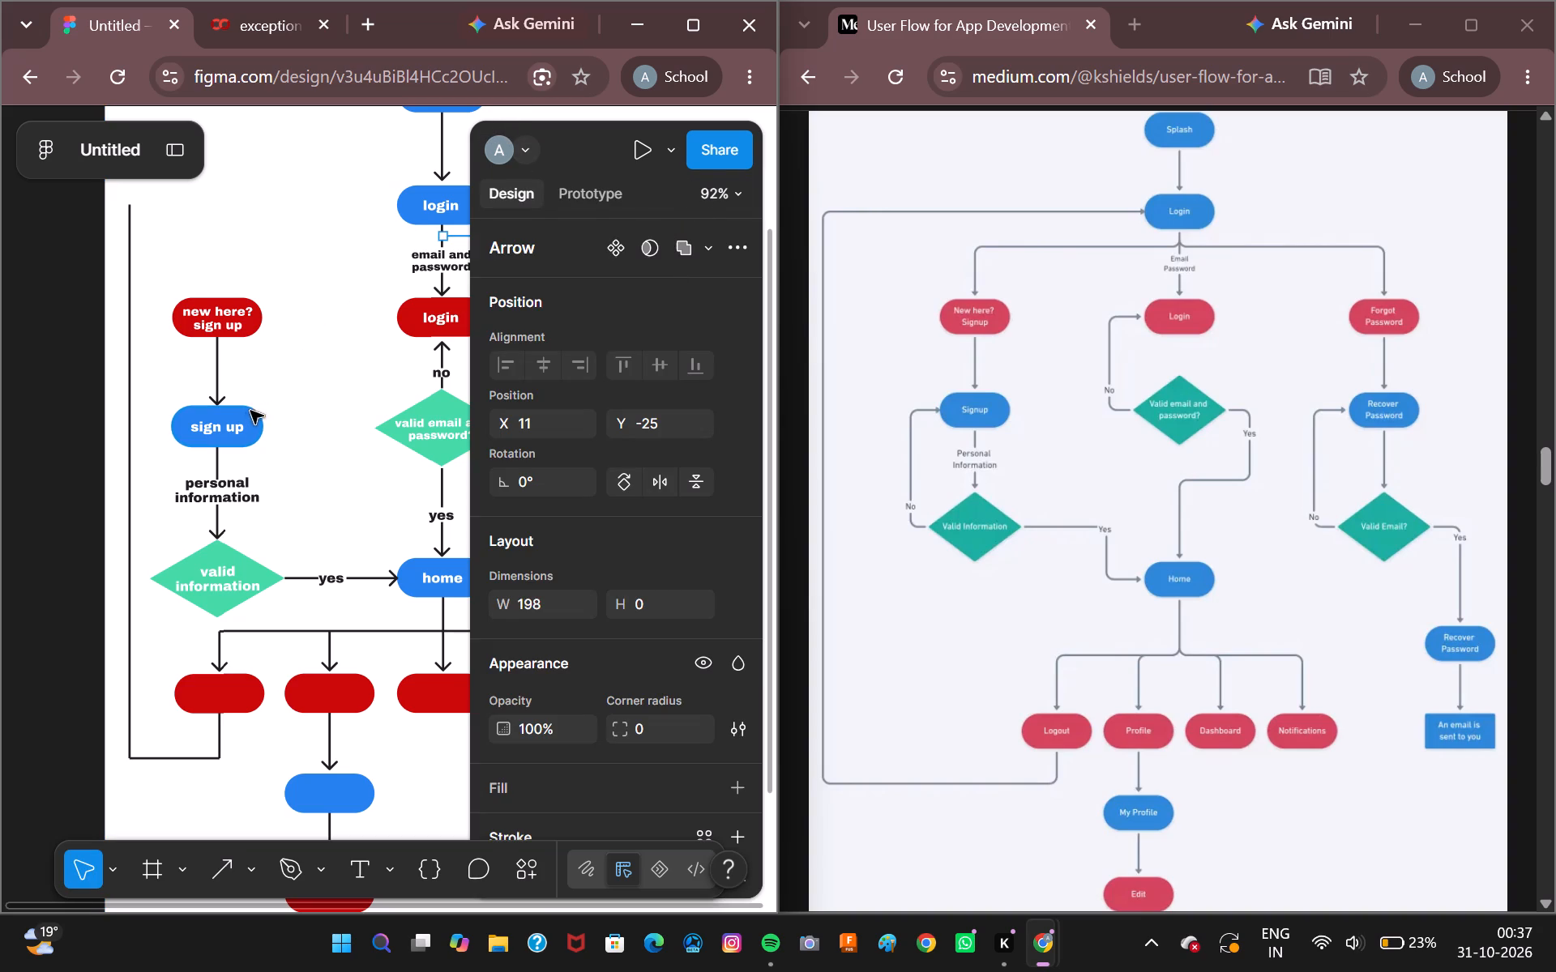
pyautogui.hscroll(-1, 261, 399)
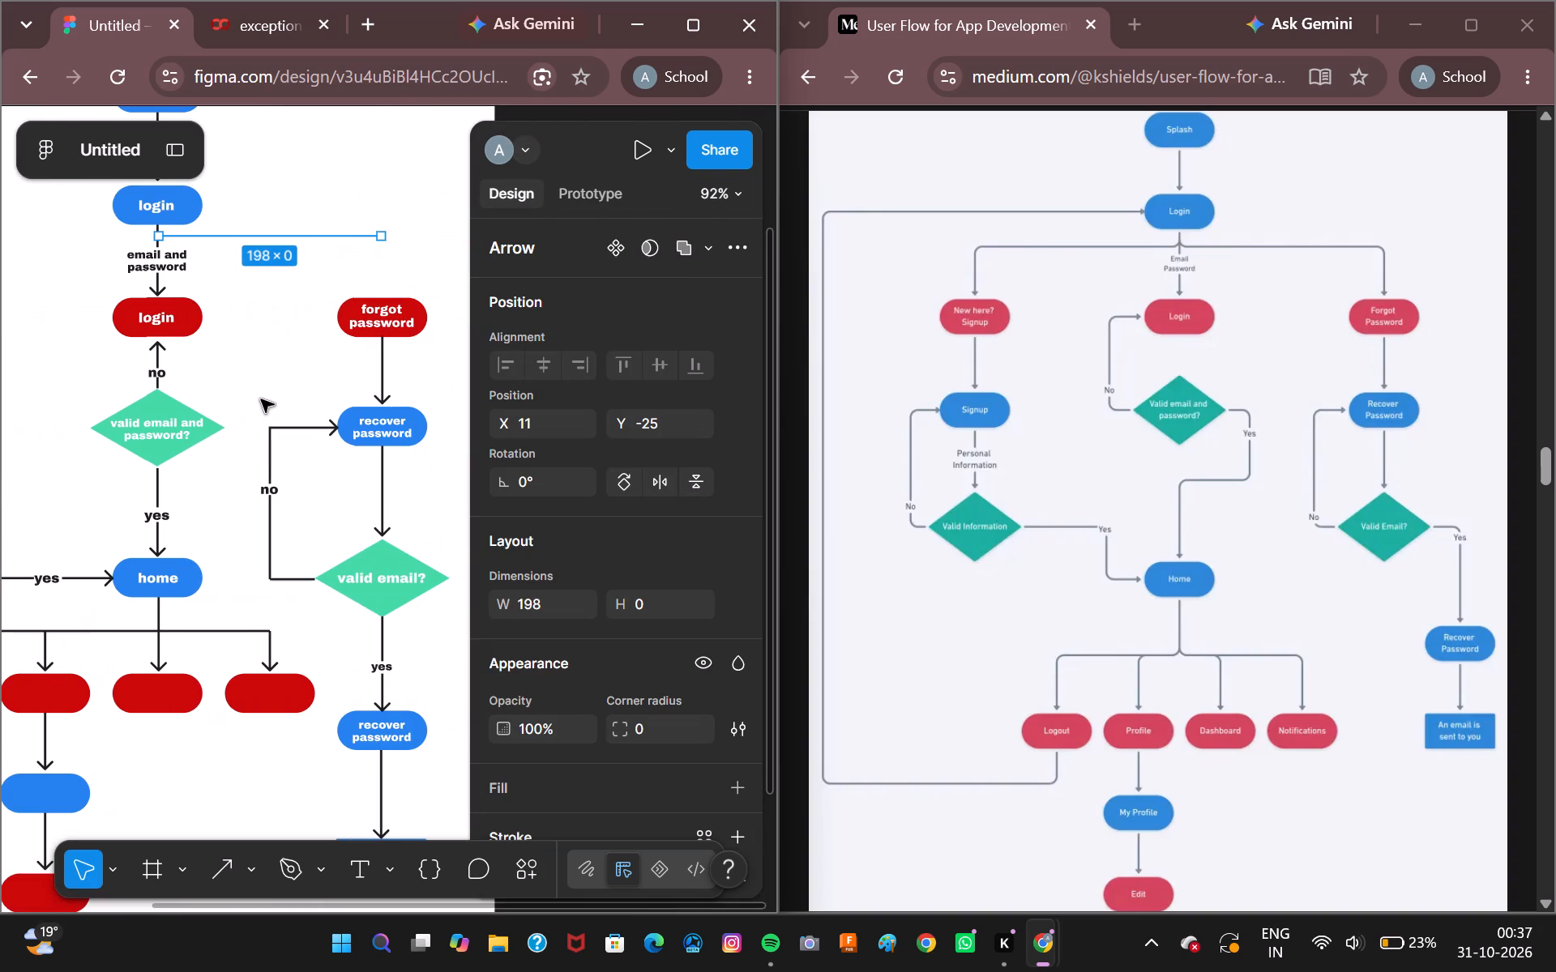
pyautogui.hscroll(-1, 261, 399)
pyautogui.scroll(-2, 591, 713)
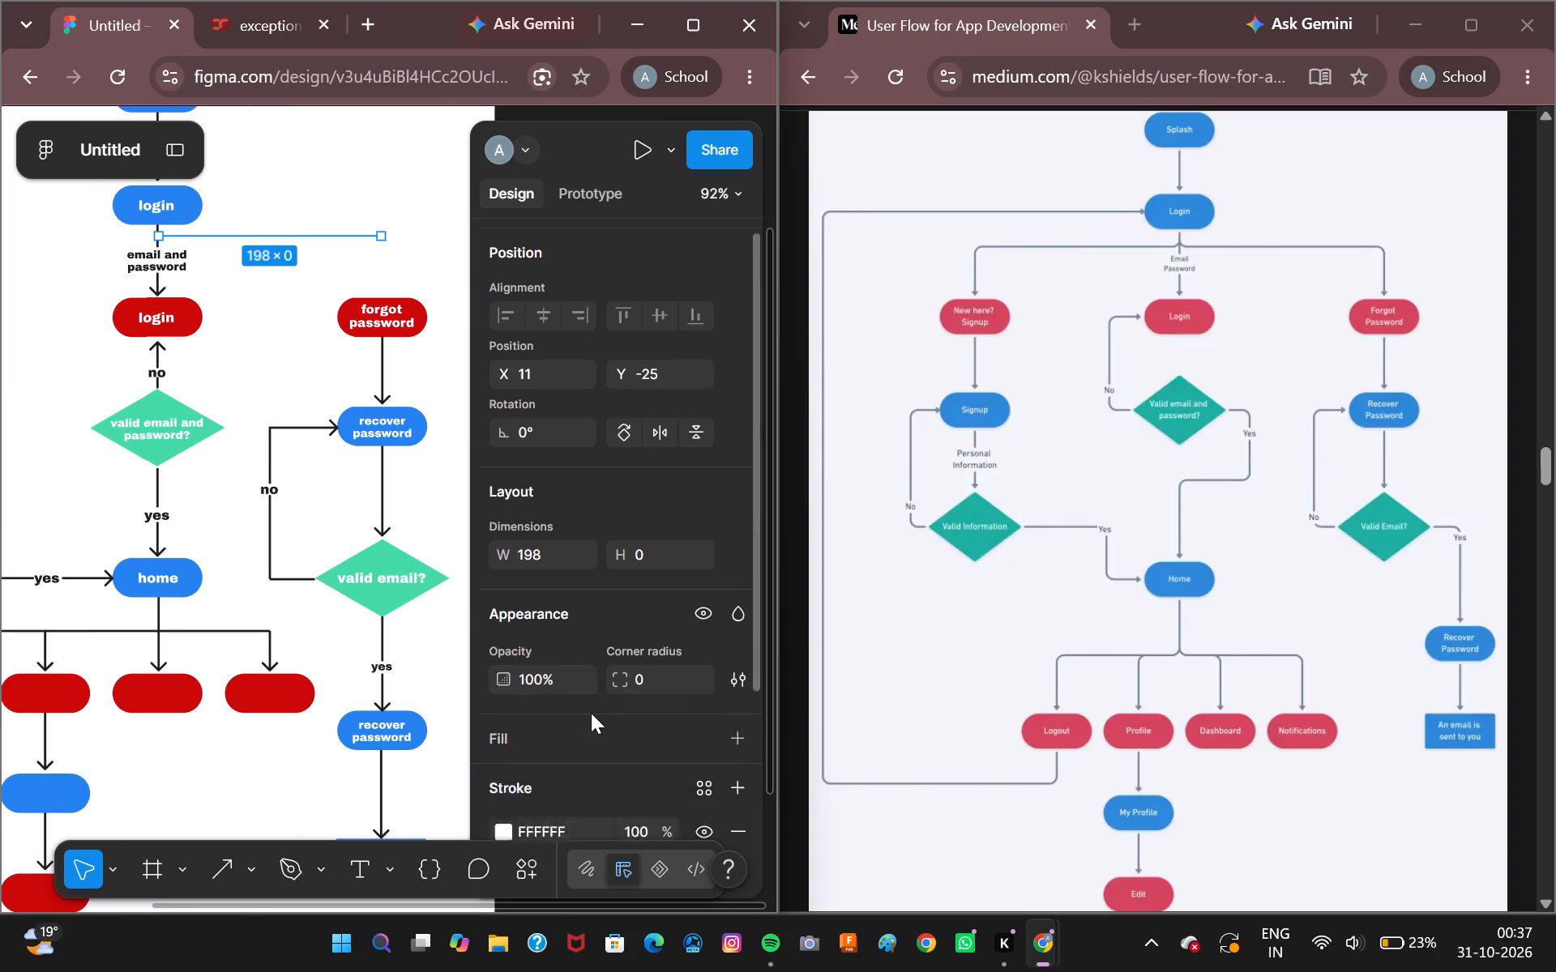
pyautogui.scroll(-1, 591, 713)
pyautogui.click(510, 585)
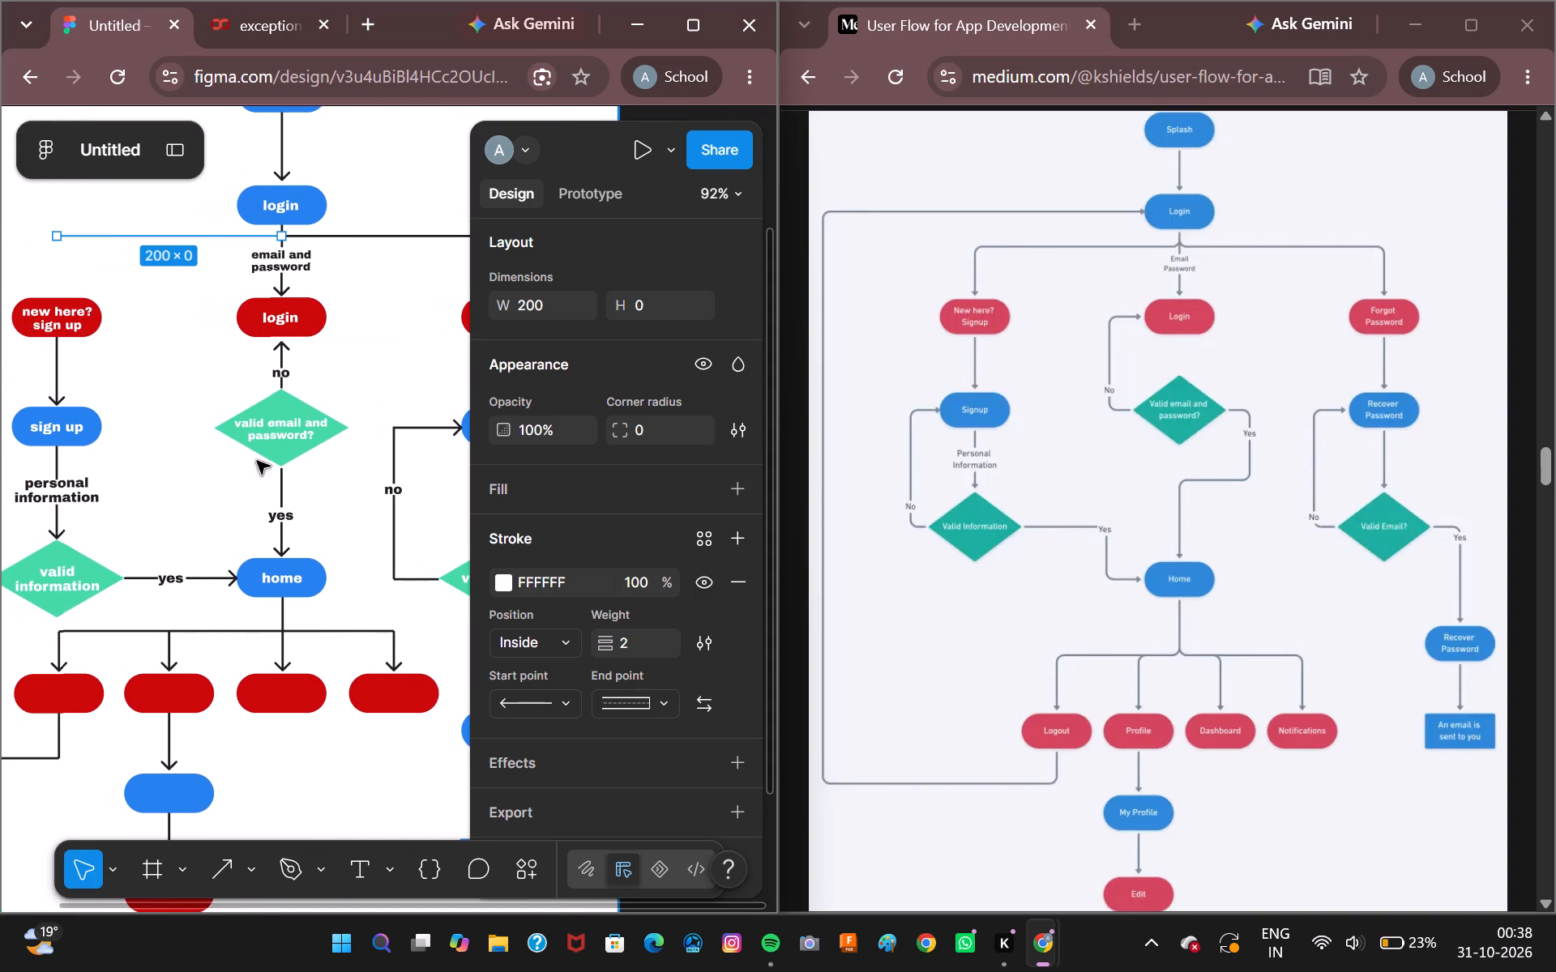
# Set the stroke colour to 1E1E1E and the start point to None for the branch line running from login's stem towards "new here? sign up".
pyautogui.click(505, 587)
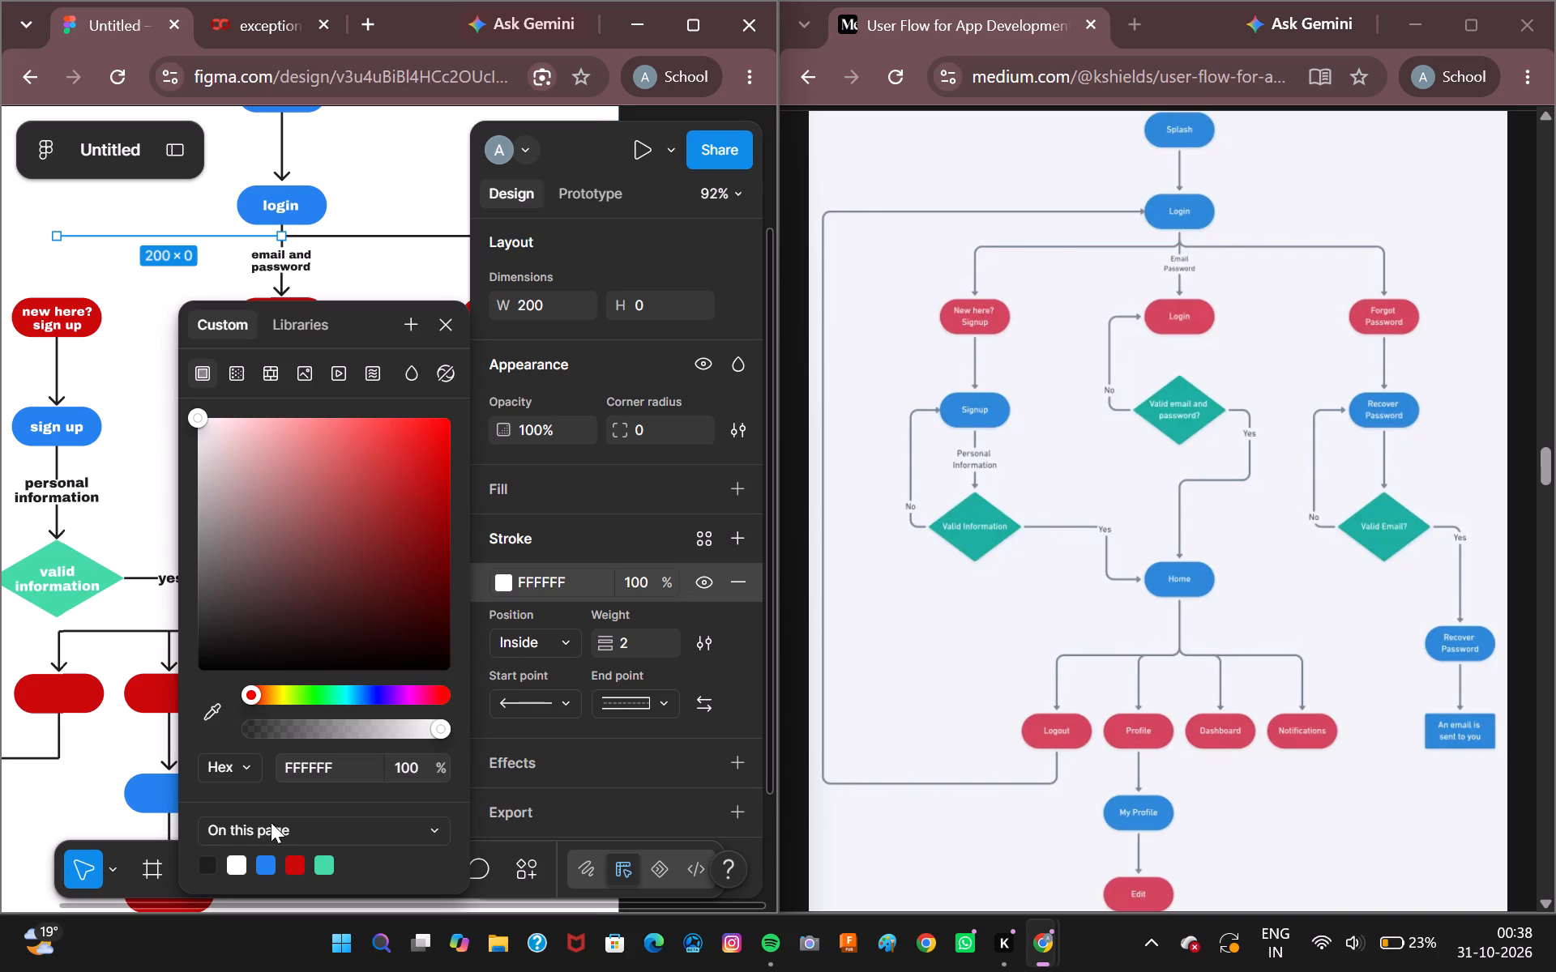
pyautogui.click(214, 871)
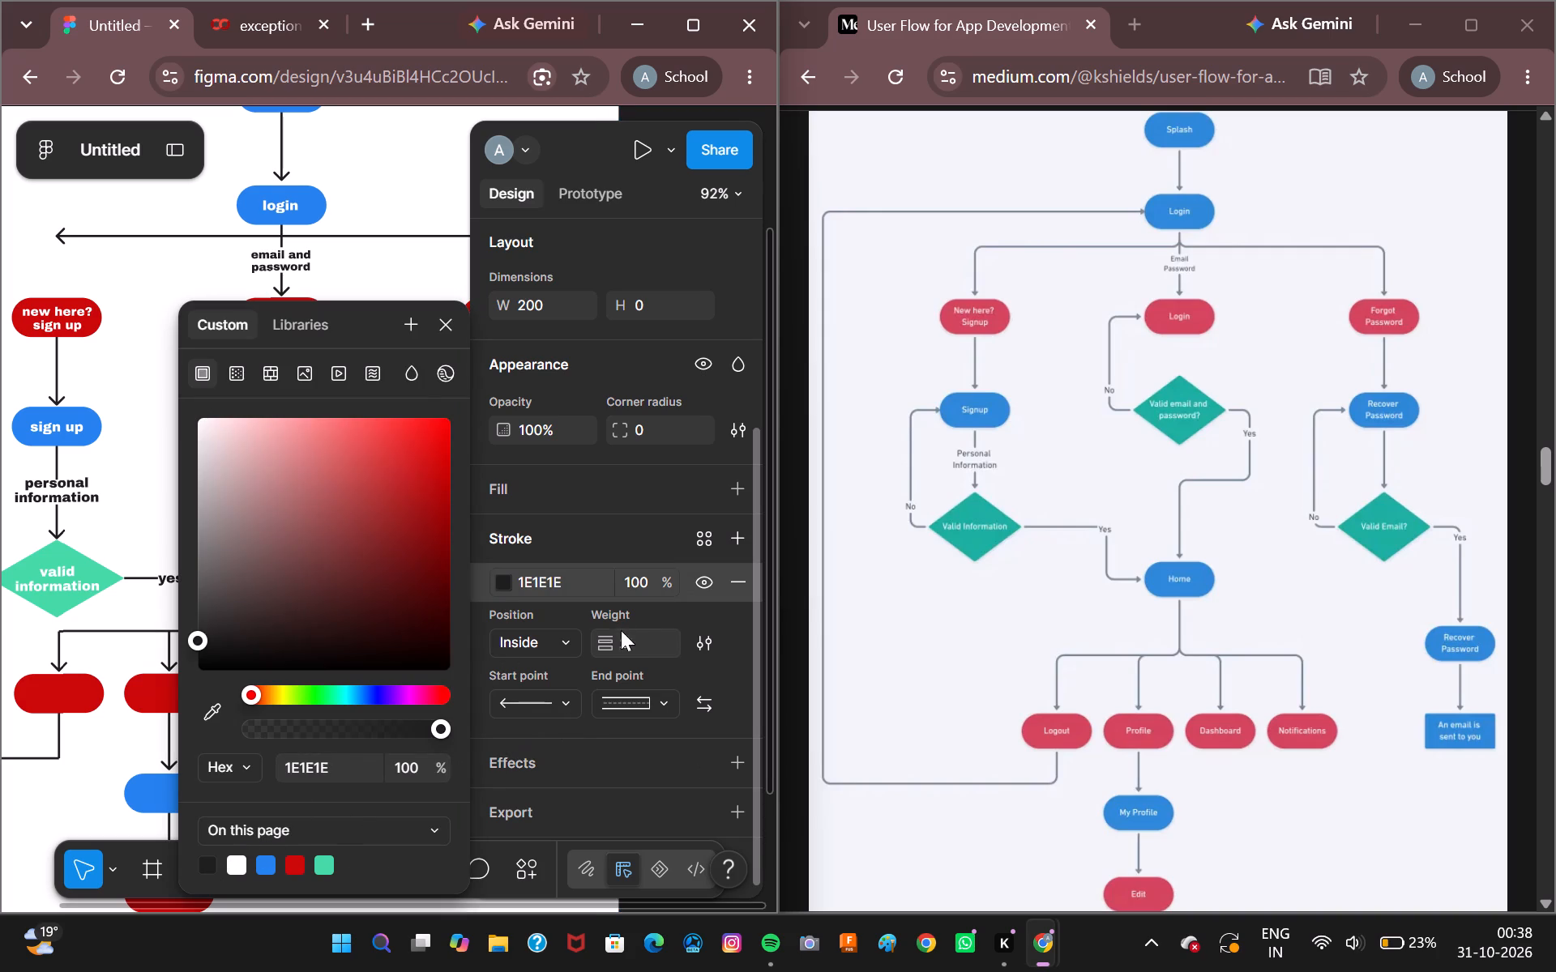
pyautogui.click(540, 709)
pyautogui.moveTo(562, 597); pyautogui.dragTo(553, 601)
pyautogui.click(438, 326)
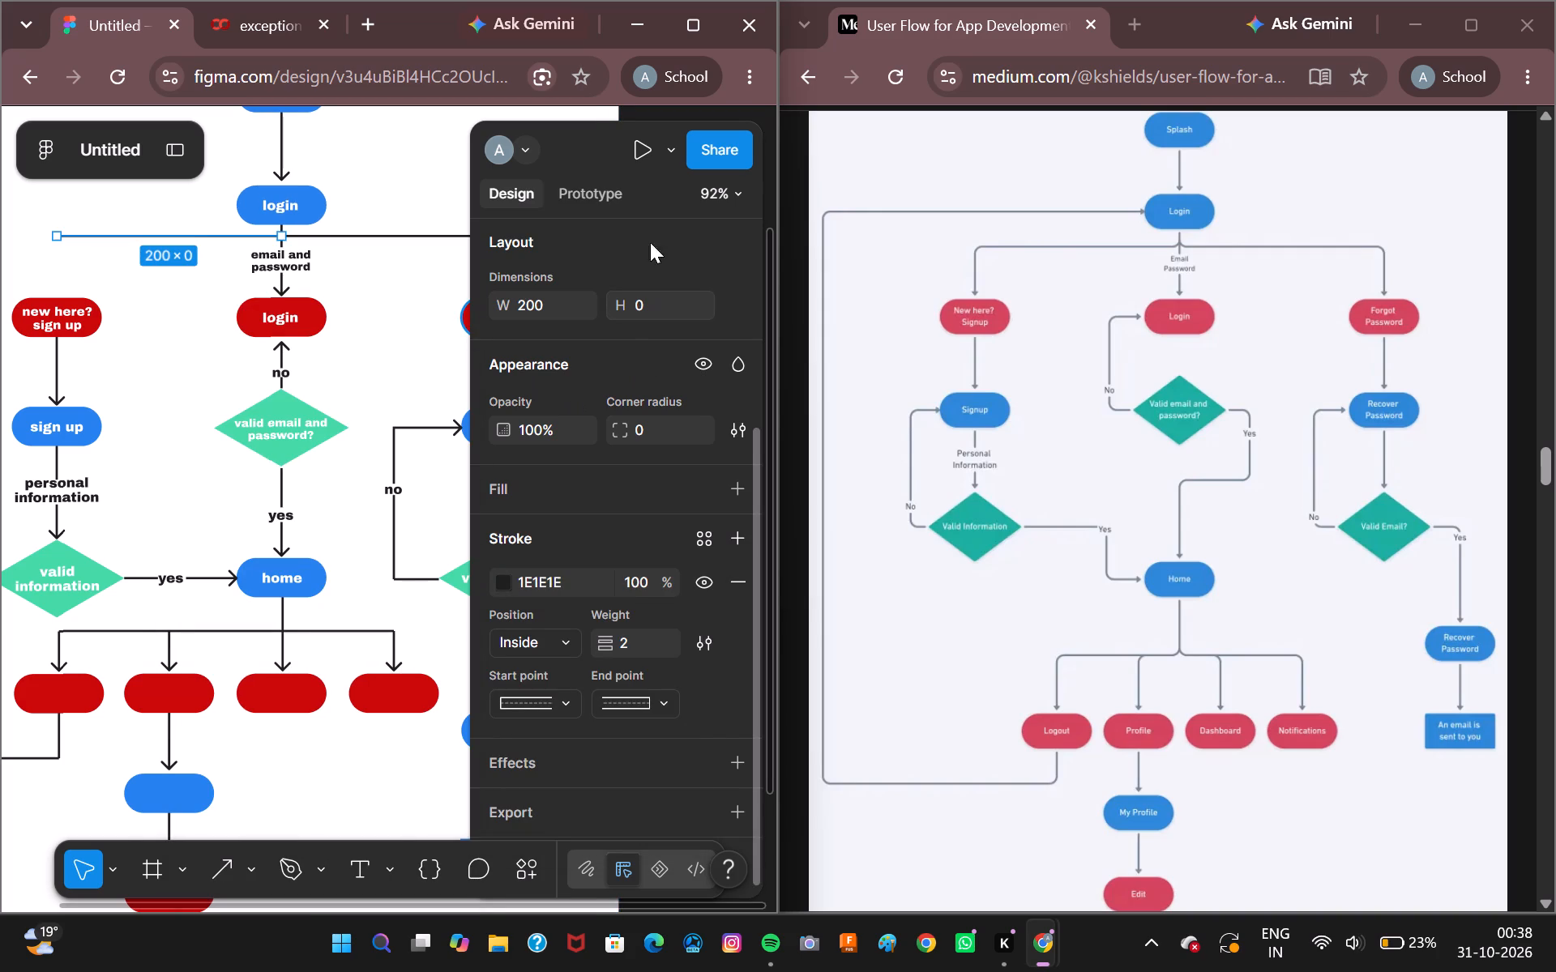
# Draw a vertical arrow about 50 long from the branch line's free end down to "new here? sign up", with stroke colour 1E1E1E.
pyautogui.click(217, 880)
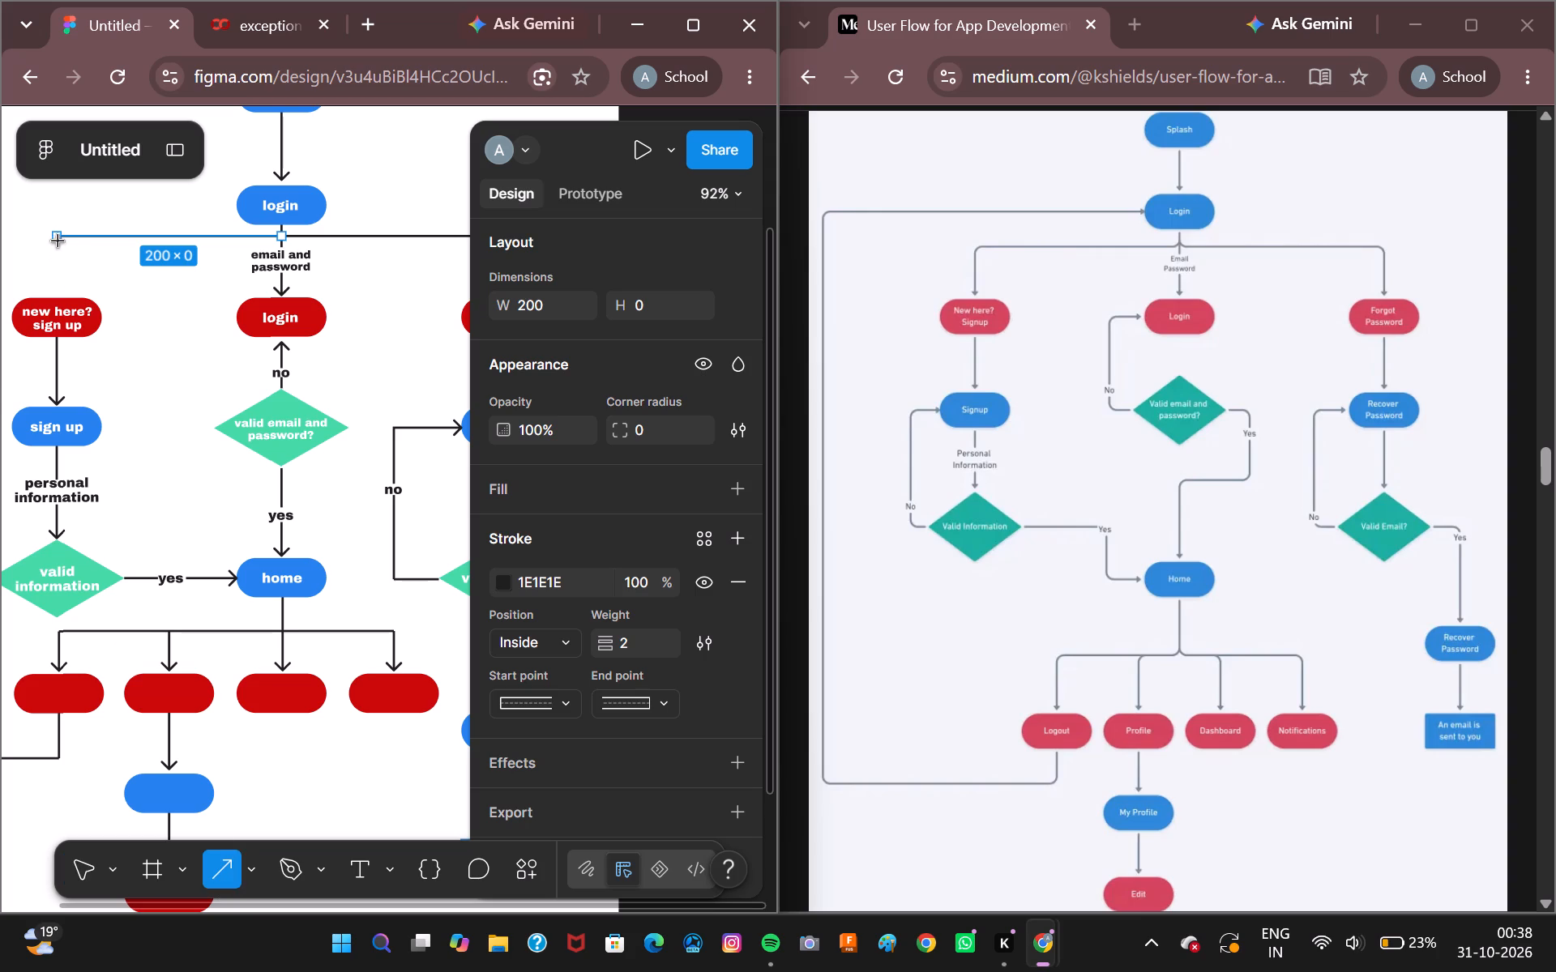
pyautogui.moveTo(56, 236); pyautogui.dragTo(58, 290)
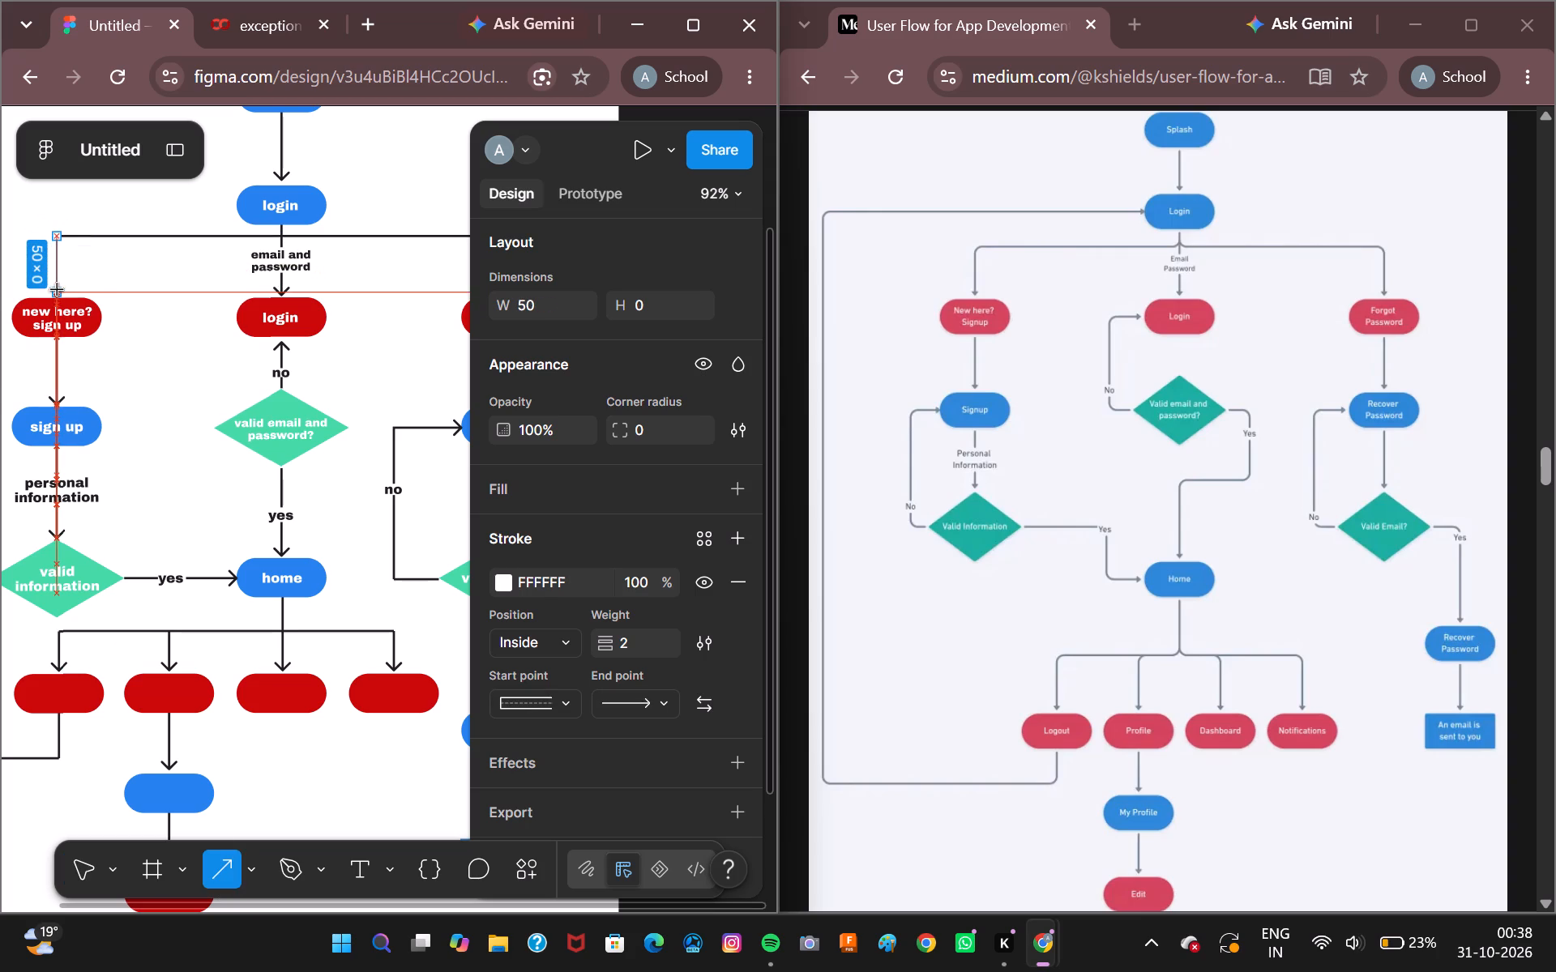
pyautogui.moveTo(58, 290); pyautogui.dragTo(57, 298)
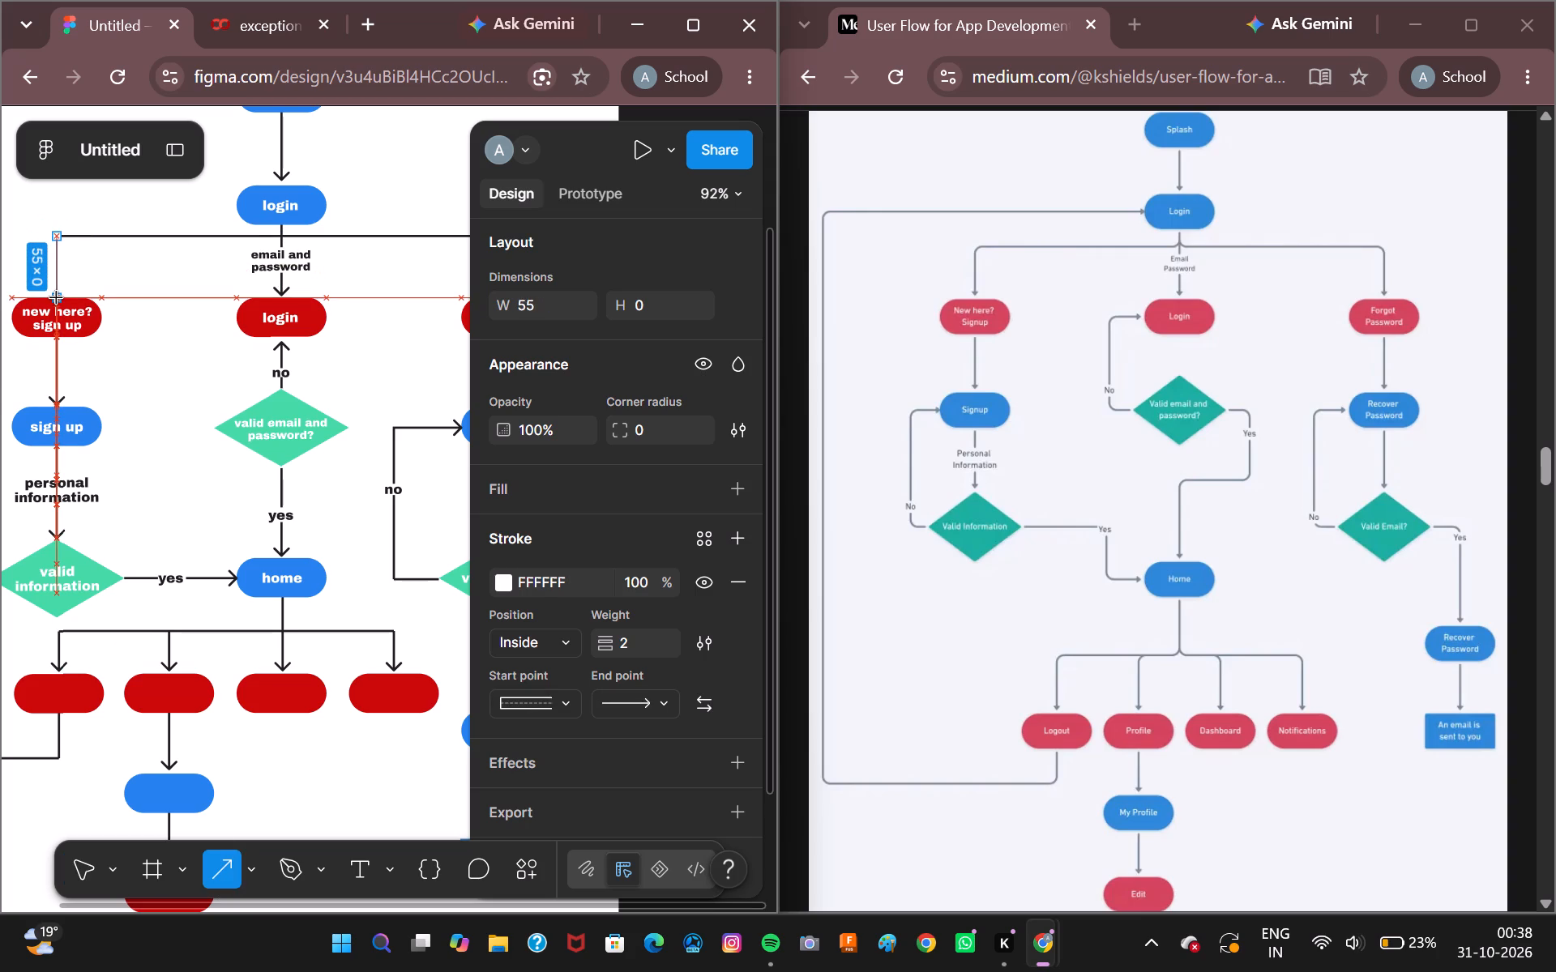
pyautogui.moveTo(57, 298); pyautogui.dragTo(57, 292)
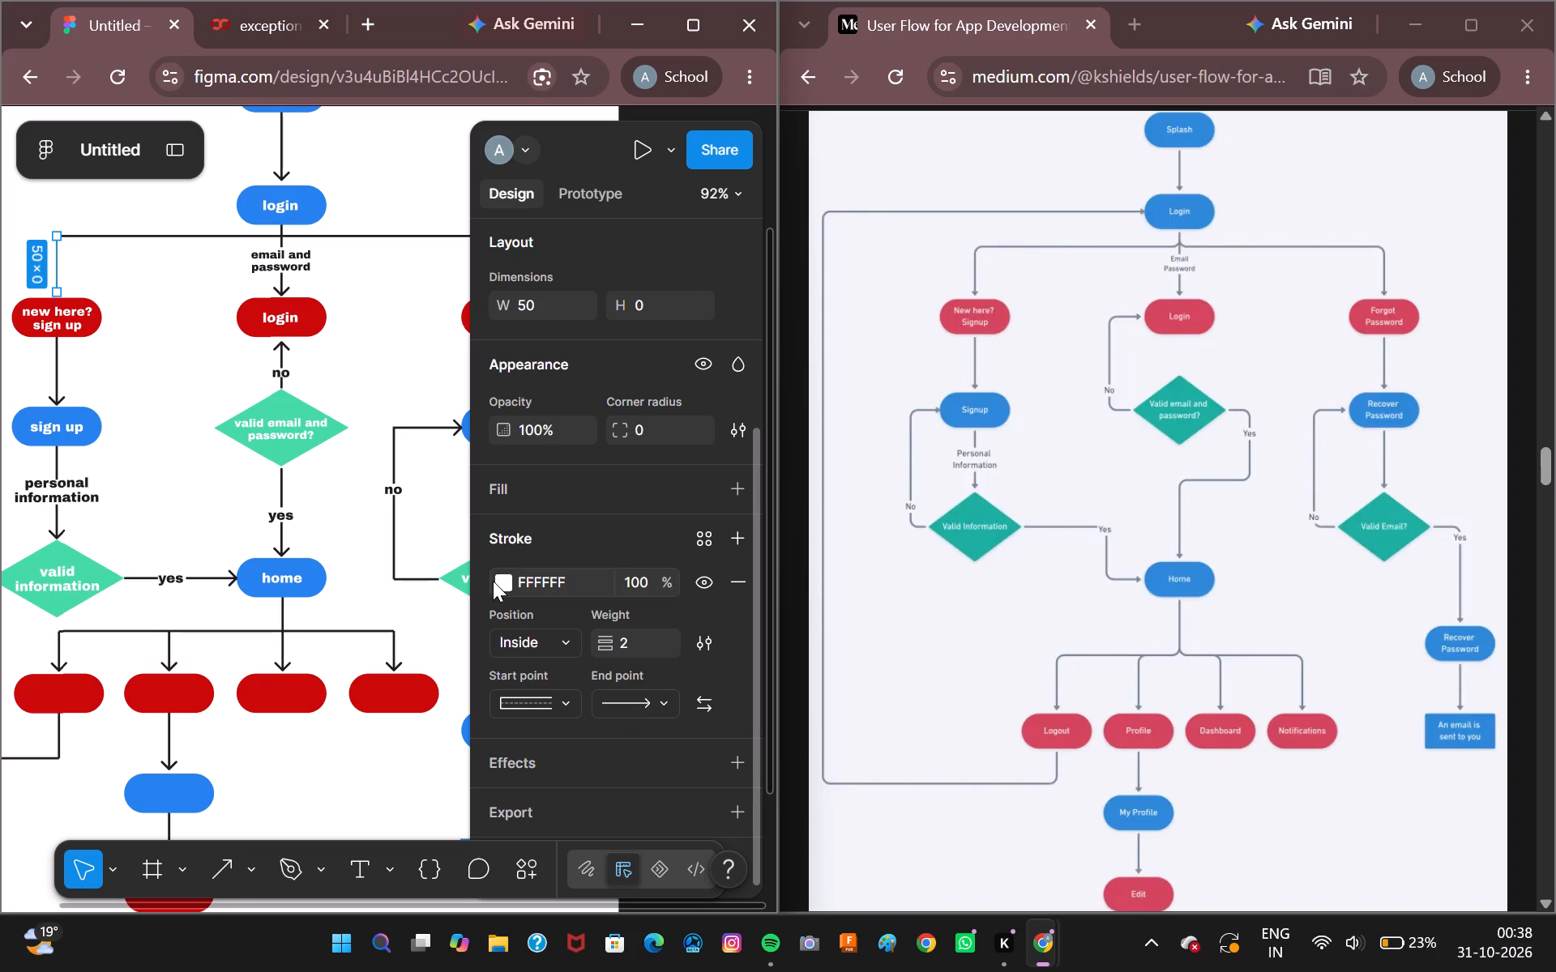
pyautogui.click(493, 581)
pyautogui.click(509, 583)
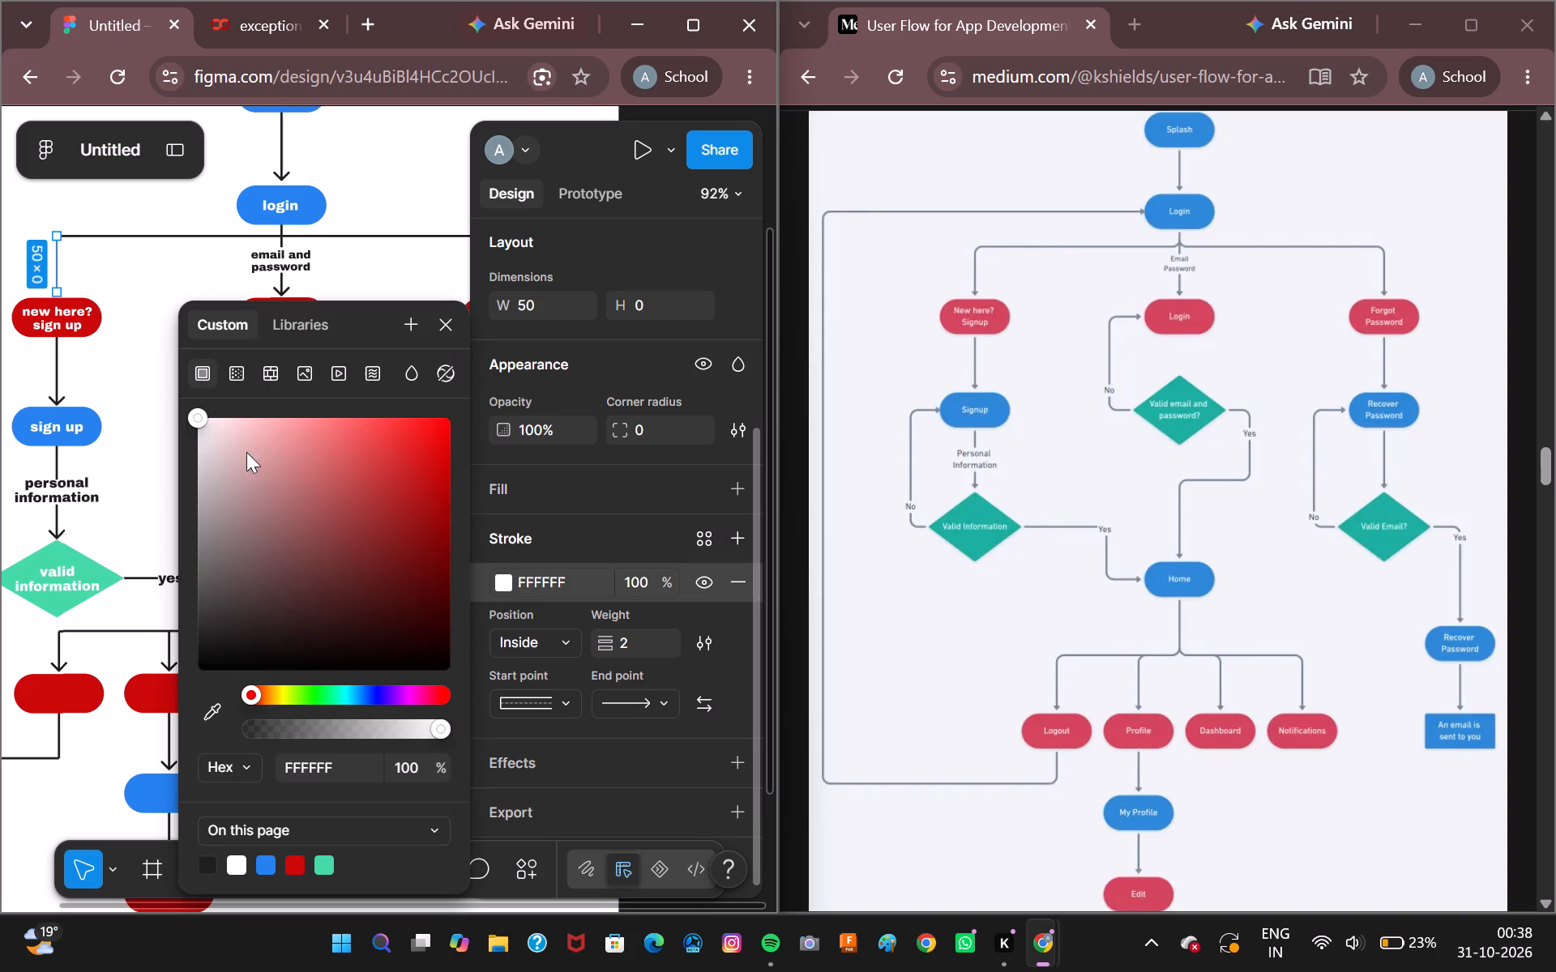
pyautogui.click(210, 863)
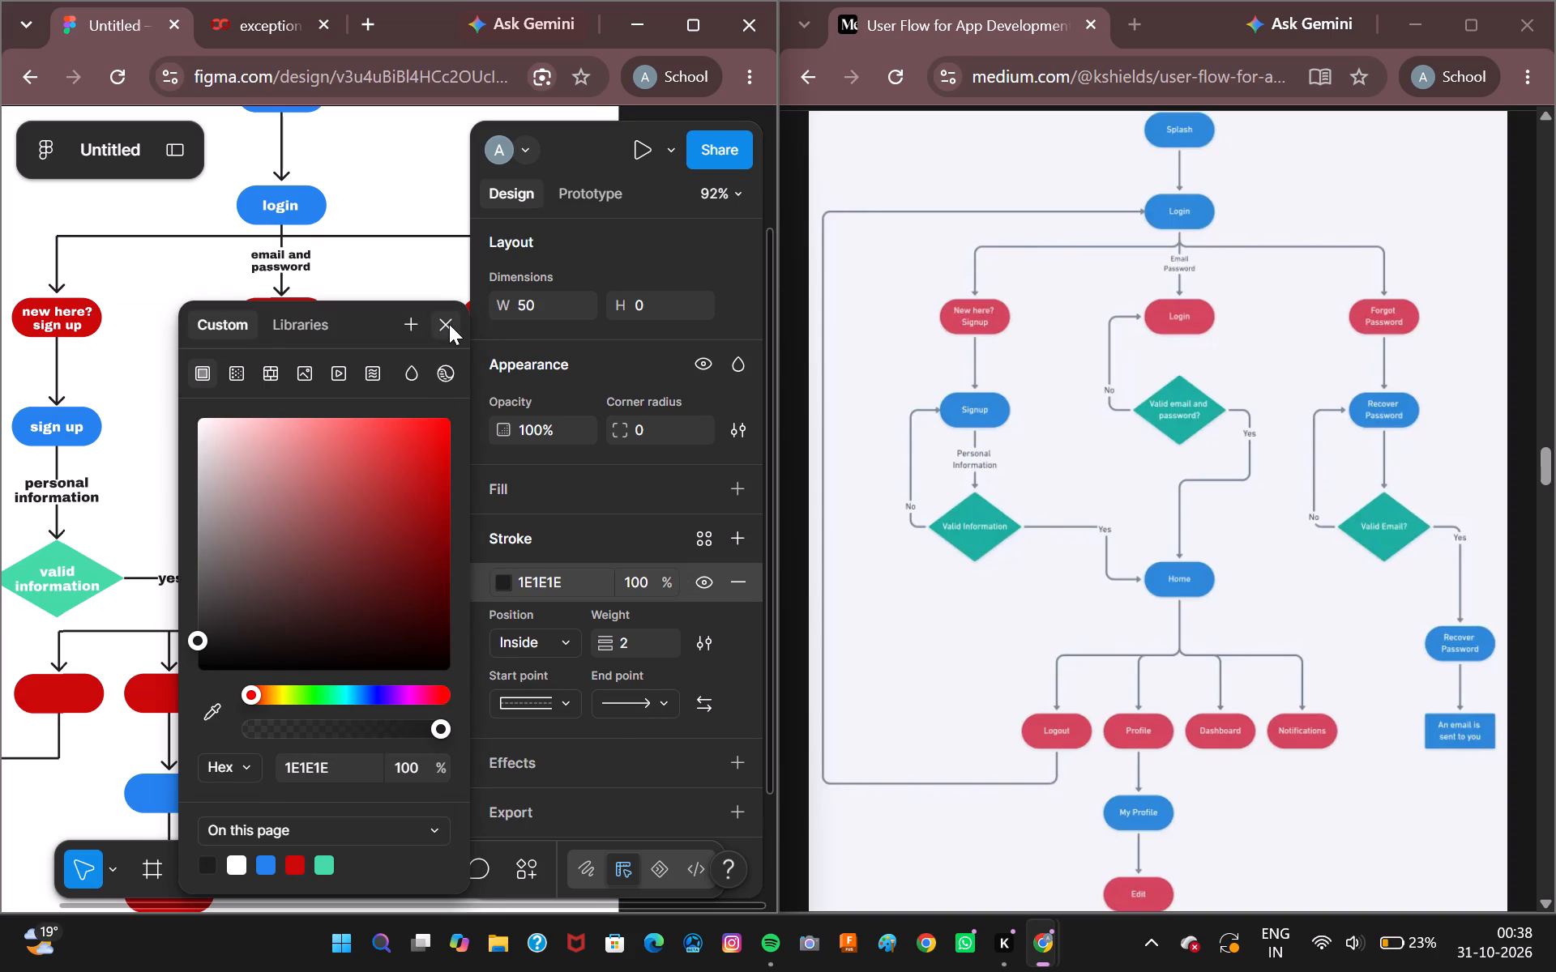
pyautogui.click(449, 324)
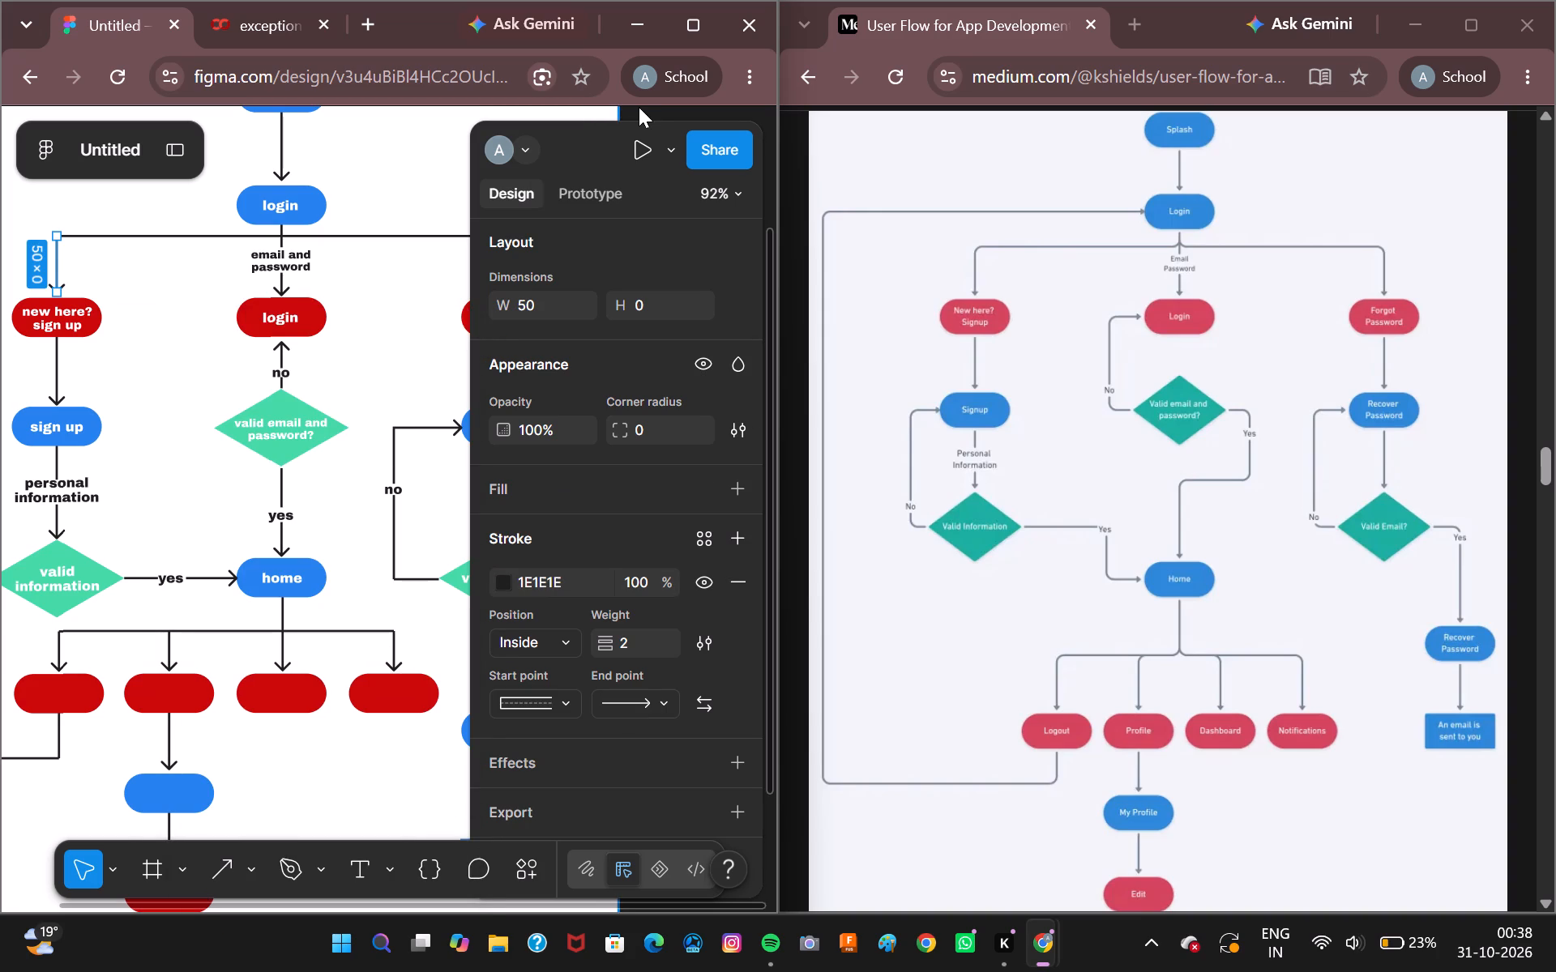
pyautogui.click(645, 109)
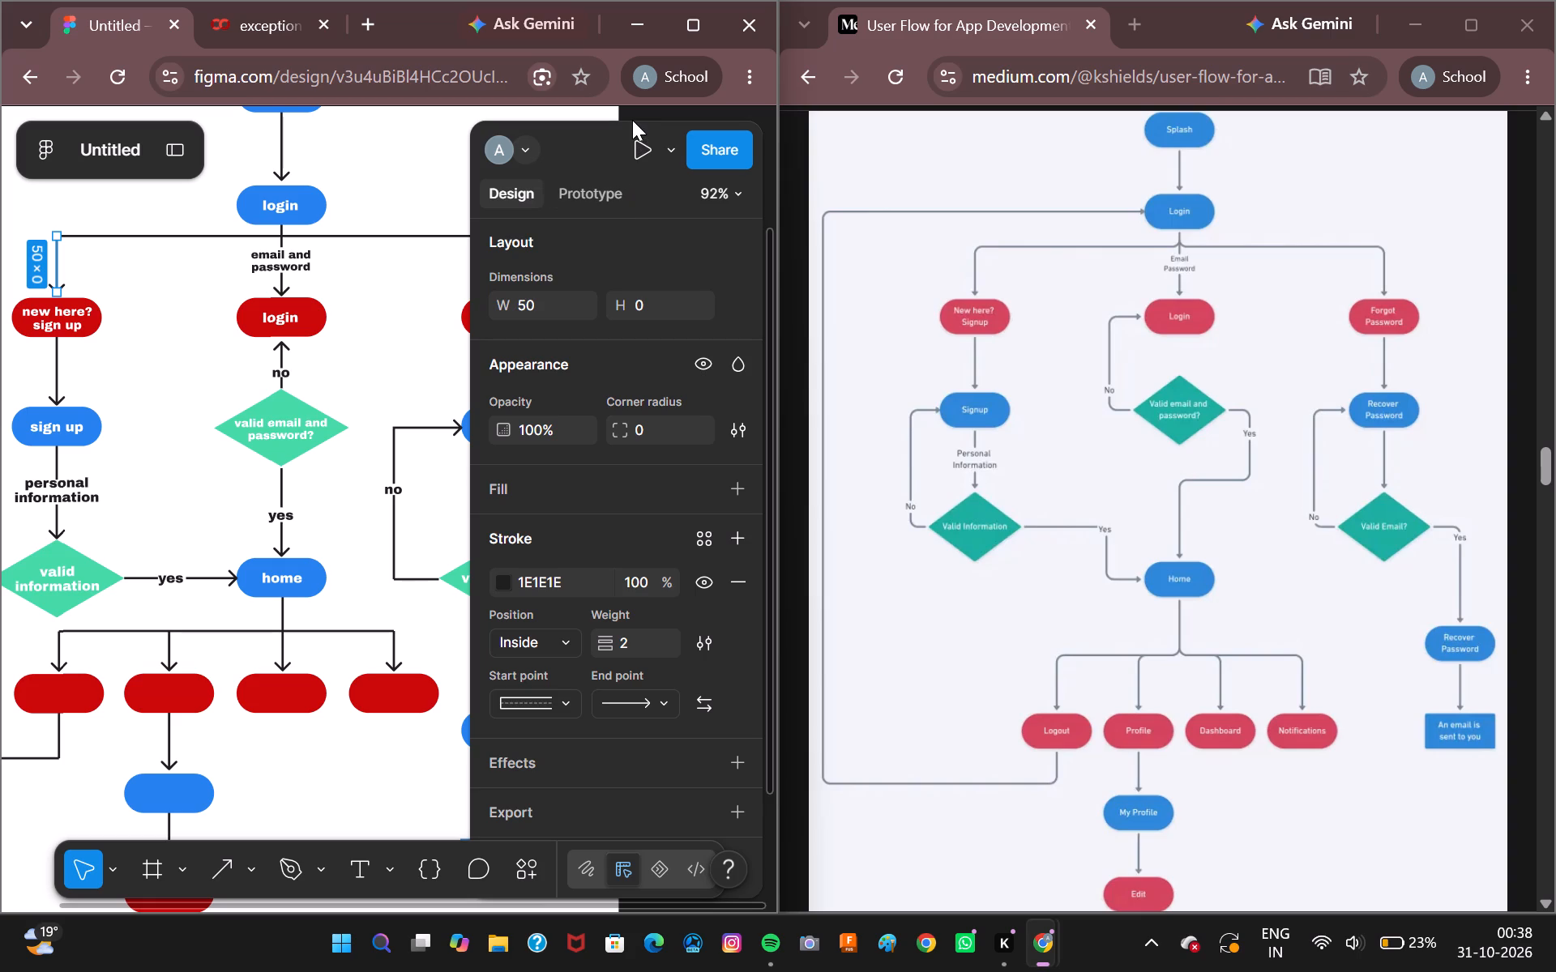
pyautogui.click(632, 120)
# Draw a horizontal arrow from the top end of the logout return line to the blue login pill and set its width to 230.
pyautogui.hscroll(1, 335, 365)
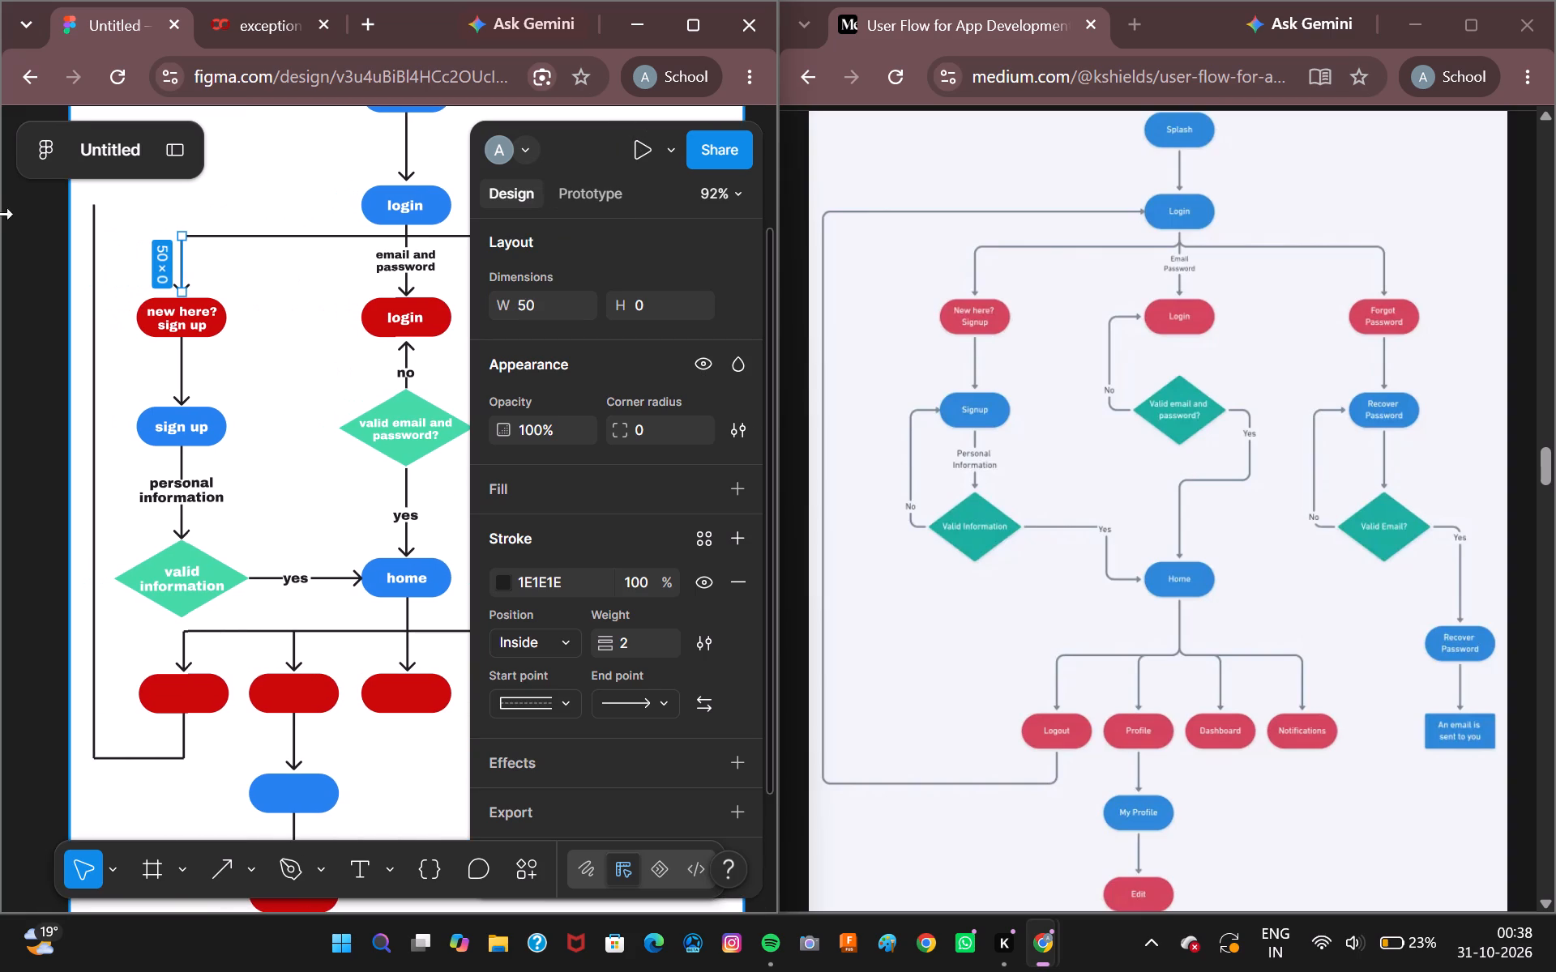
pyautogui.click(212, 874)
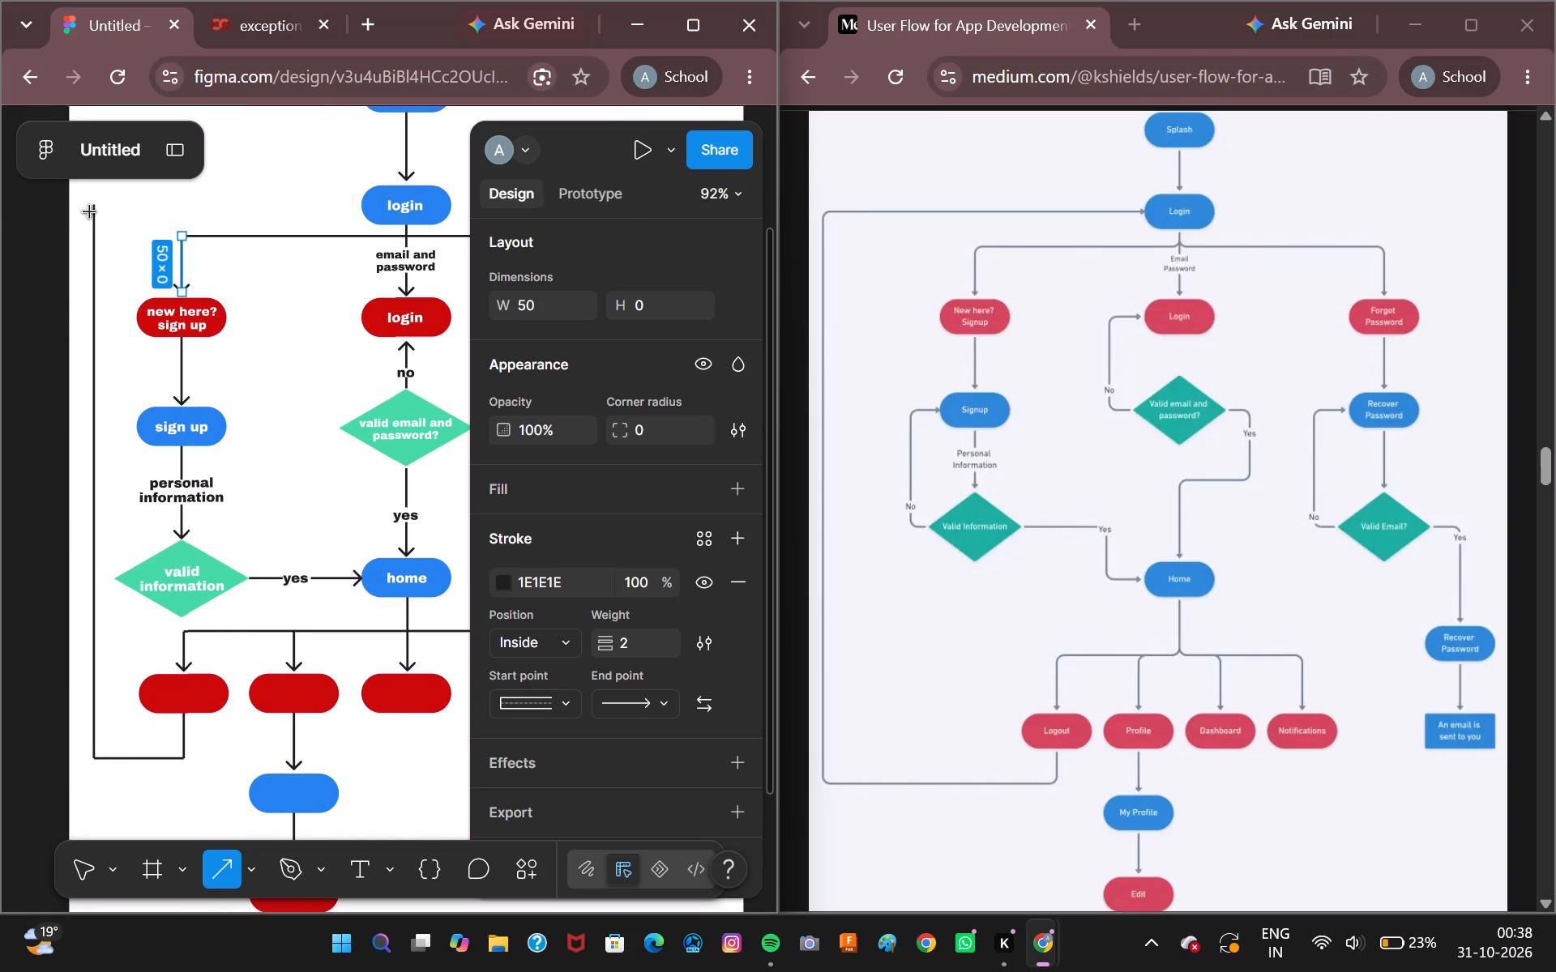
pyautogui.moveTo(94, 207); pyautogui.dragTo(219, 214)
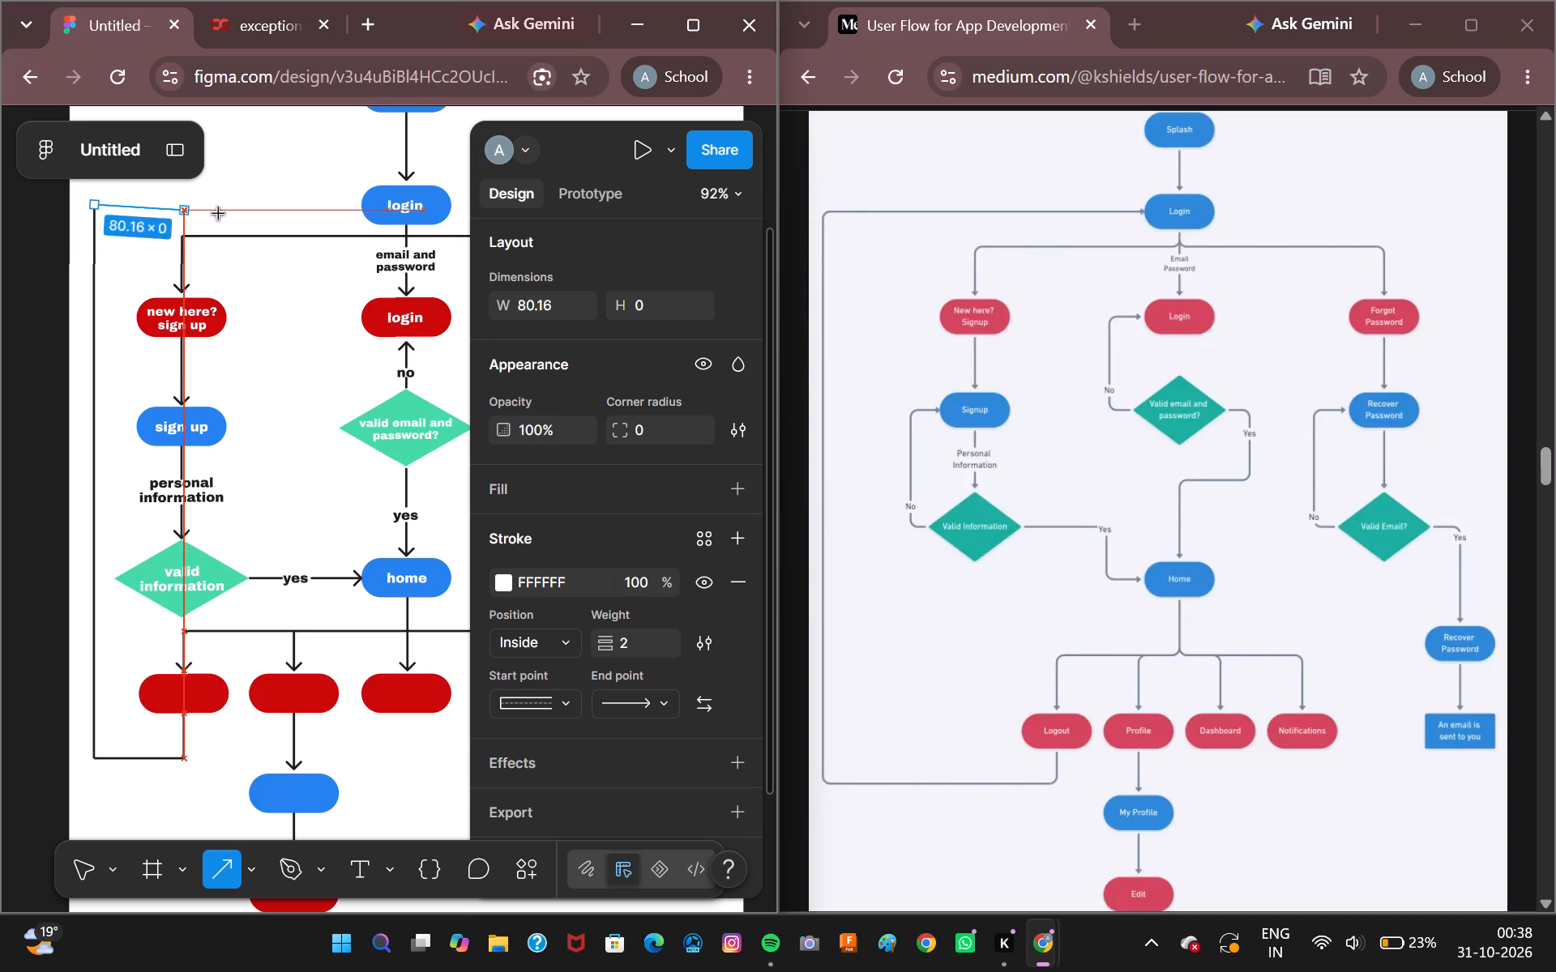
pyautogui.moveTo(219, 214); pyautogui.dragTo(362, 204)
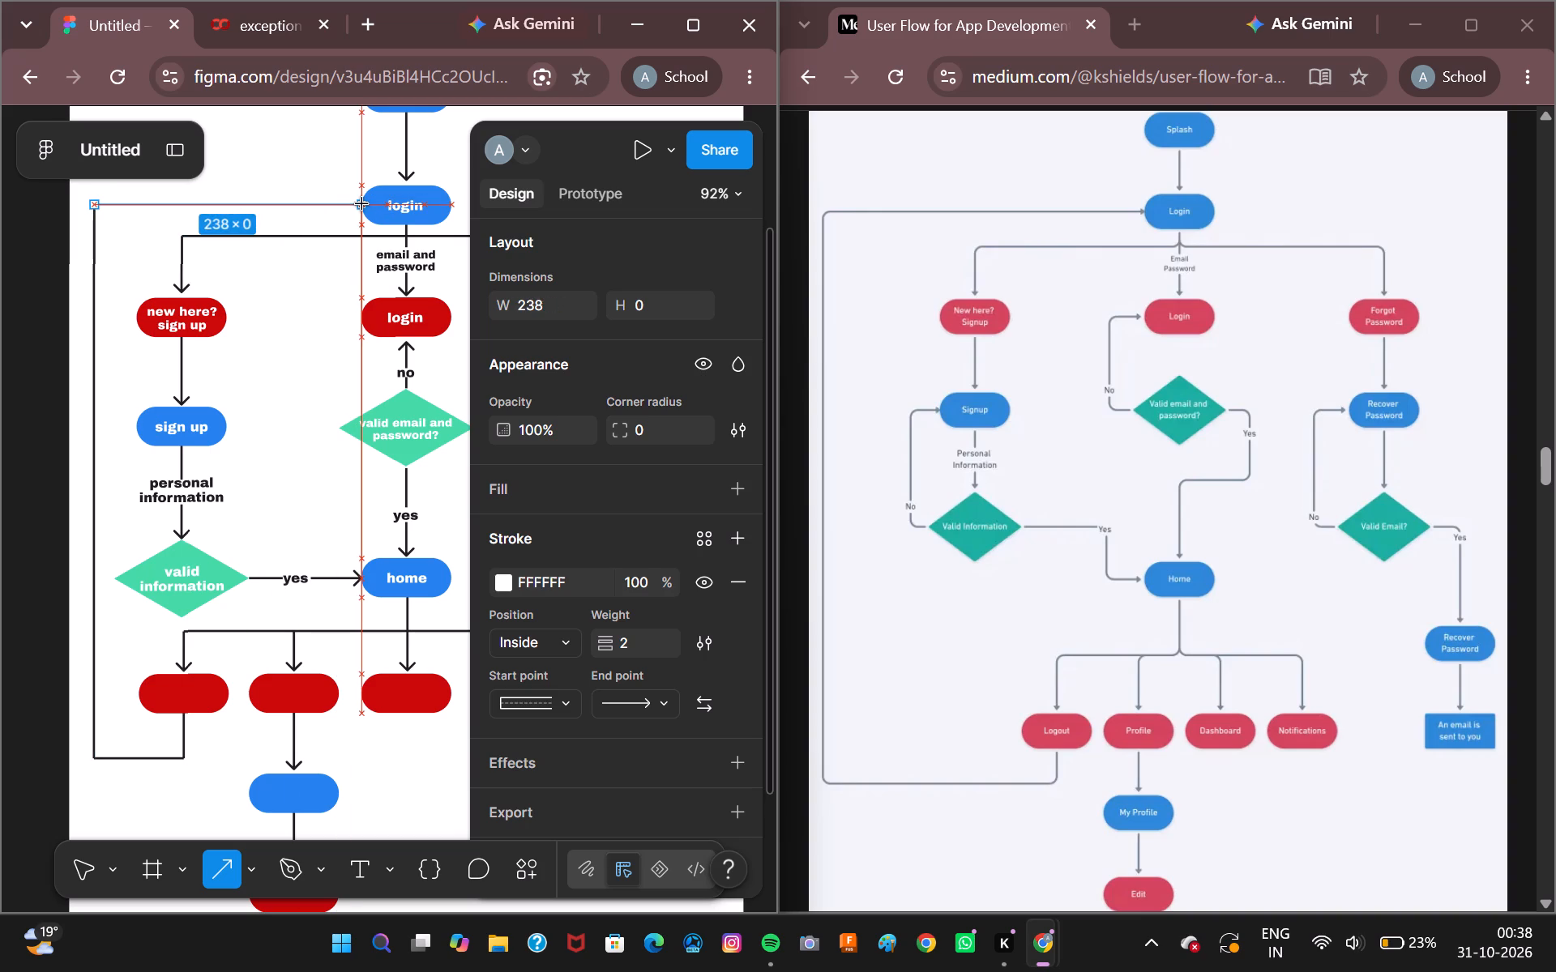
pyautogui.moveTo(362, 204); pyautogui.dragTo(356, 206)
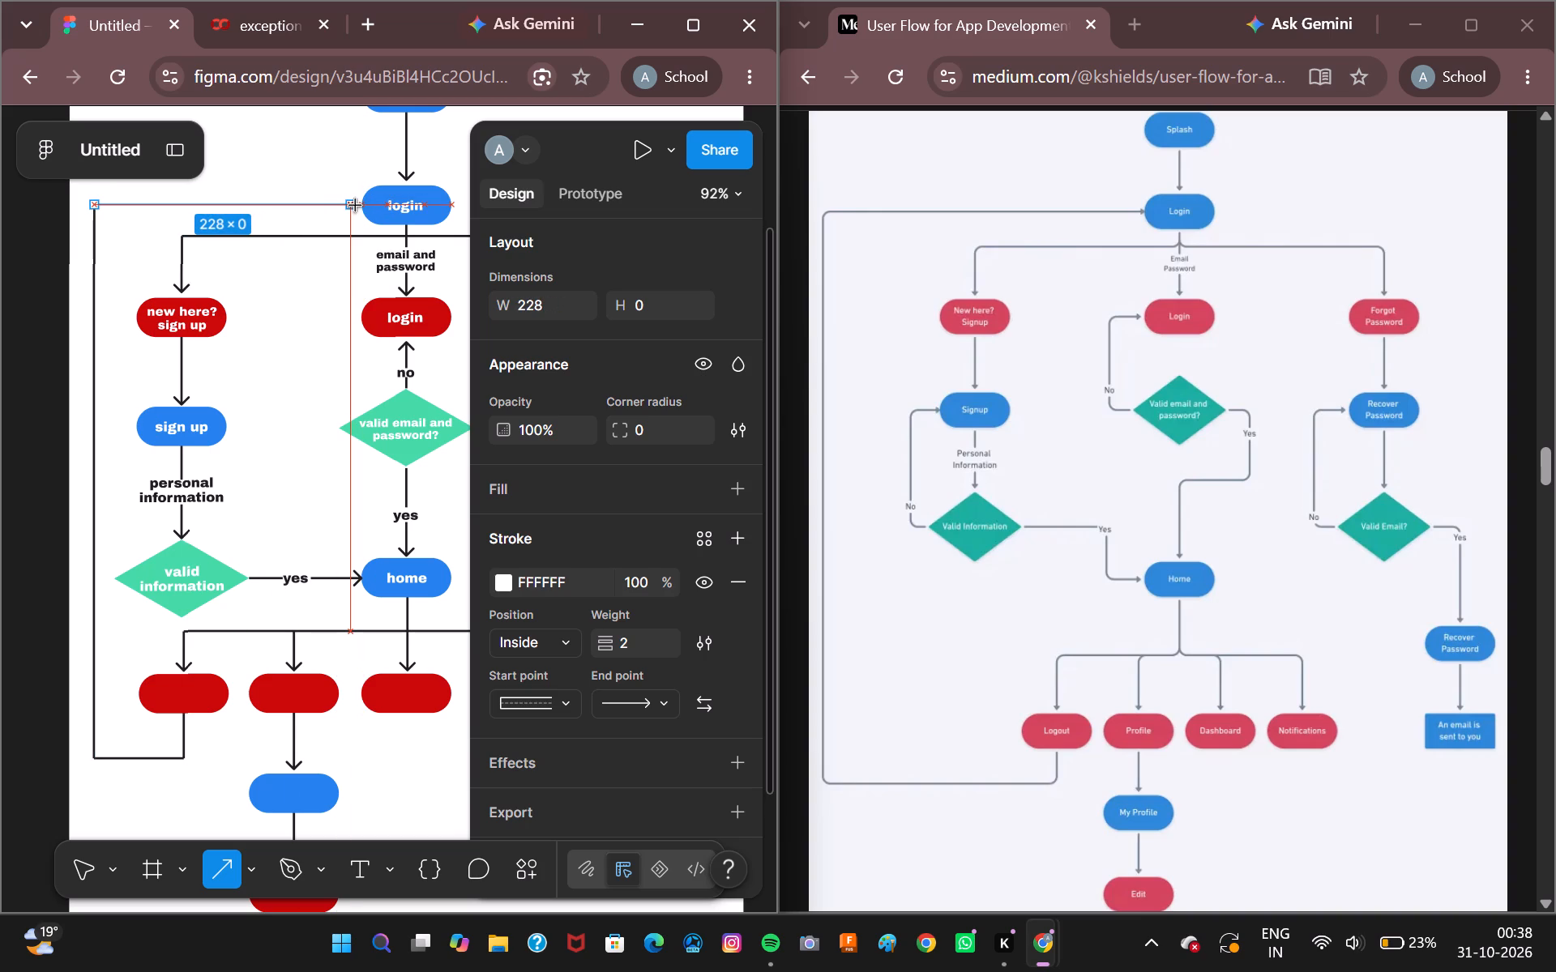
pyautogui.moveTo(356, 206); pyautogui.dragTo(357, 206)
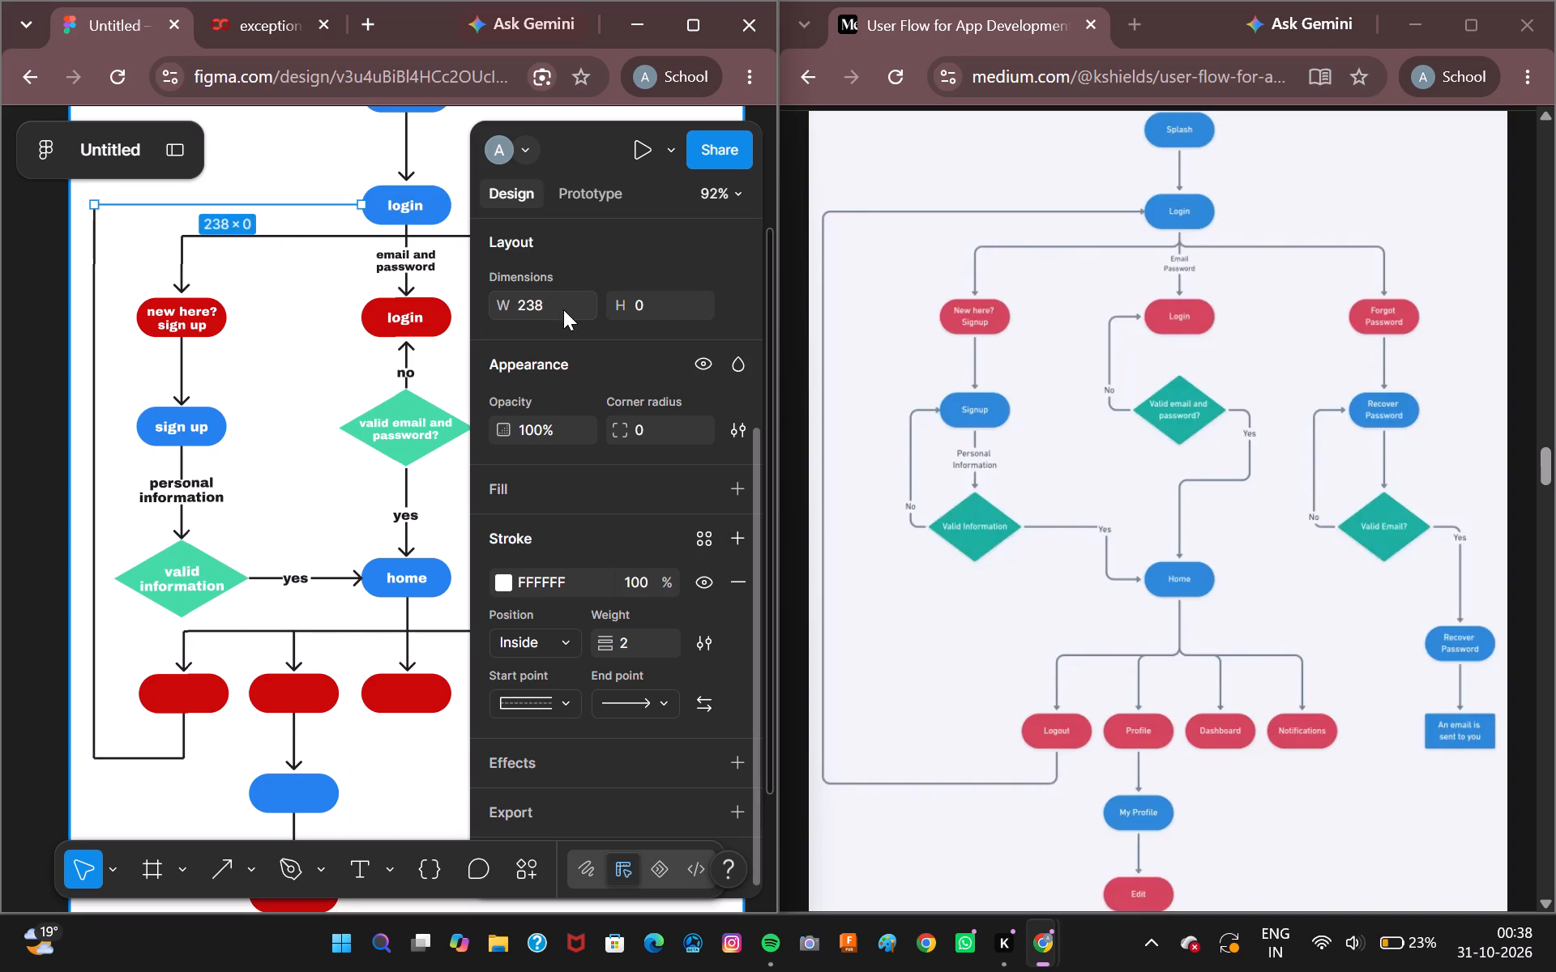
pyautogui.click(566, 312)
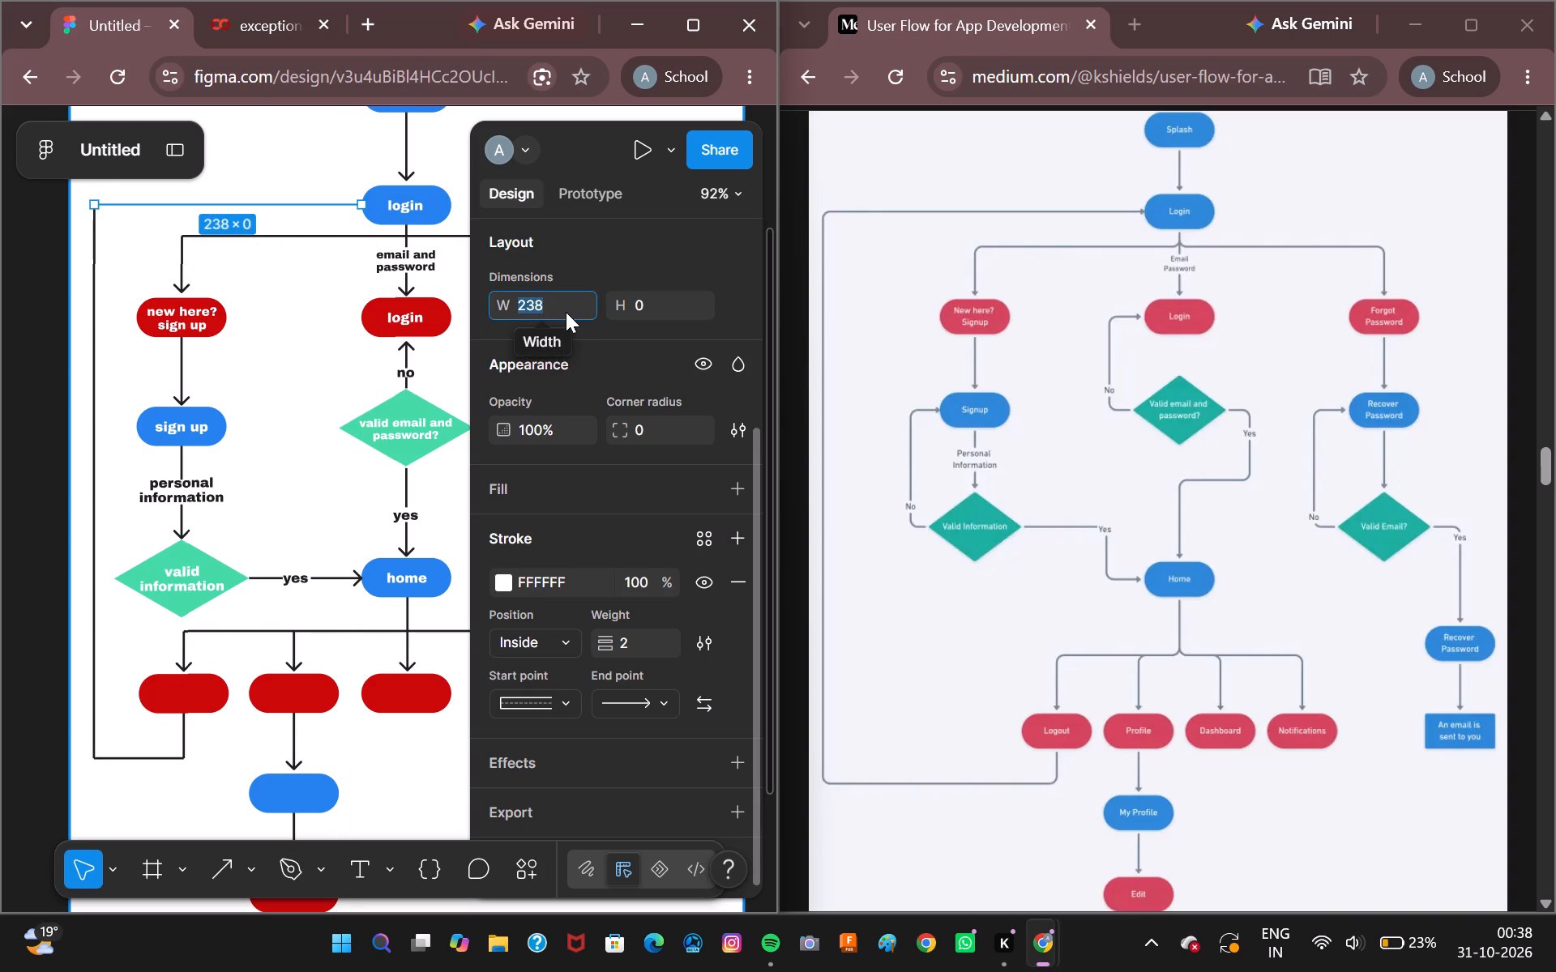
pyautogui.write('223')
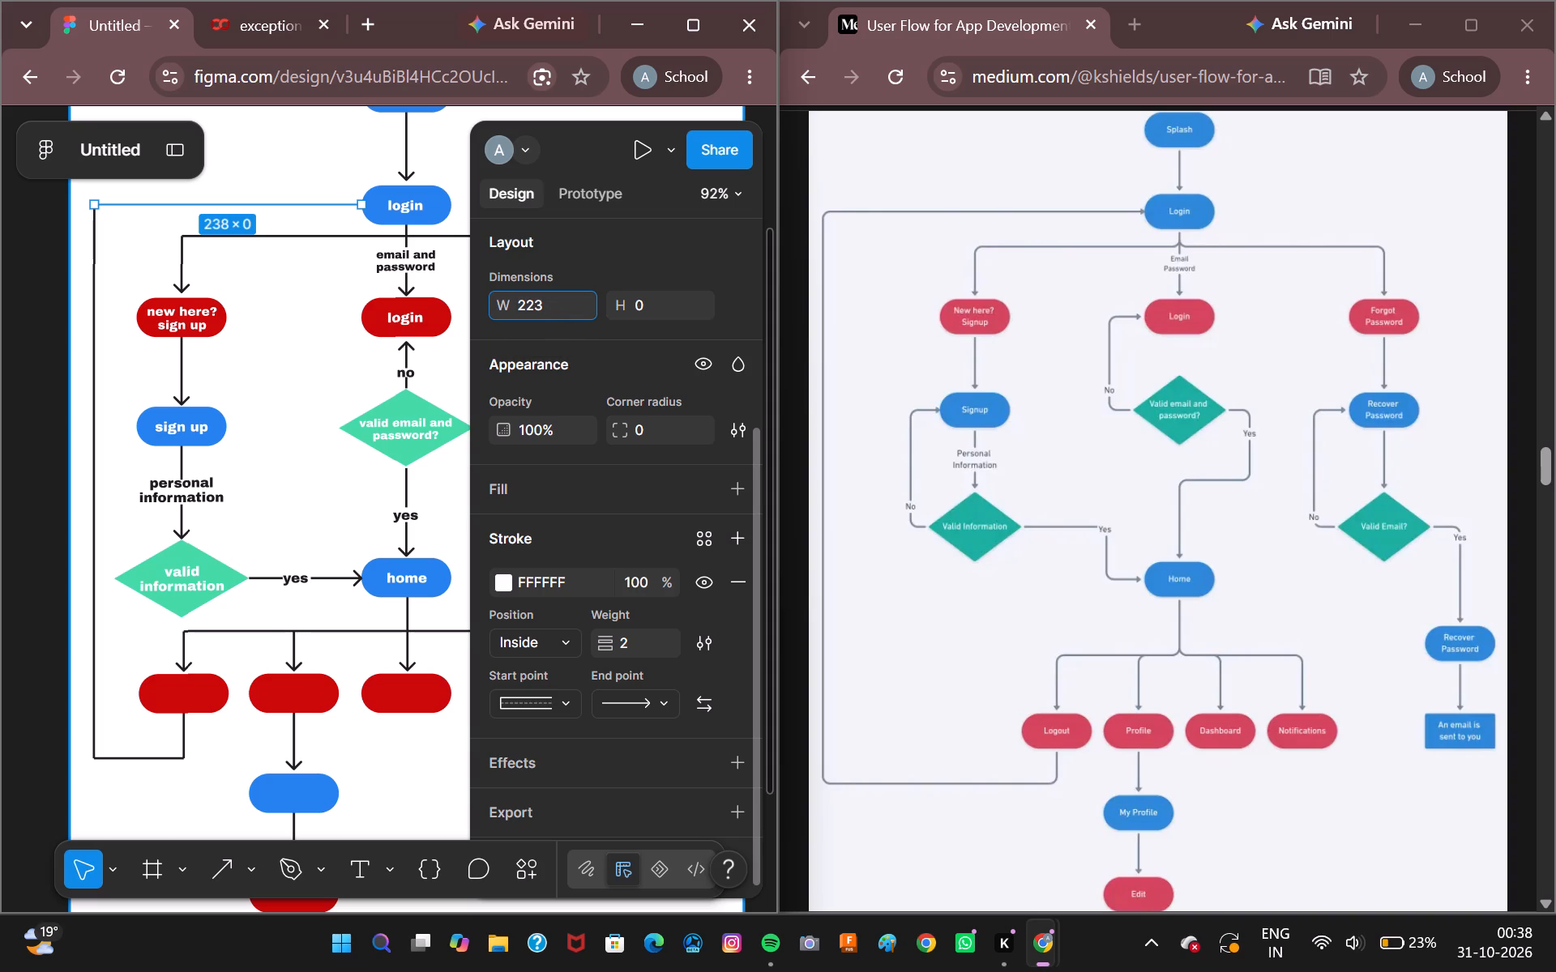
pyautogui.press('BackSpace')
pyautogui.press('BackSpace')
pyautogui.write('30')
pyautogui.press('Return')
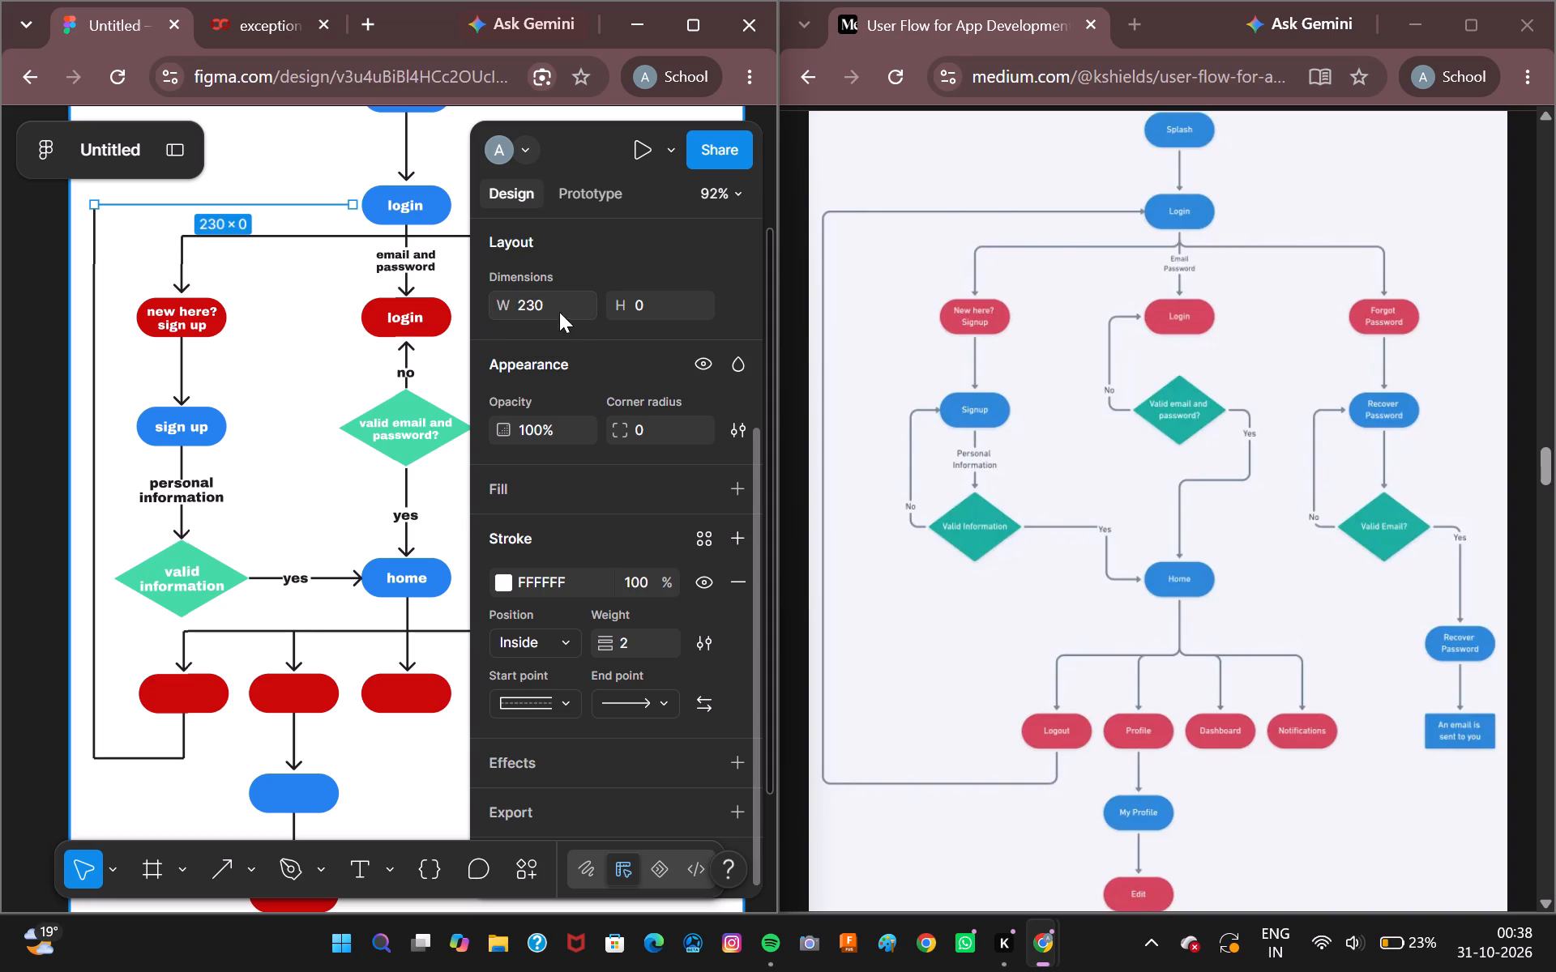
# Open the stroke colour of the return arrow leading into the blue login pill.
pyautogui.click(554, 650)
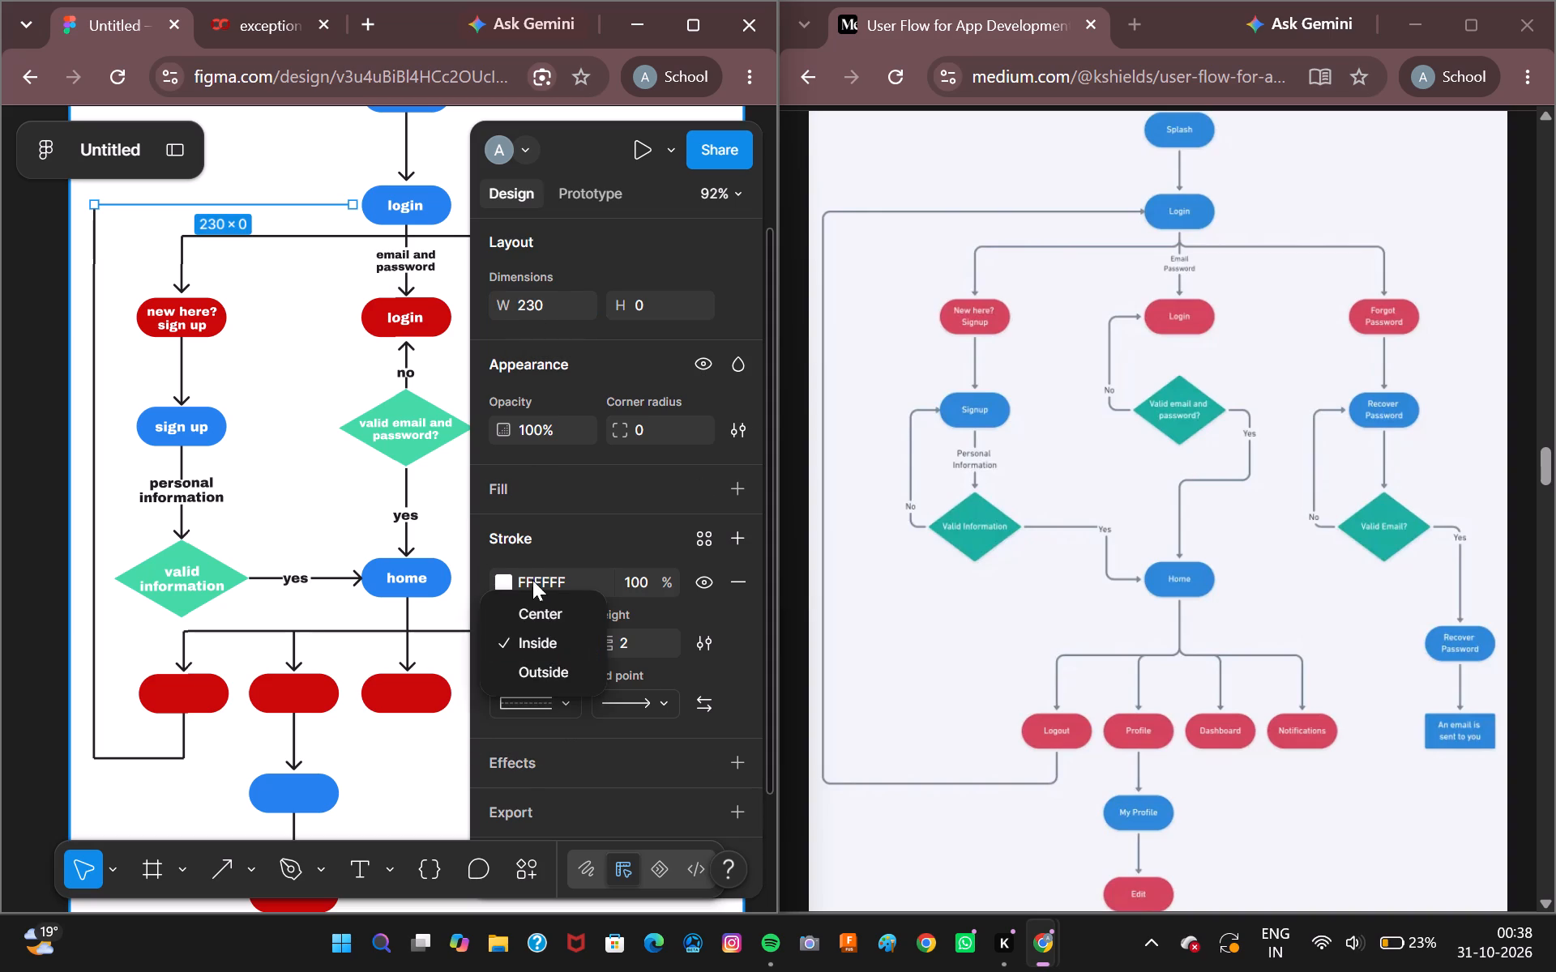
pyautogui.click(501, 580)
pyautogui.click(501, 580)
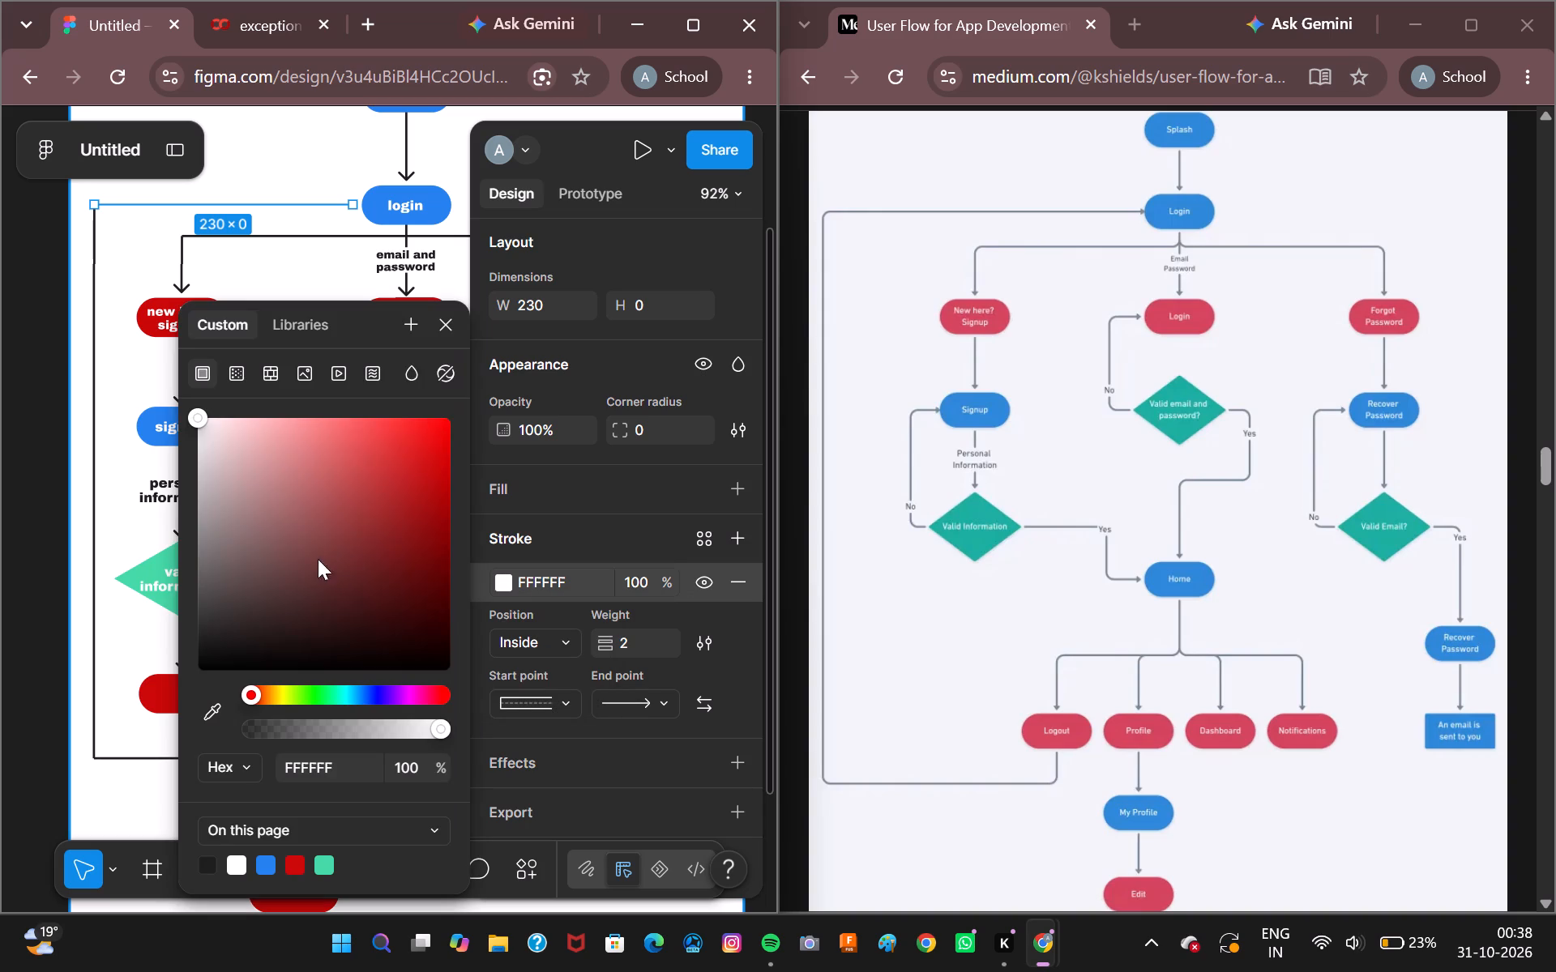
# Set the stroke colour of the return arrow leading into the blue login pill to 1E1E1E.
pyautogui.click(199, 860)
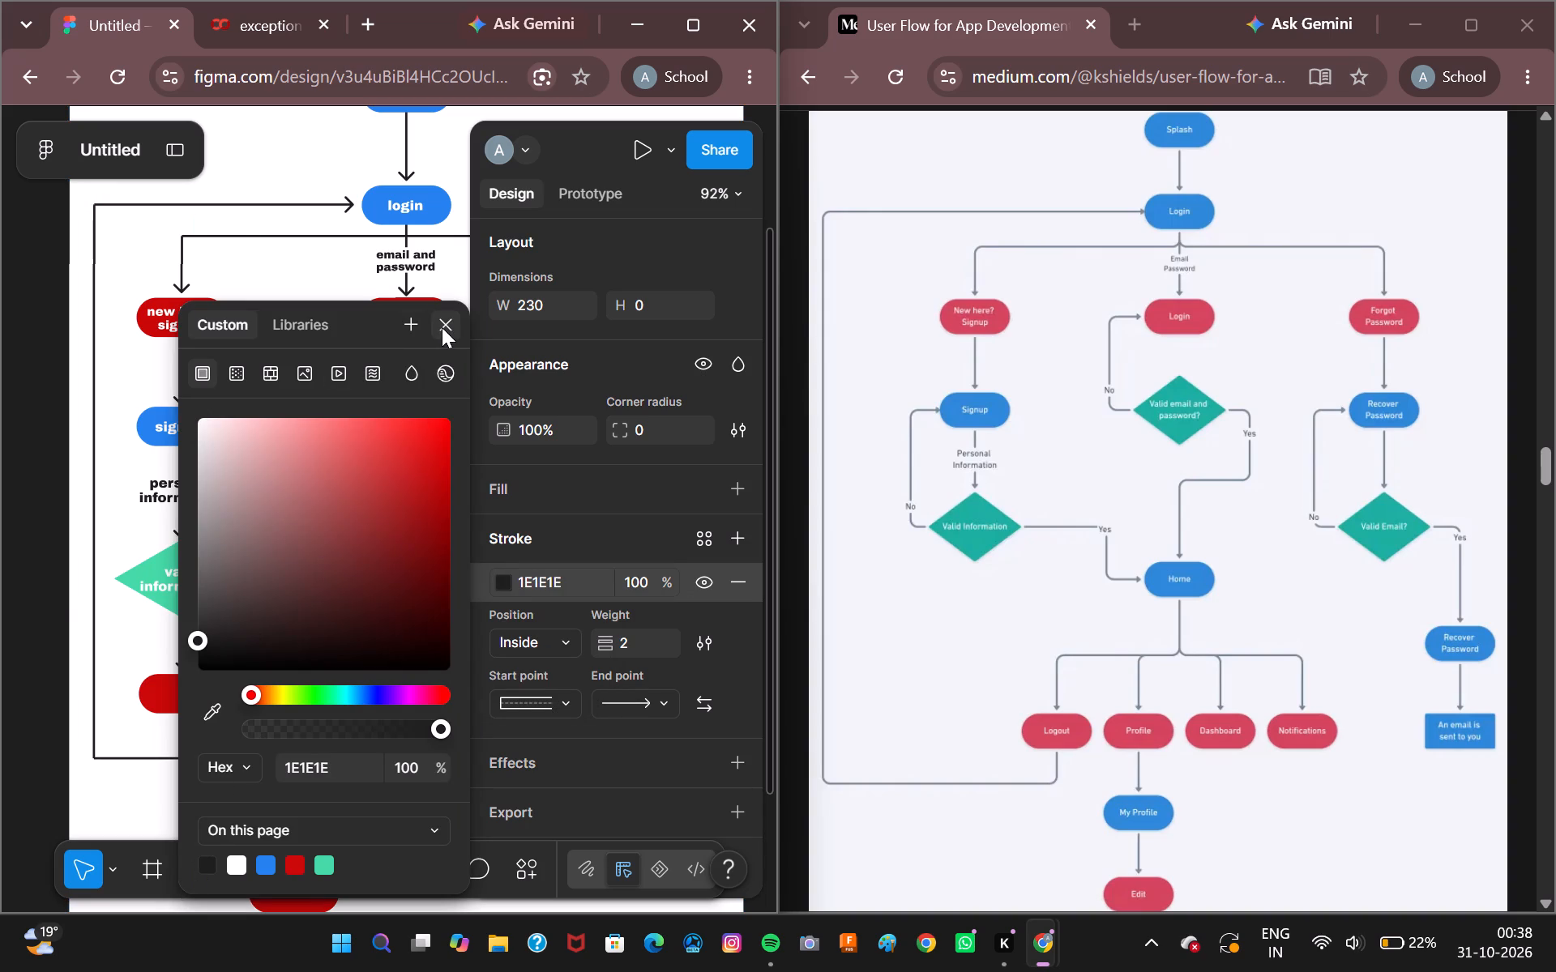
pyautogui.click(442, 326)
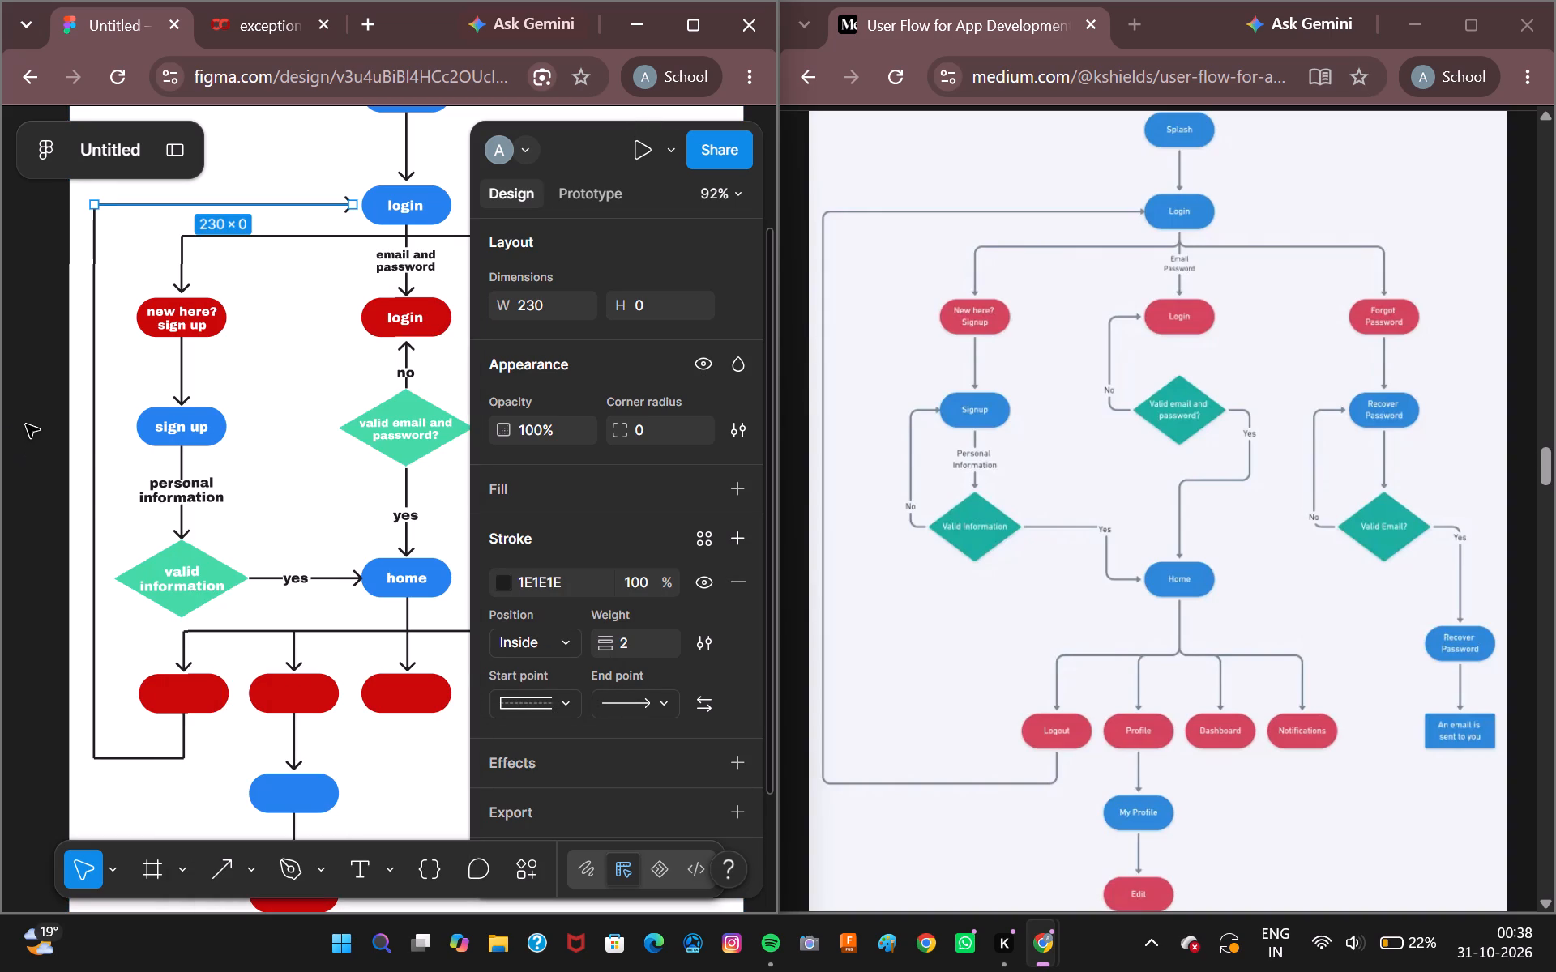
pyautogui.click(27, 424)
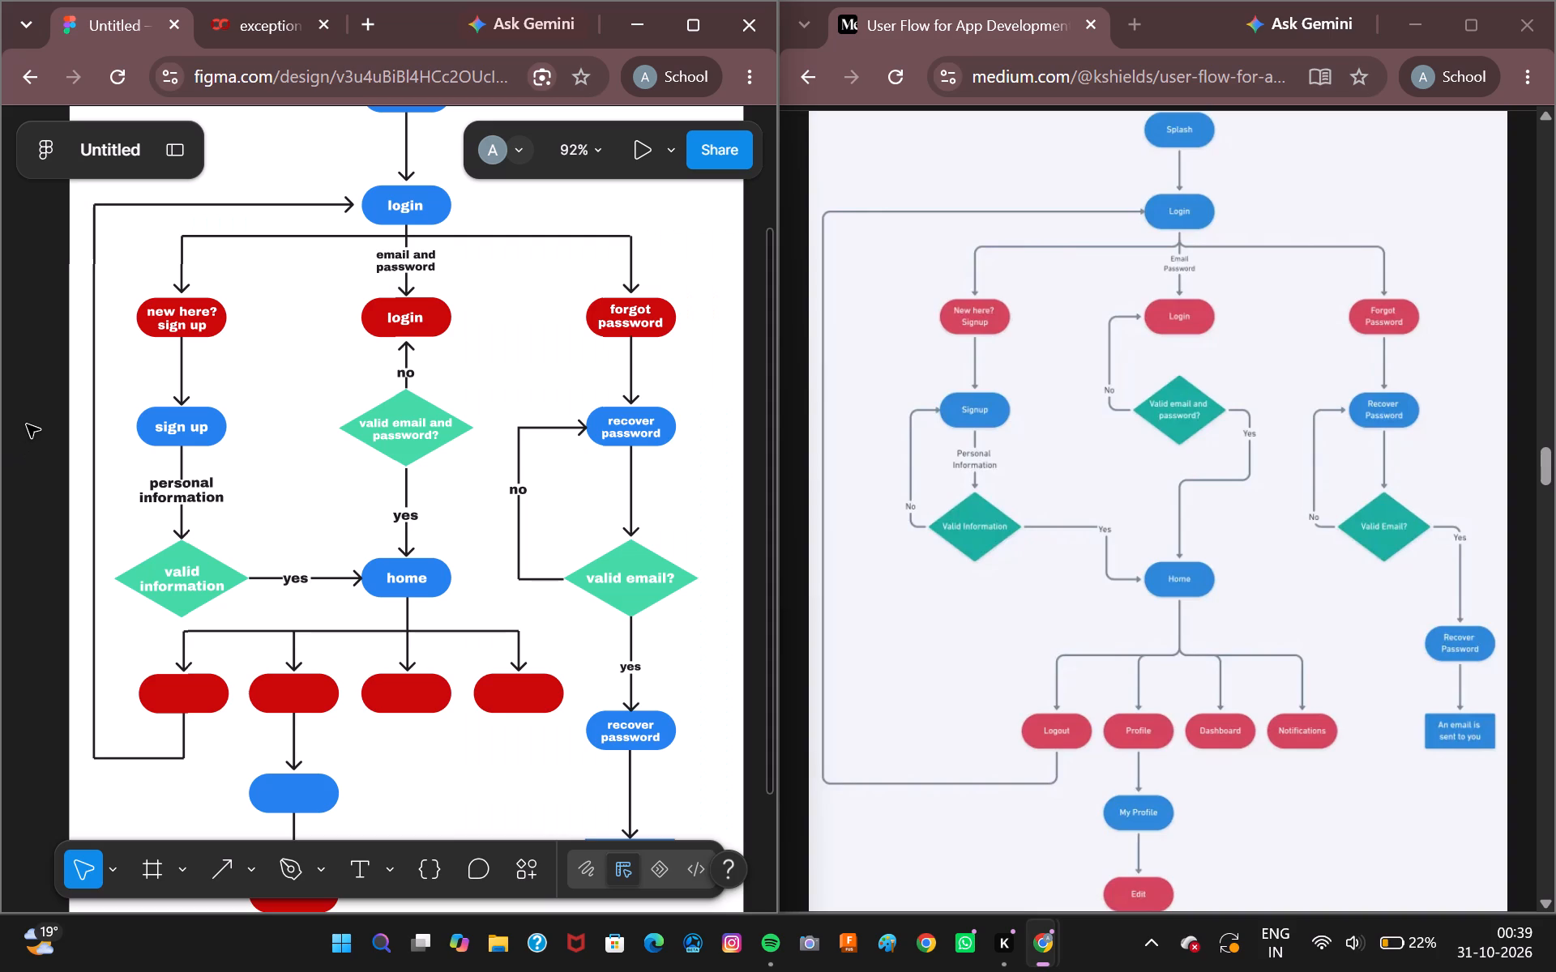
# Set the font size of the "email and password" label between the two login pills to 9.
pyautogui.doubleClick(394, 267)
pyautogui.scroll(-1, 643, 674)
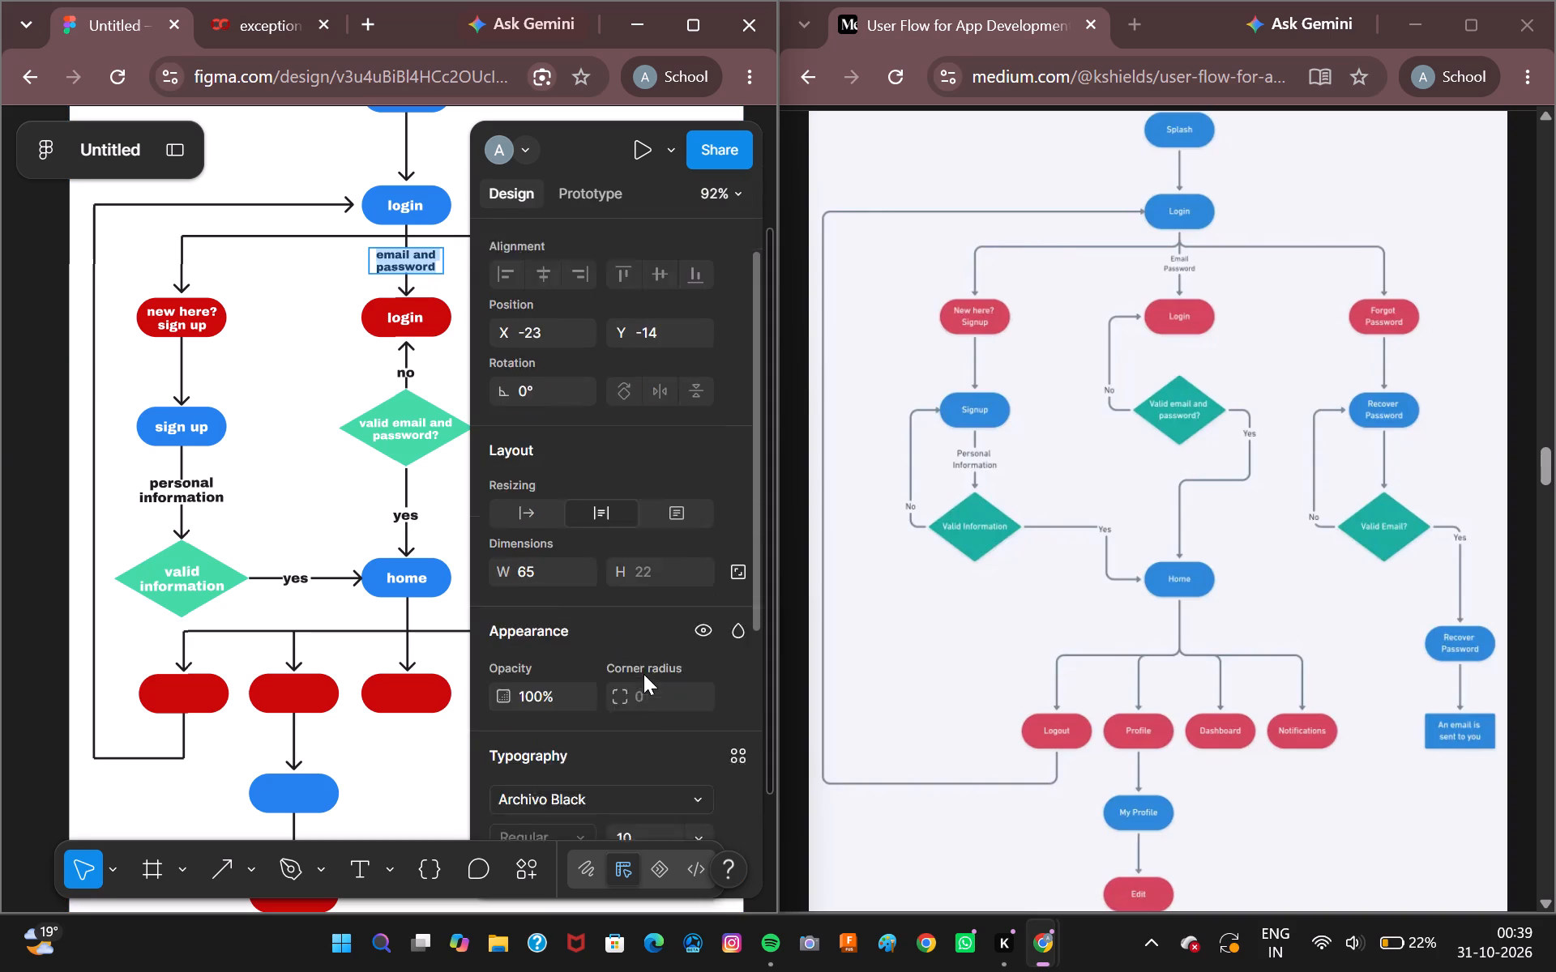
pyautogui.scroll(-2, 643, 674)
pyautogui.click(654, 569)
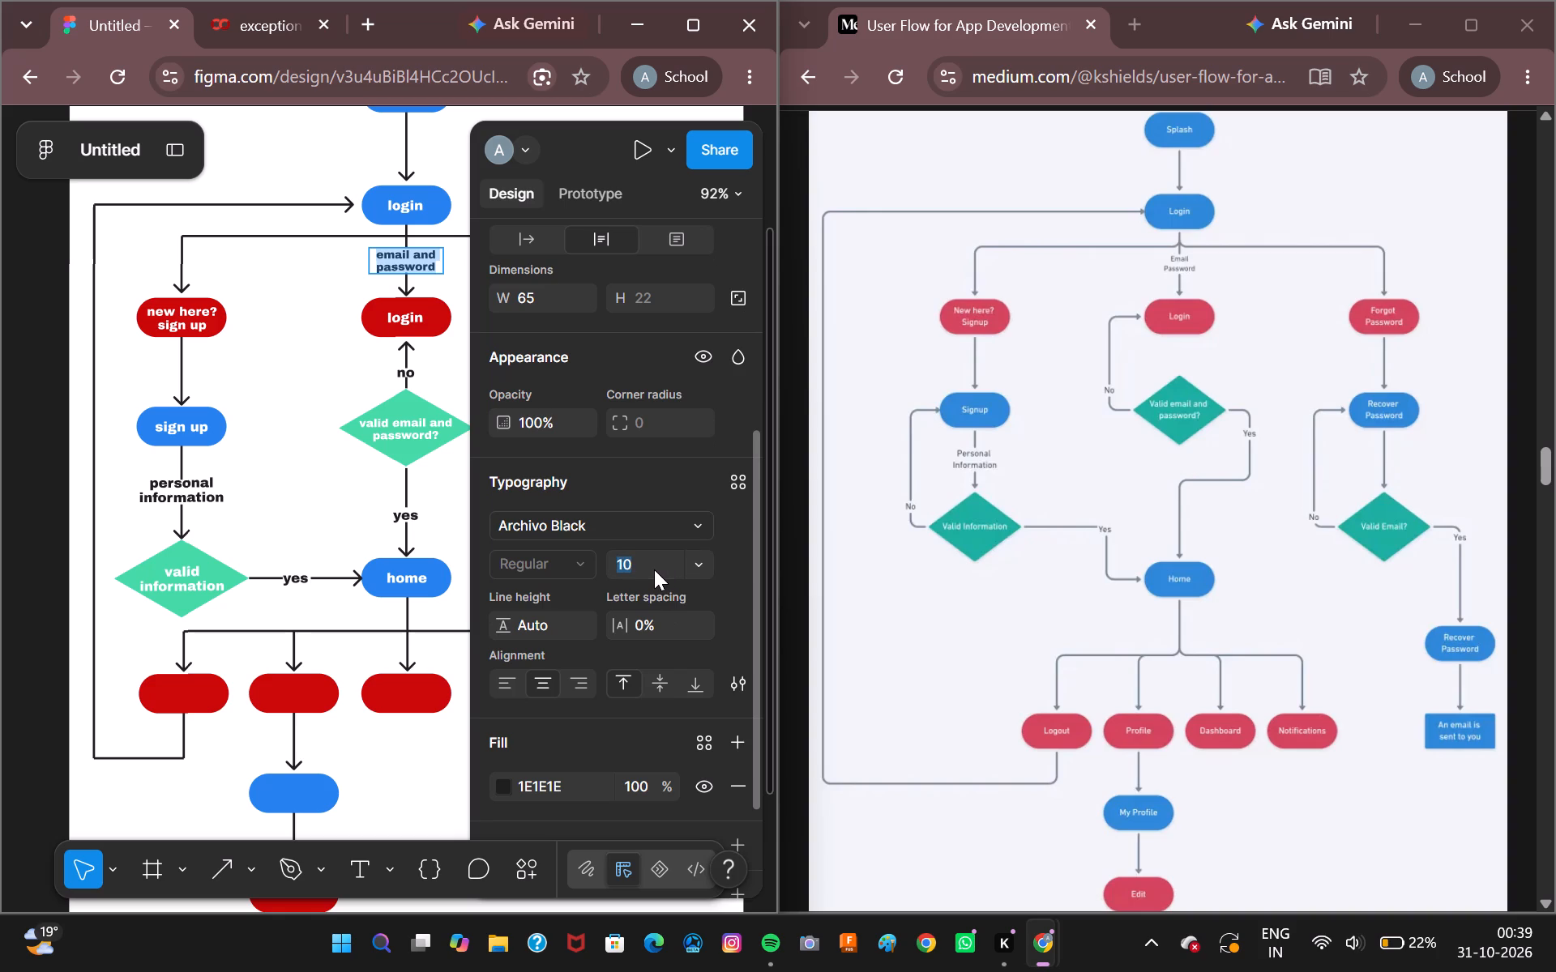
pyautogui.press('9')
pyautogui.press('Return')
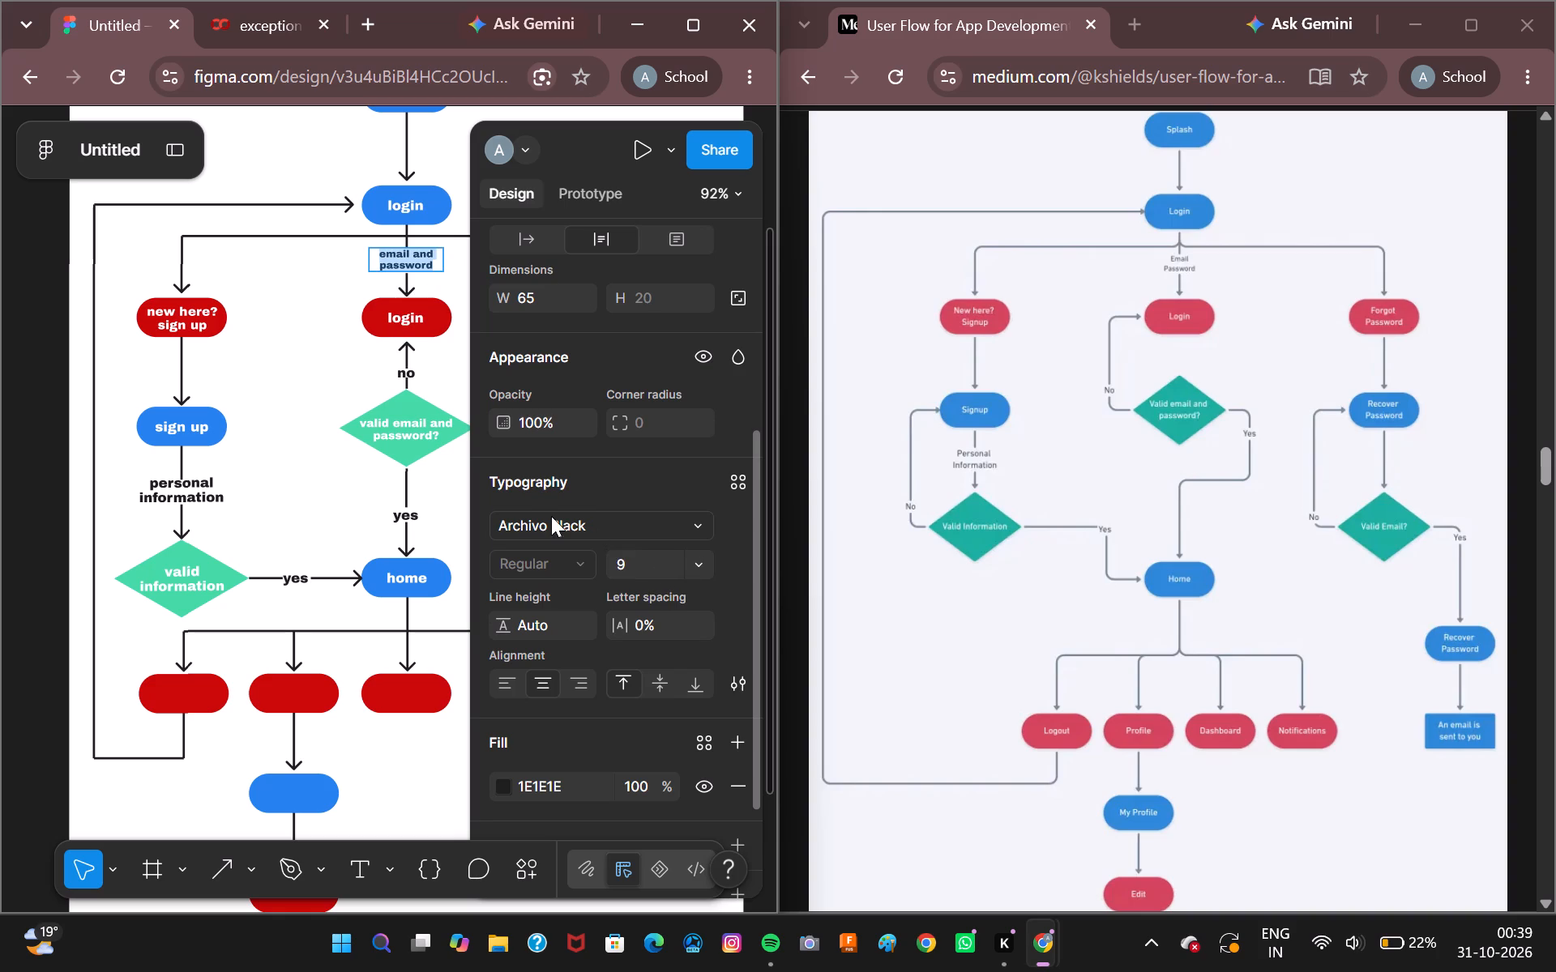
pyautogui.click(55, 428)
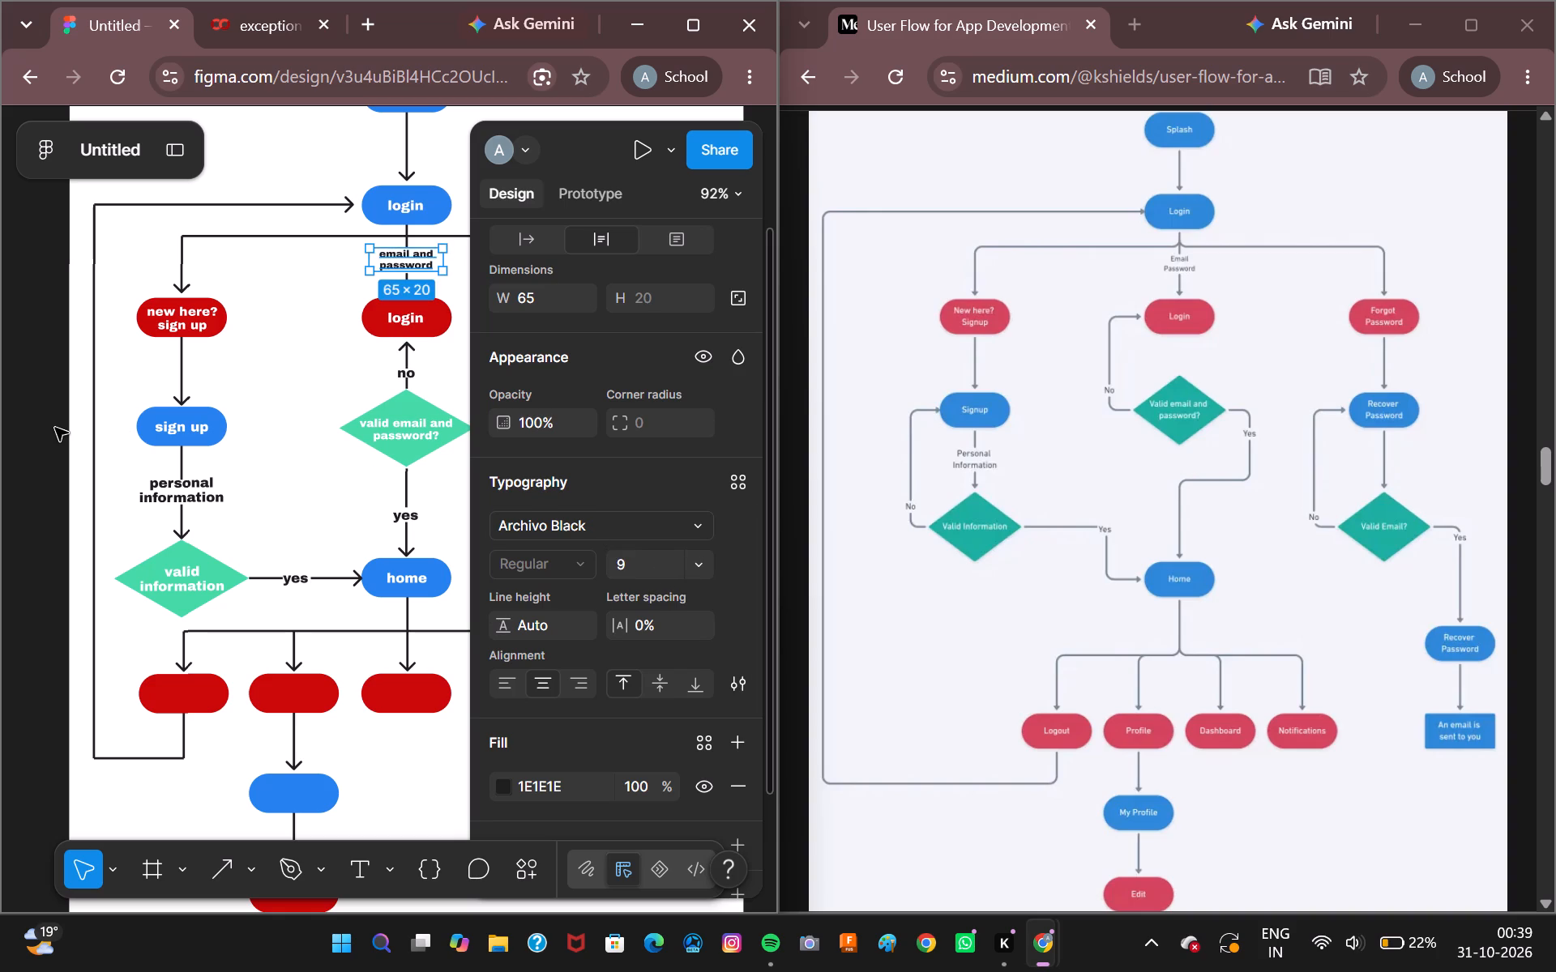
pyautogui.click(55, 428)
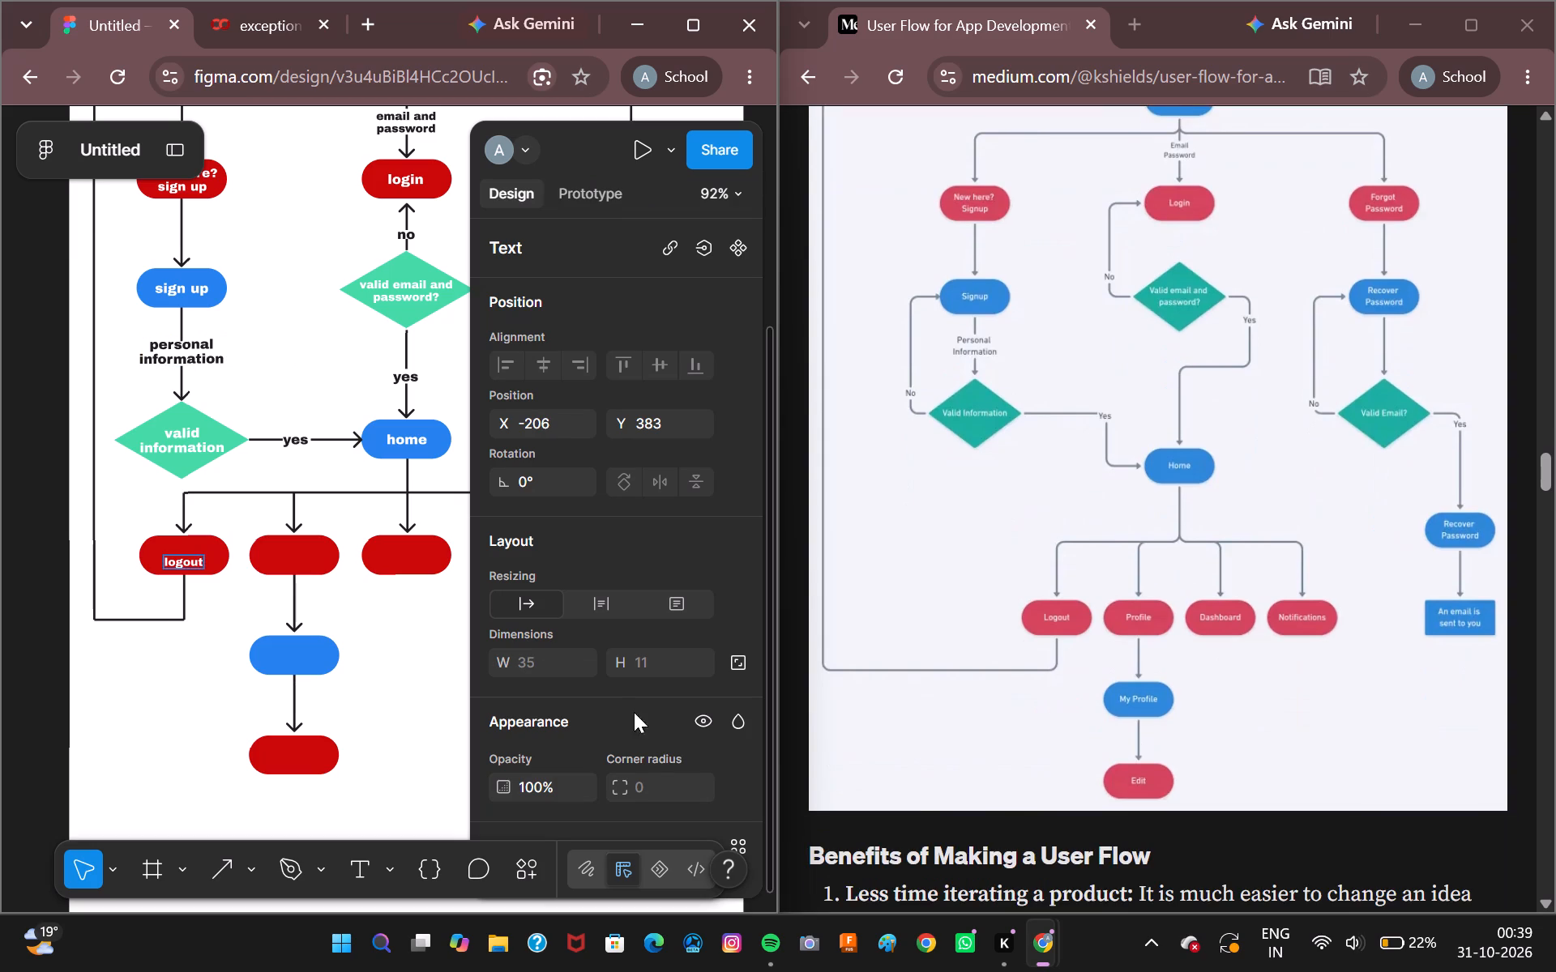
# Set the font size of the "logout" label to 12.
pyautogui.scroll(-3, 613, 691)
pyautogui.scroll(2, 1164, 674)
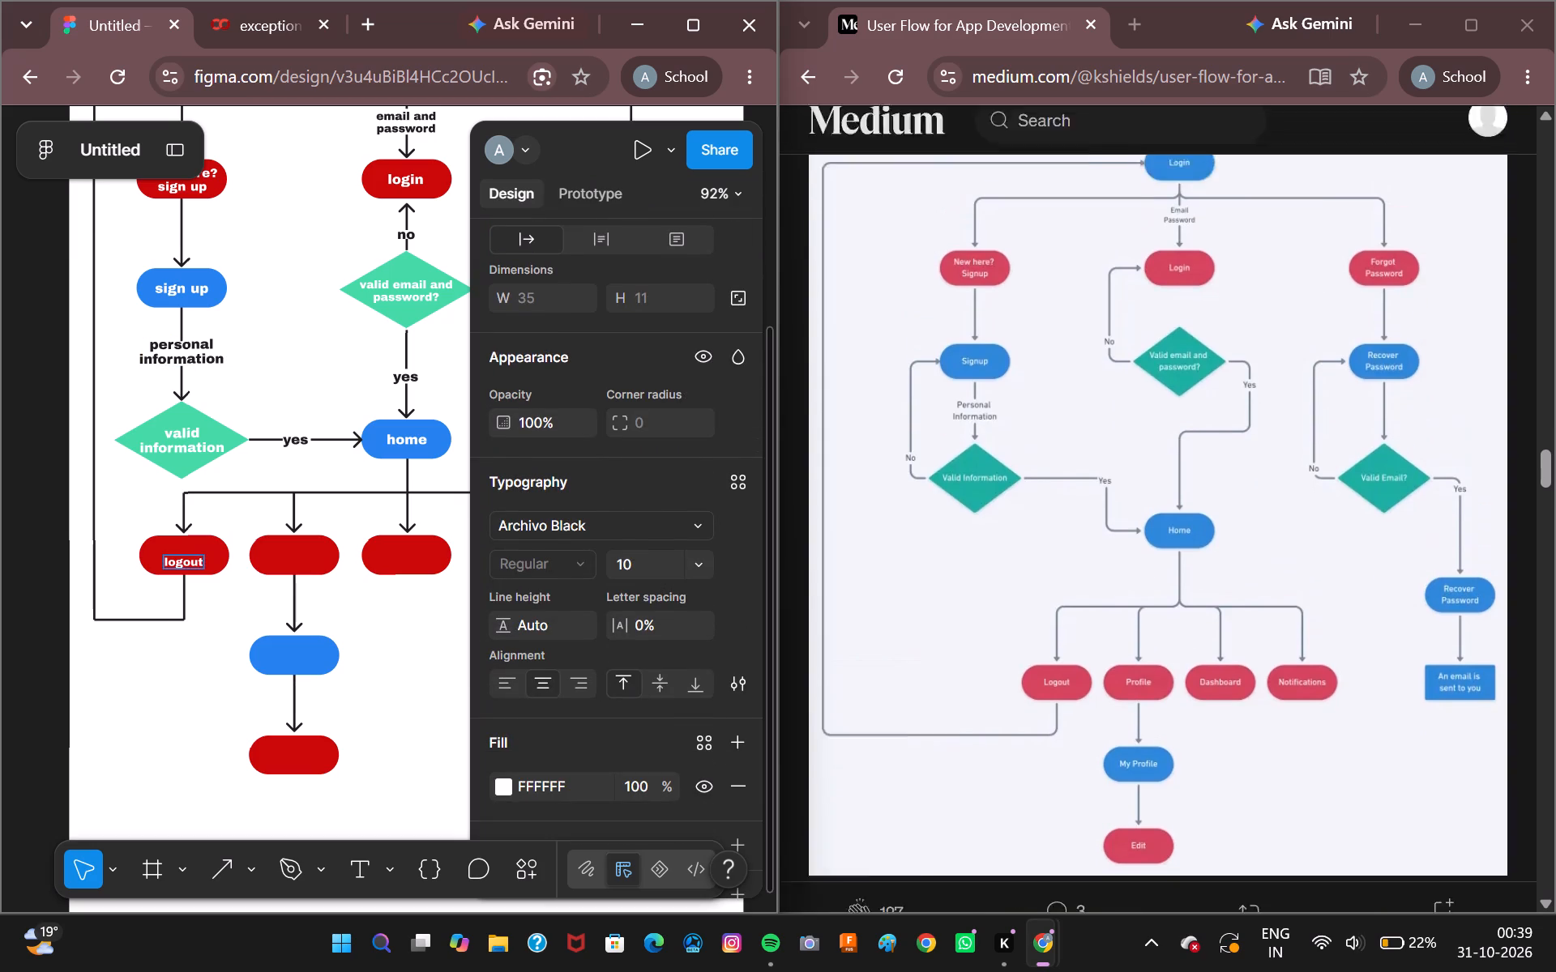
pyautogui.scroll(-1, 1161, 674)
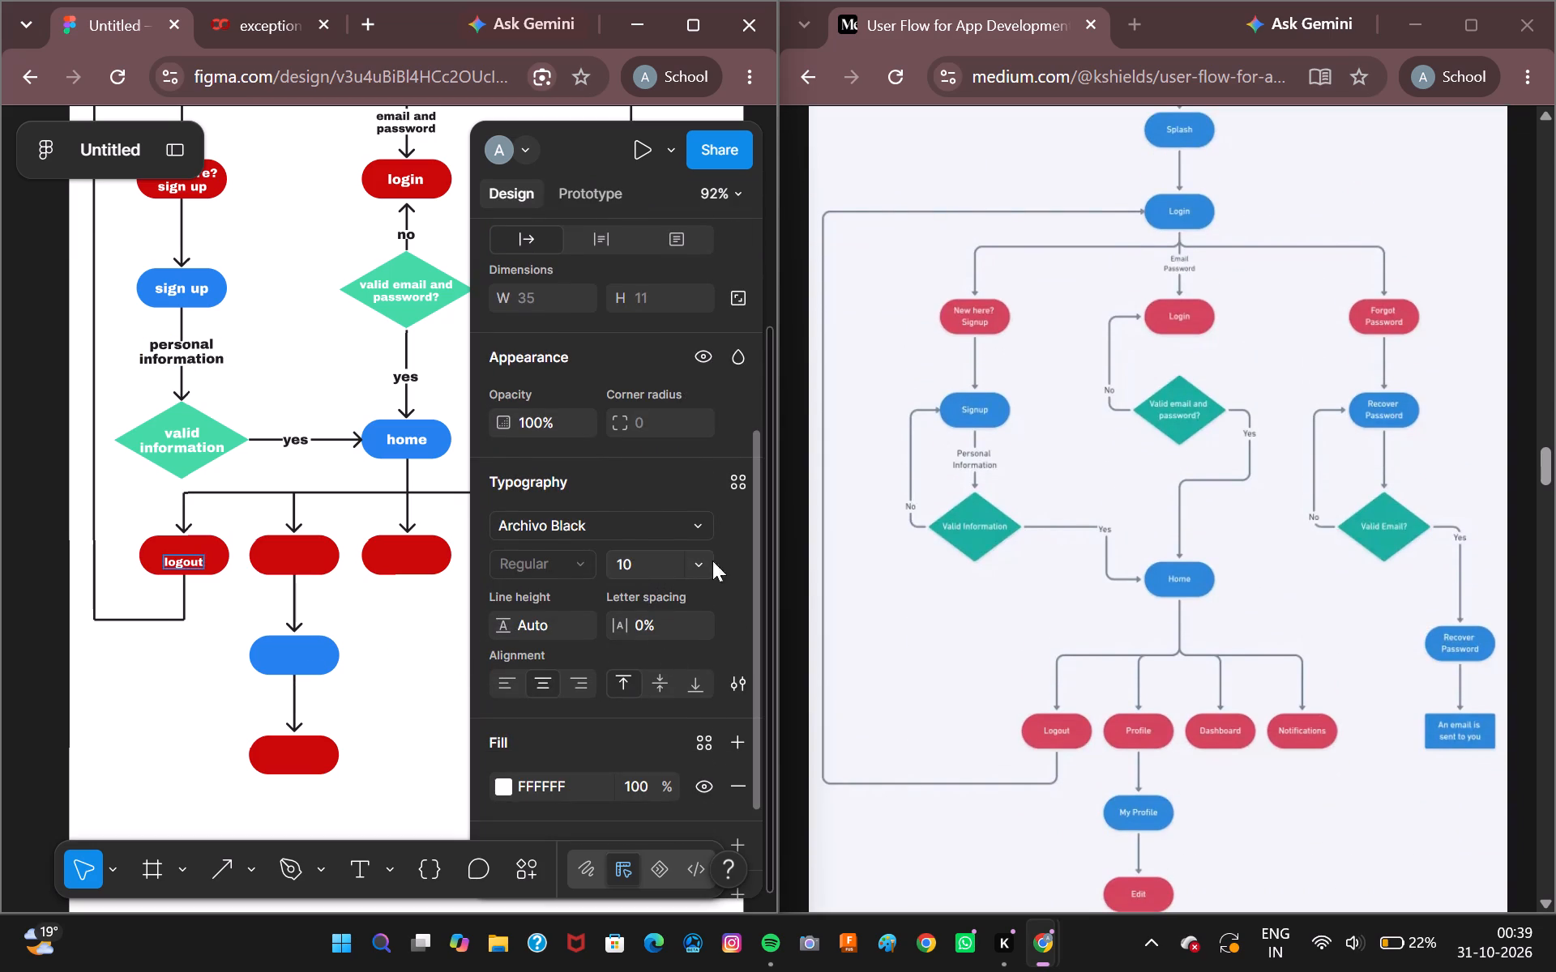
pyautogui.click(667, 569)
pyautogui.write('12')
pyautogui.press('Return')
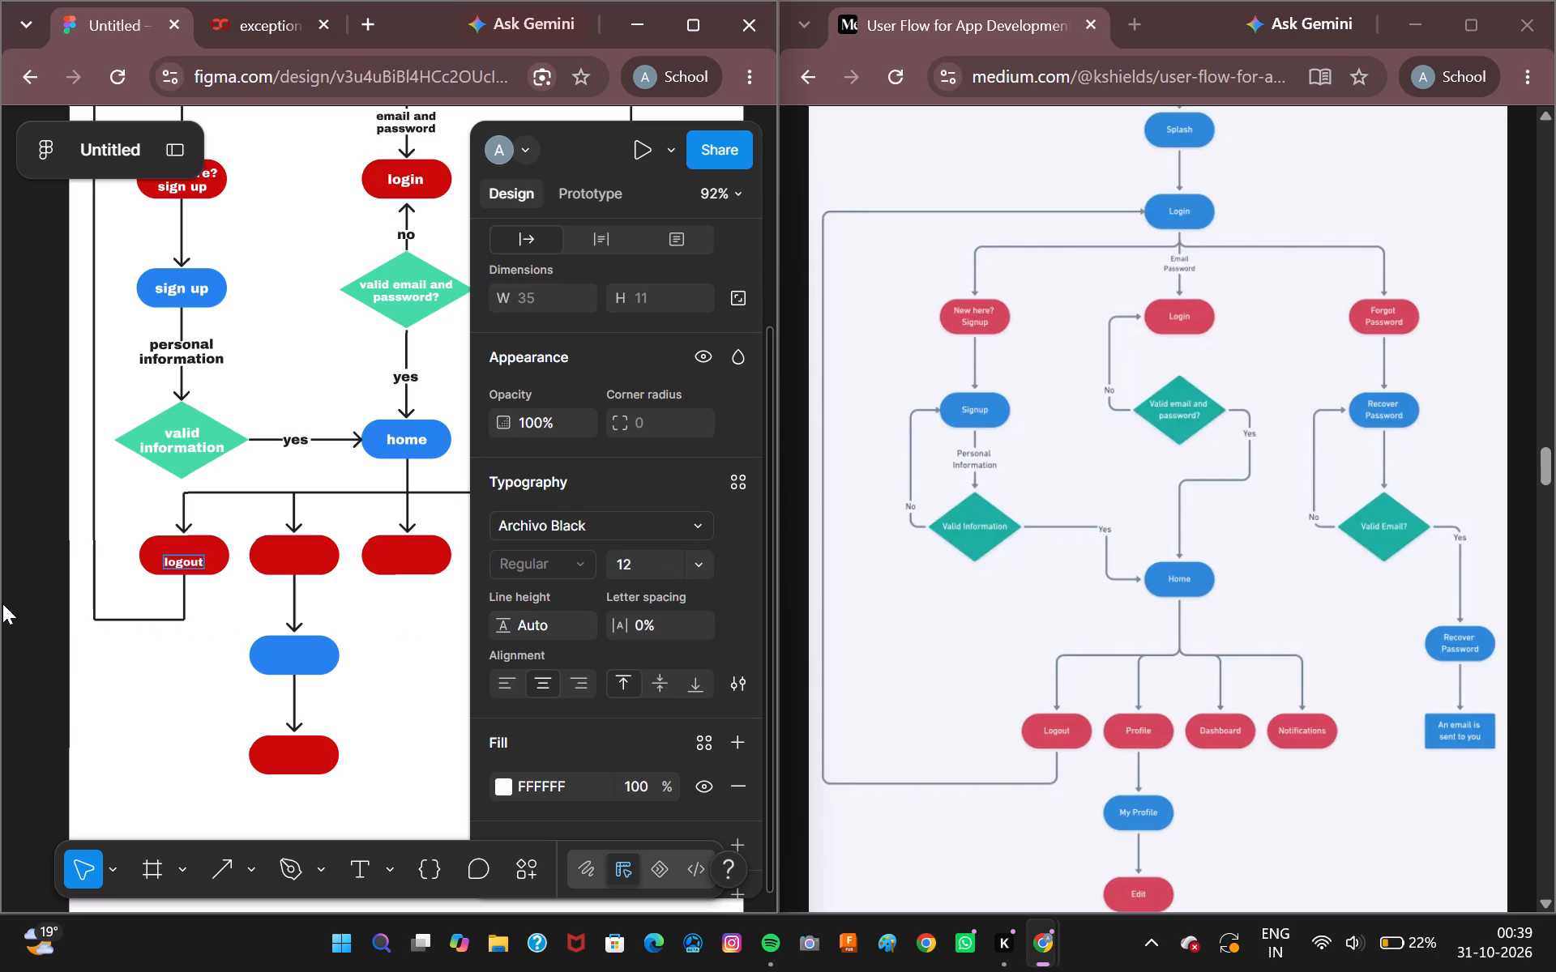
pyautogui.click(13, 587)
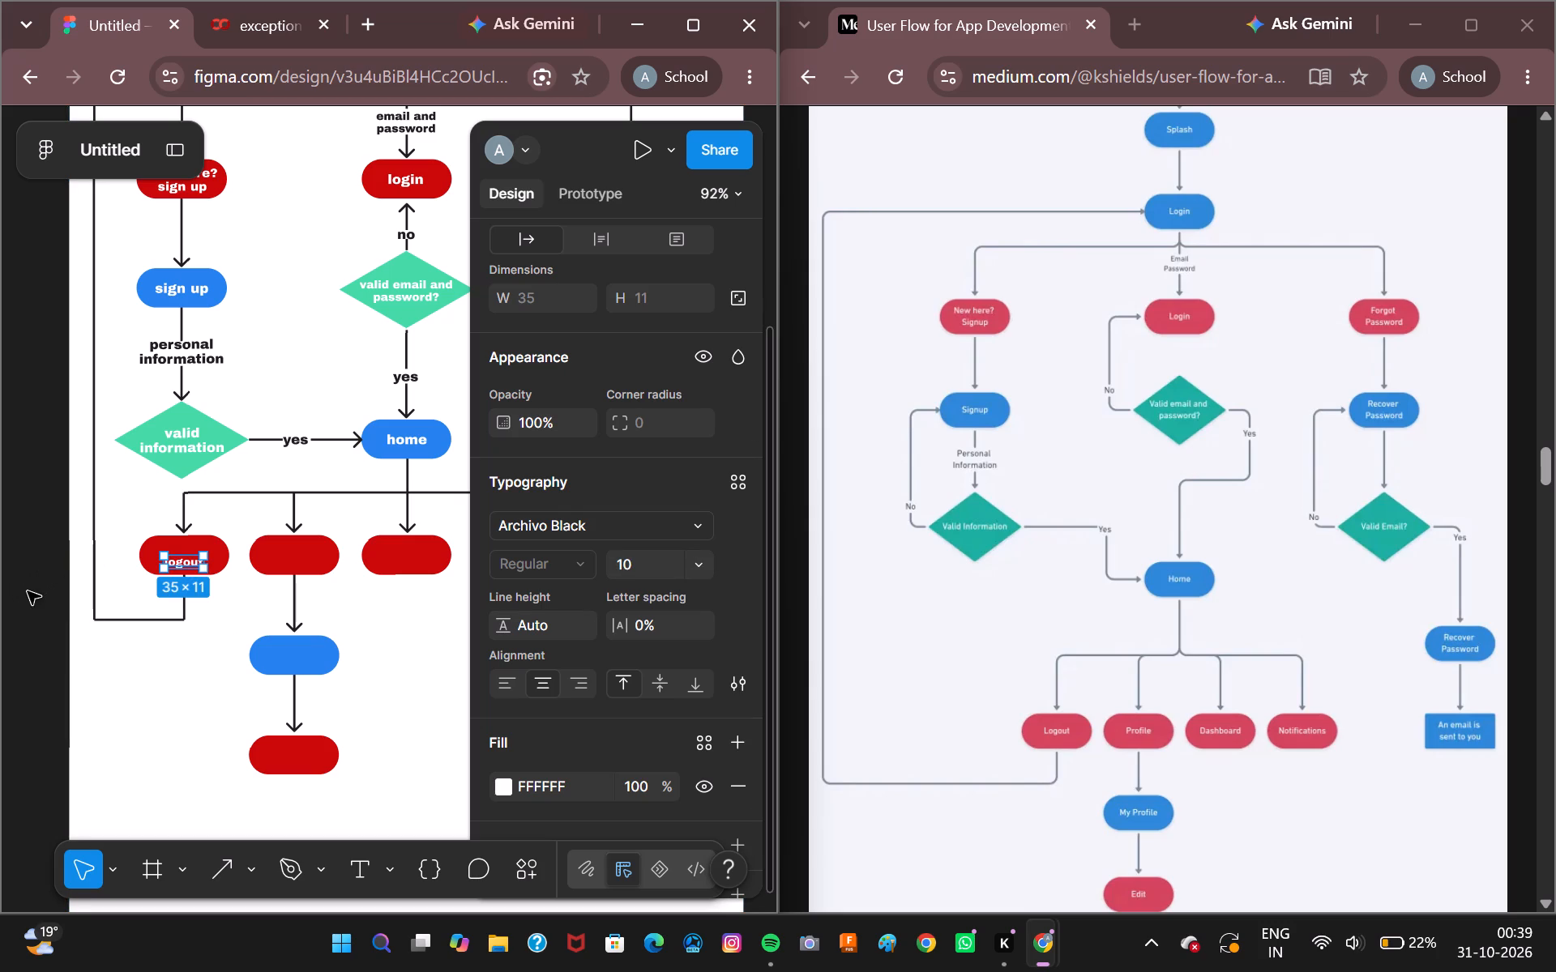
pyautogui.click(170, 559)
pyautogui.tripleClick(182, 562)
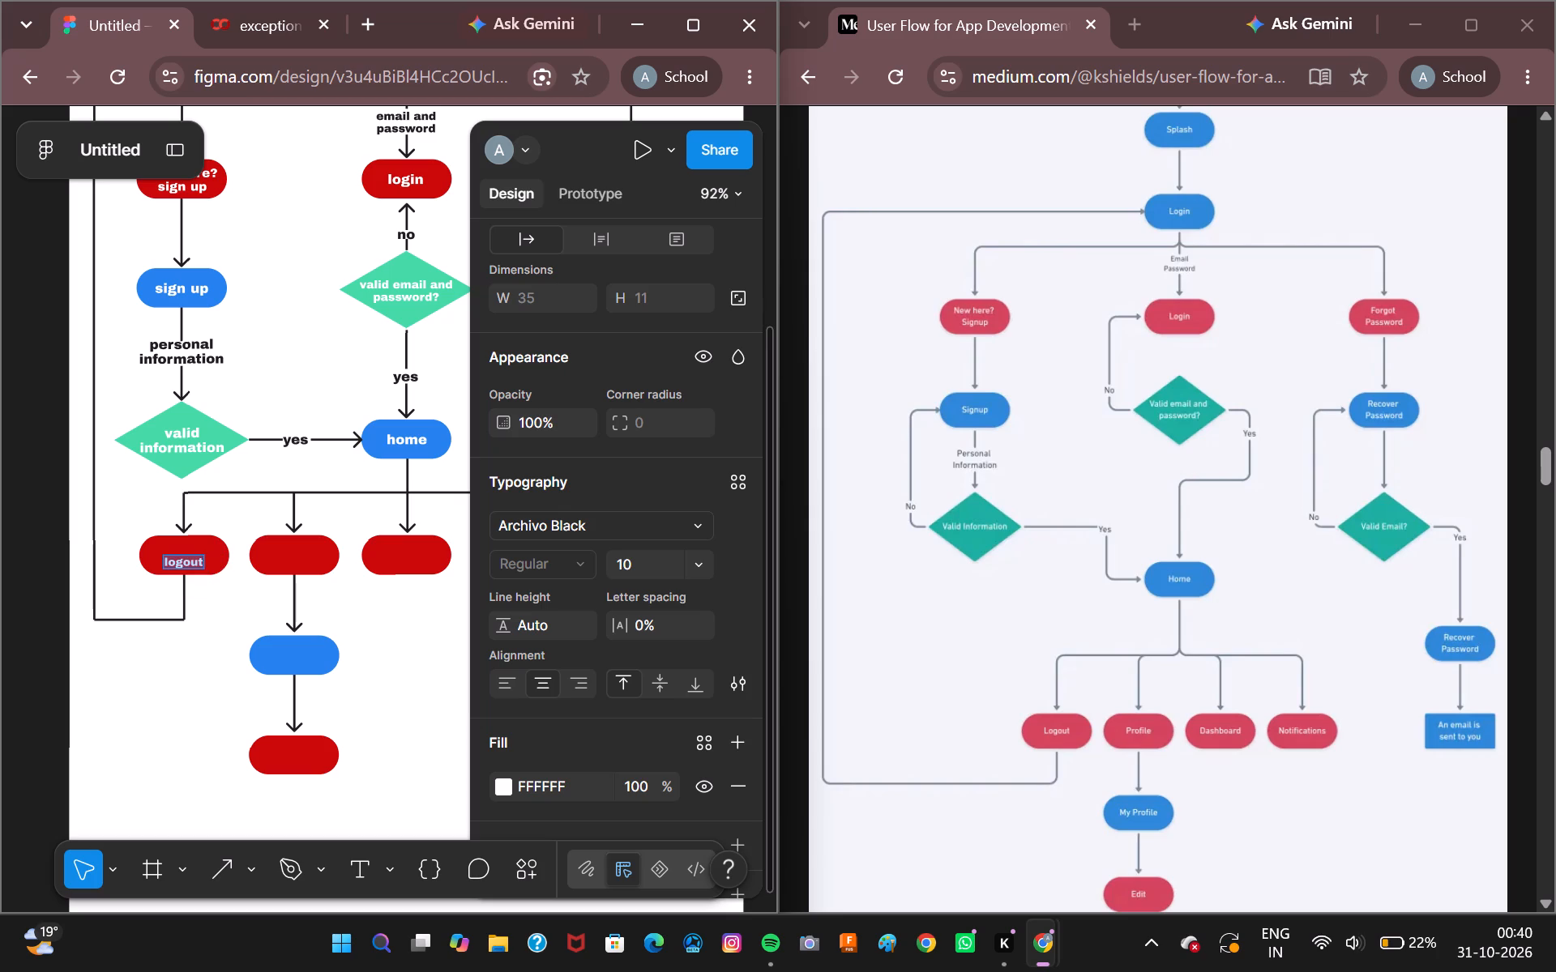
pyautogui.click(657, 561)
pyautogui.write('12')
pyautogui.press('Return')
pyautogui.click(19, 553)
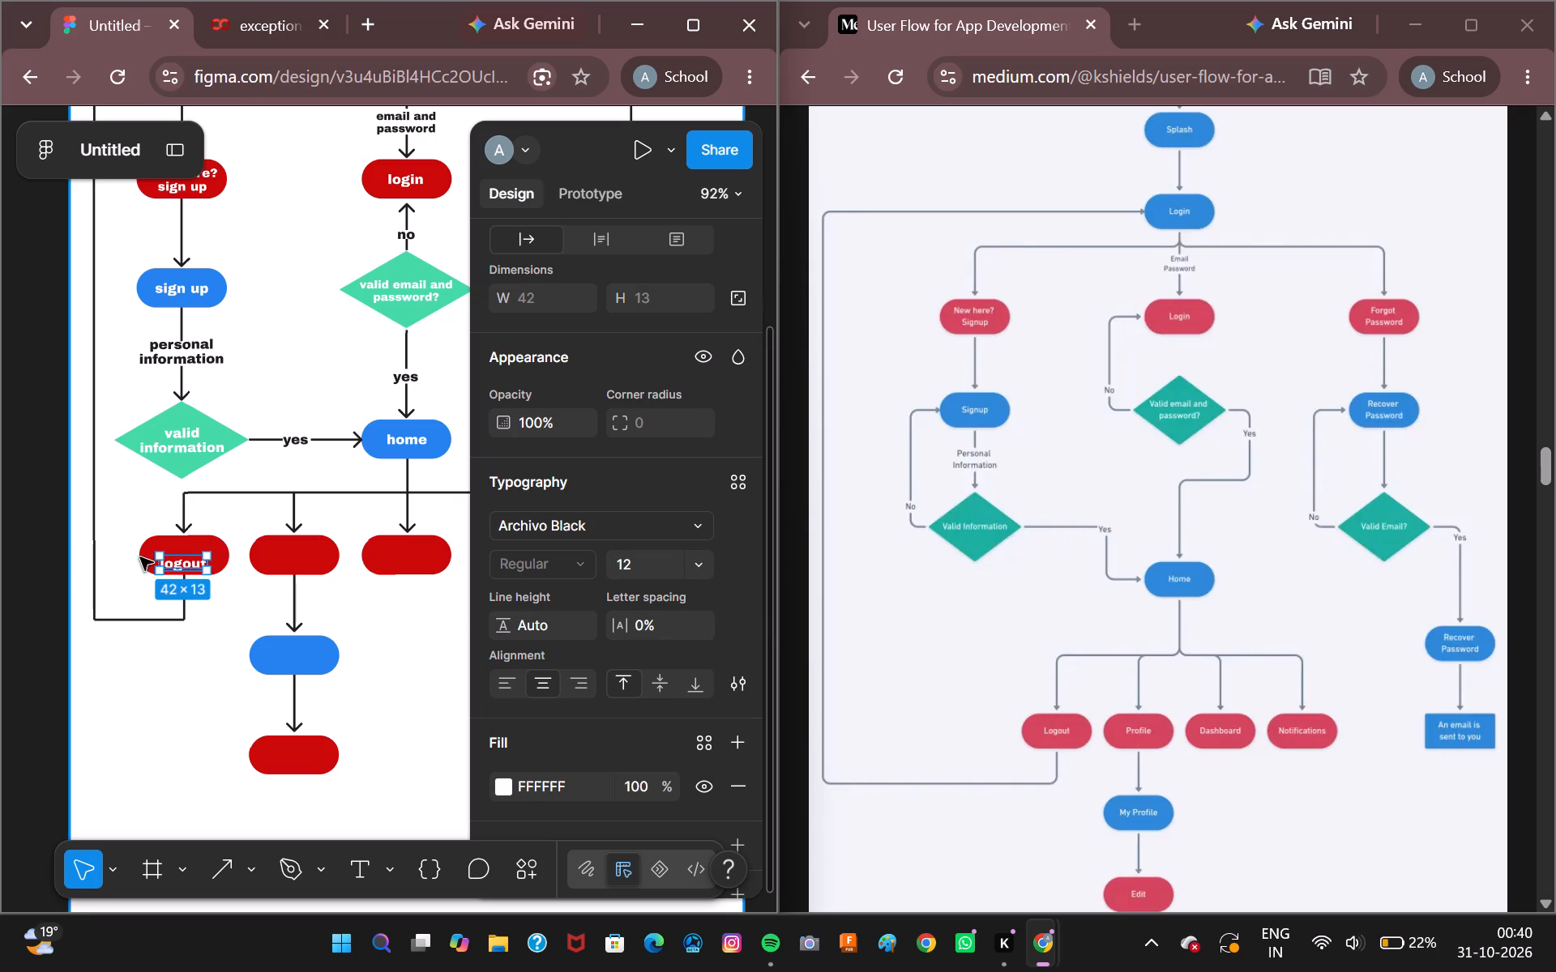
# Centre the "logout" label horizontally and vertically inside its red pill.
pyautogui.moveTo(175, 562); pyautogui.dragTo(173, 553)
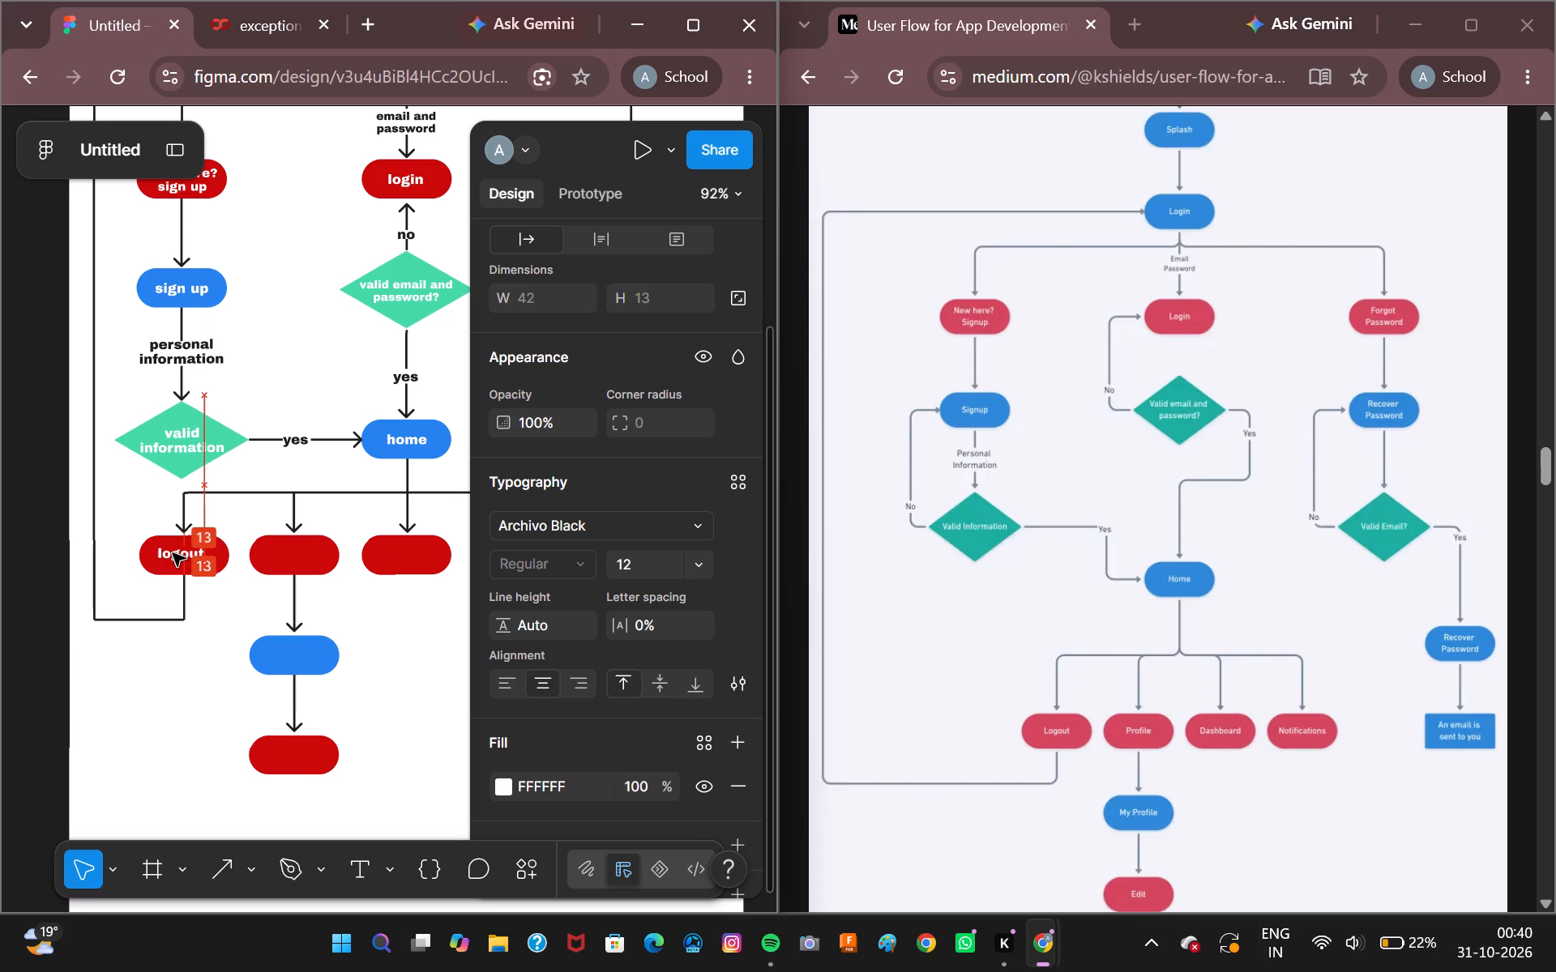
pyautogui.moveTo(173, 553); pyautogui.dragTo(173, 552)
pyautogui.moveTo(173, 552); pyautogui.dragTo(173, 554)
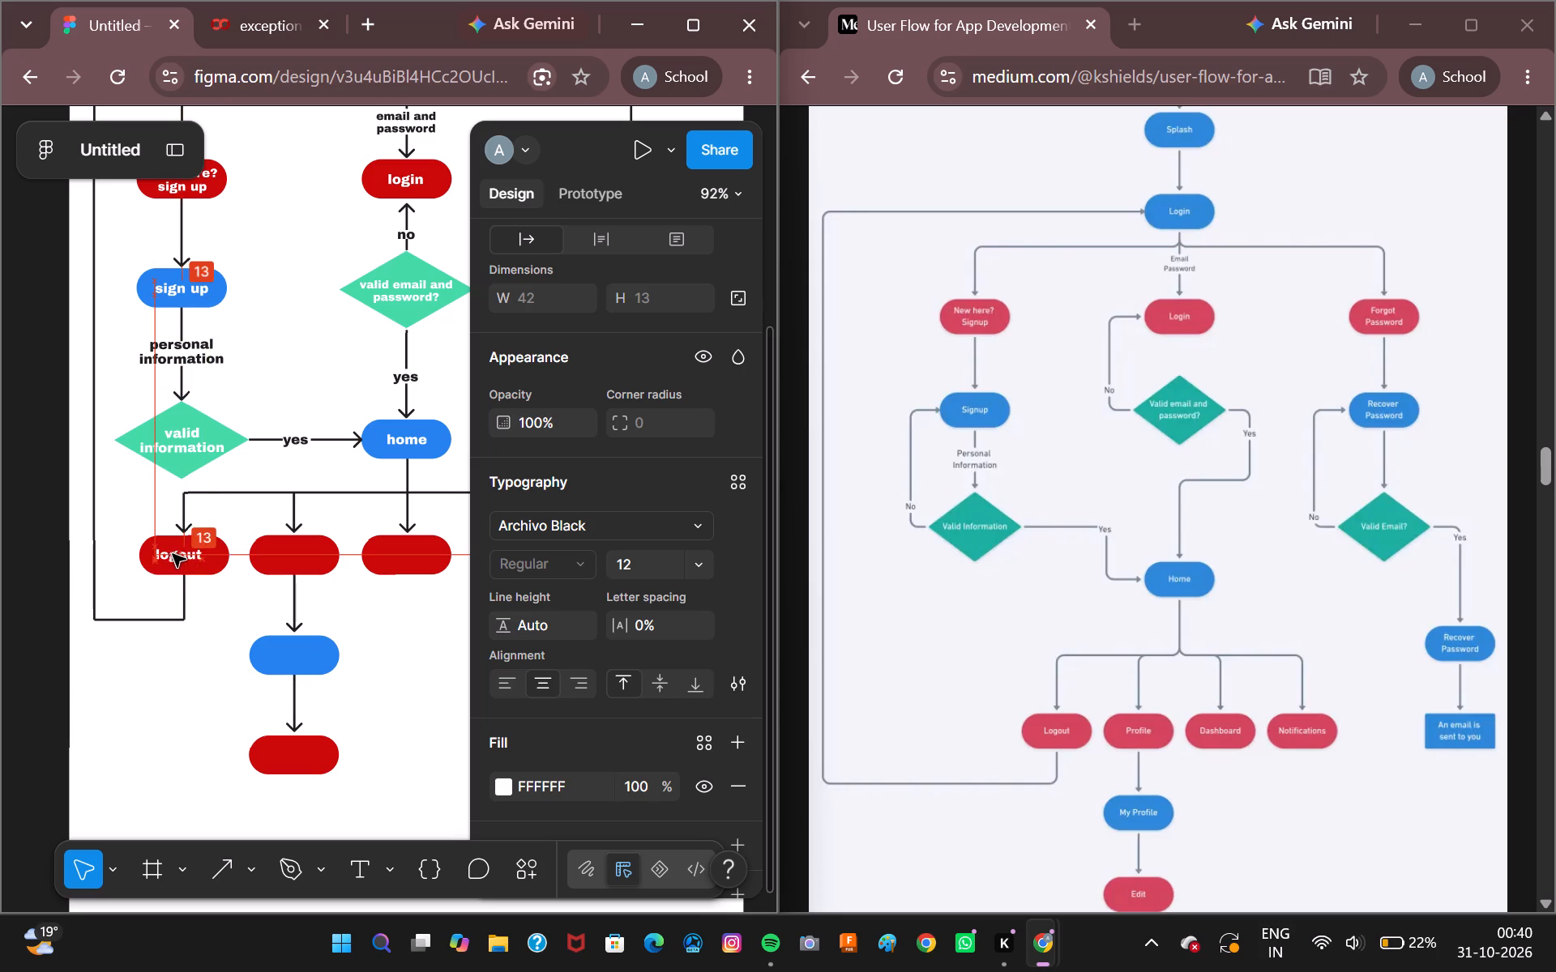
pyautogui.moveTo(173, 554); pyautogui.dragTo(174, 554)
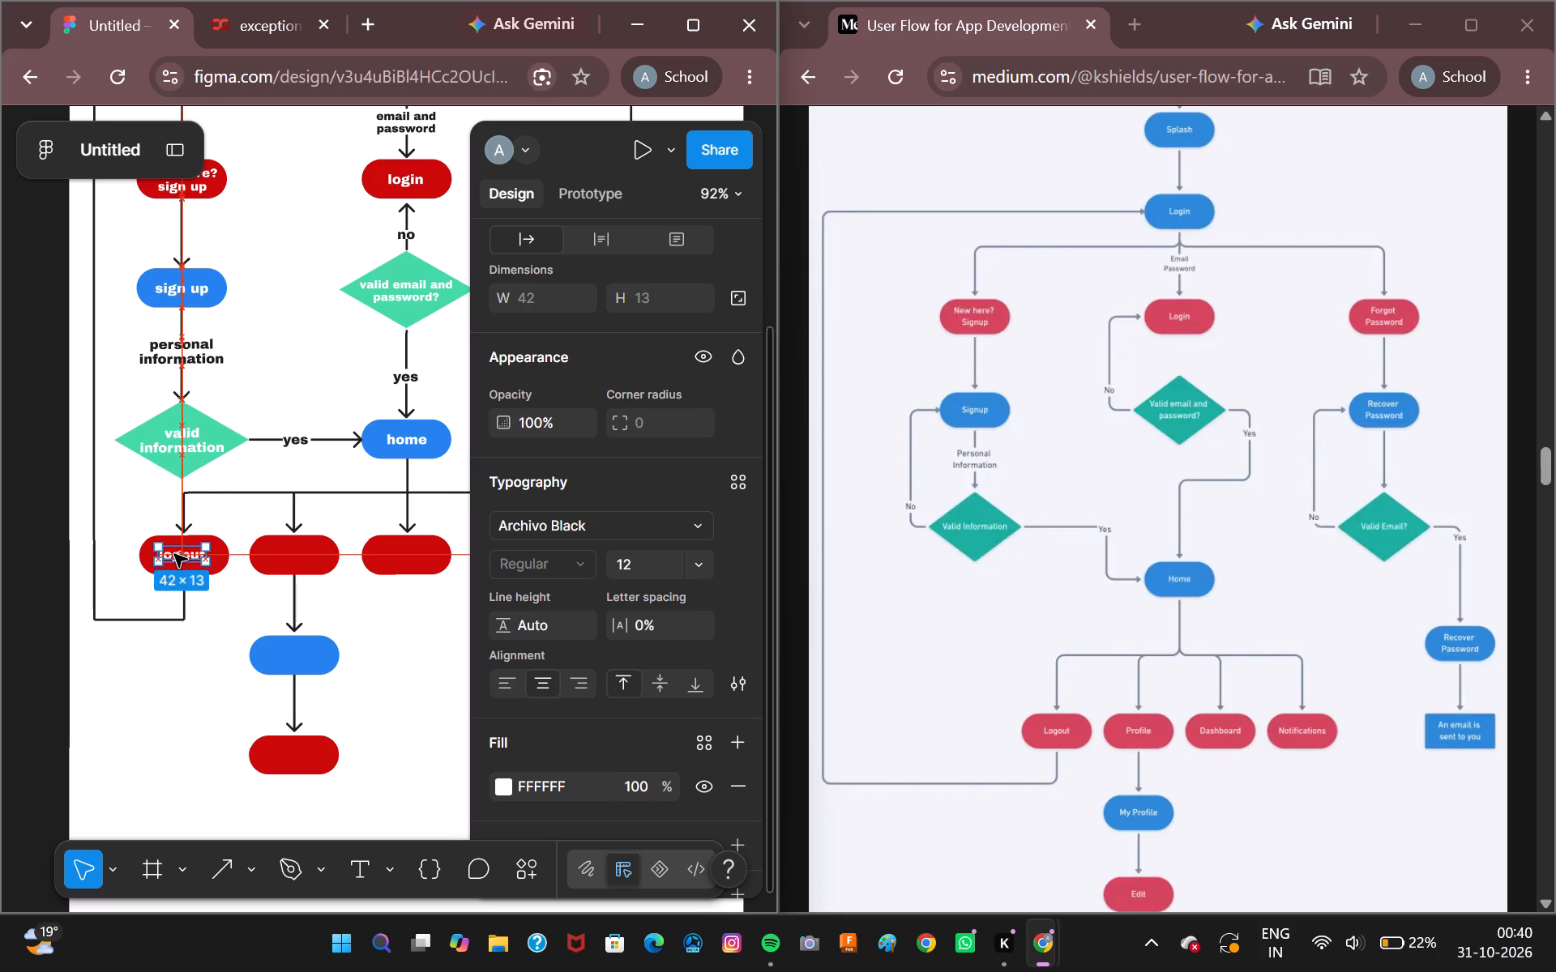
pyautogui.moveTo(174, 554); pyautogui.dragTo(173, 553)
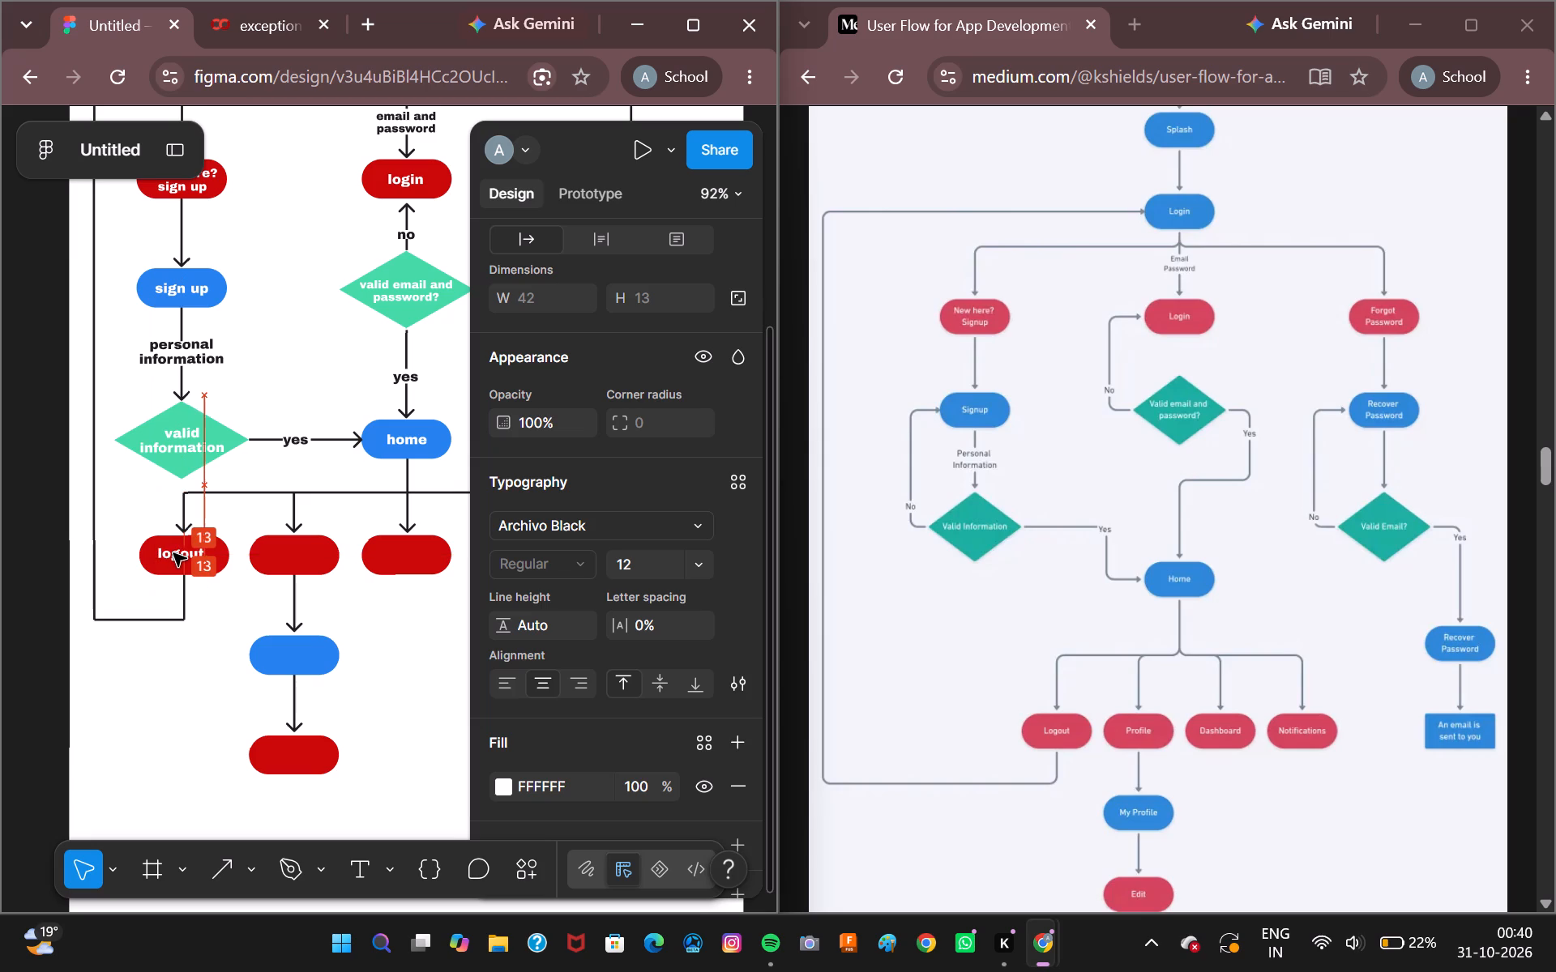
pyautogui.moveTo(173, 553); pyautogui.dragTo(177, 553)
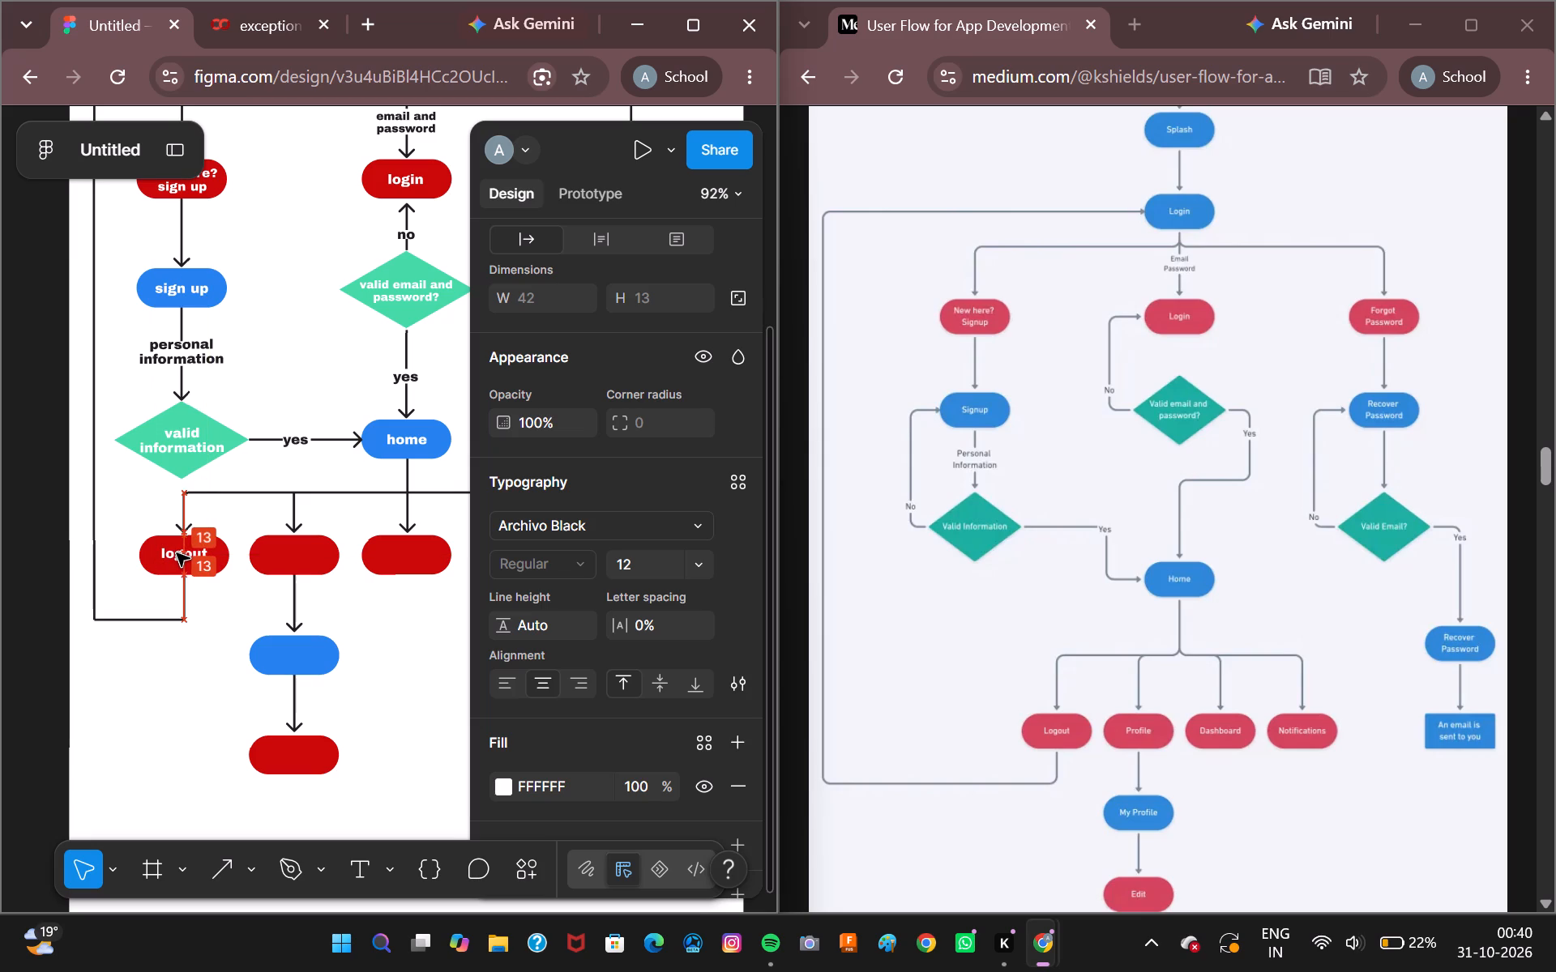
pyautogui.moveTo(177, 553); pyautogui.dragTo(178, 553)
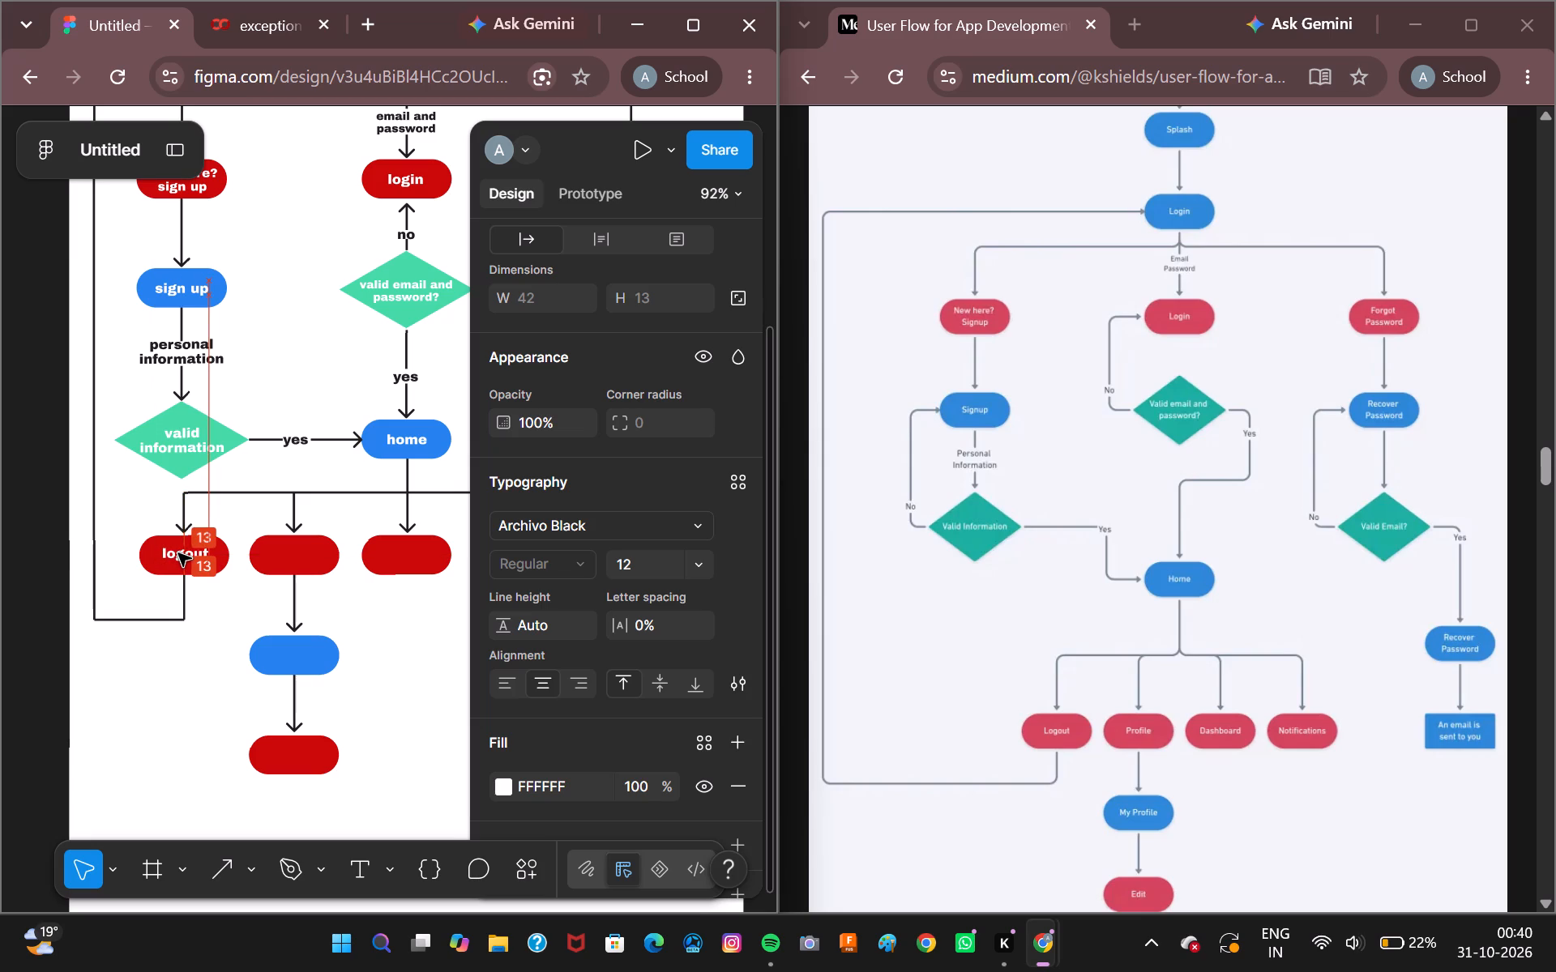
pyautogui.moveTo(178, 553); pyautogui.dragTo(177, 553)
pyautogui.moveTo(177, 553); pyautogui.dragTo(177, 554)
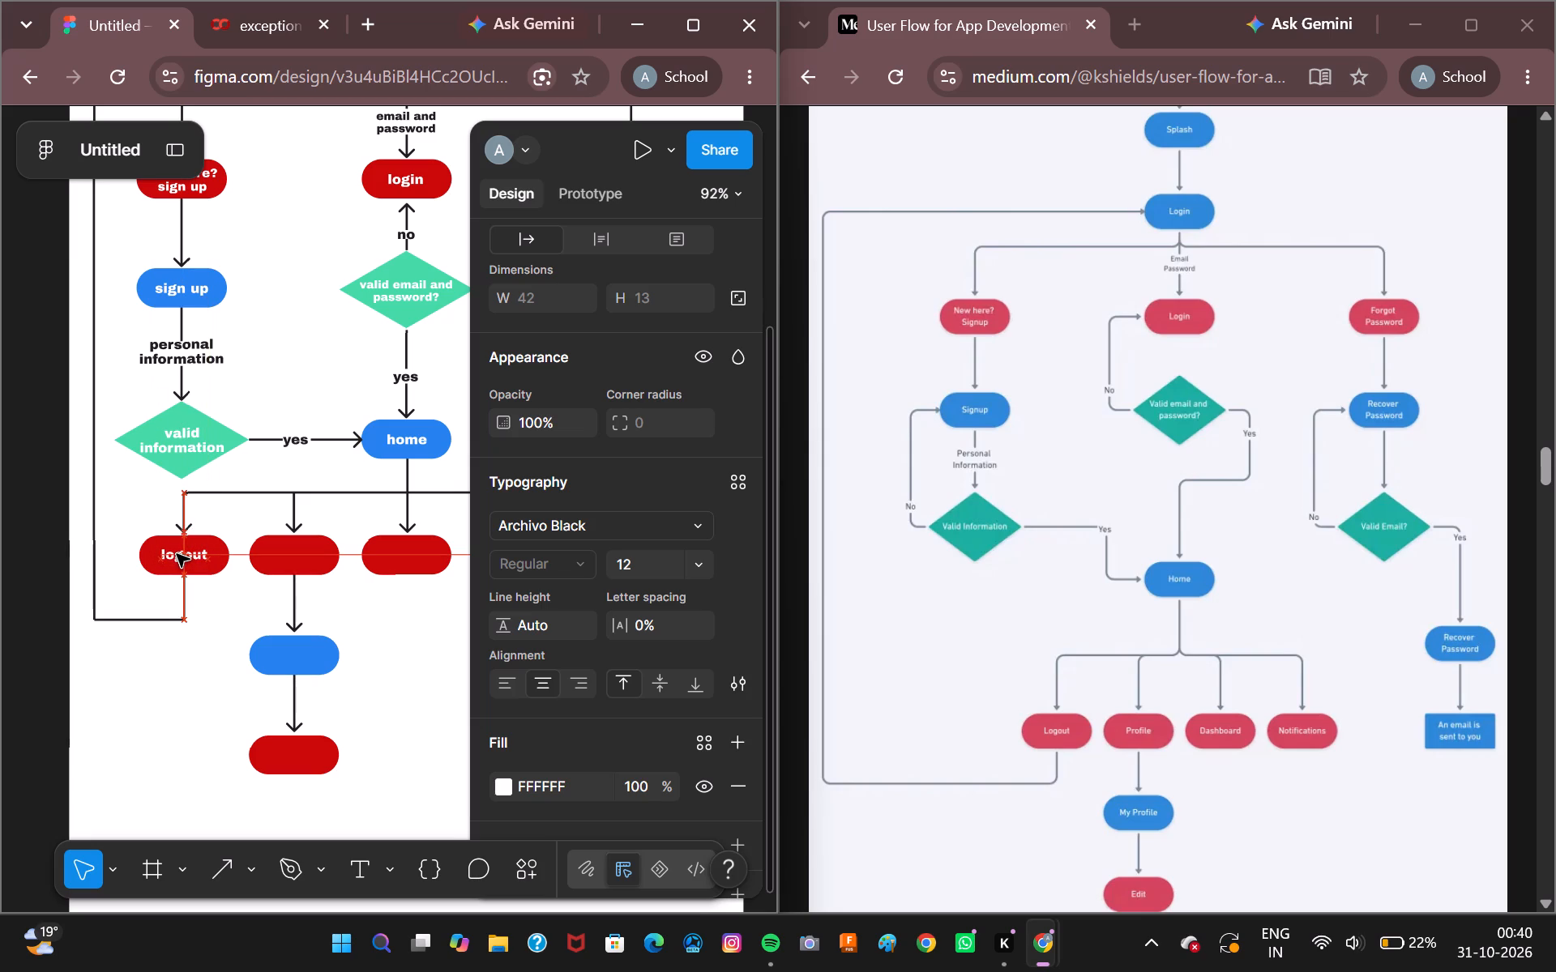
pyautogui.moveTo(177, 554); pyautogui.dragTo(177, 553)
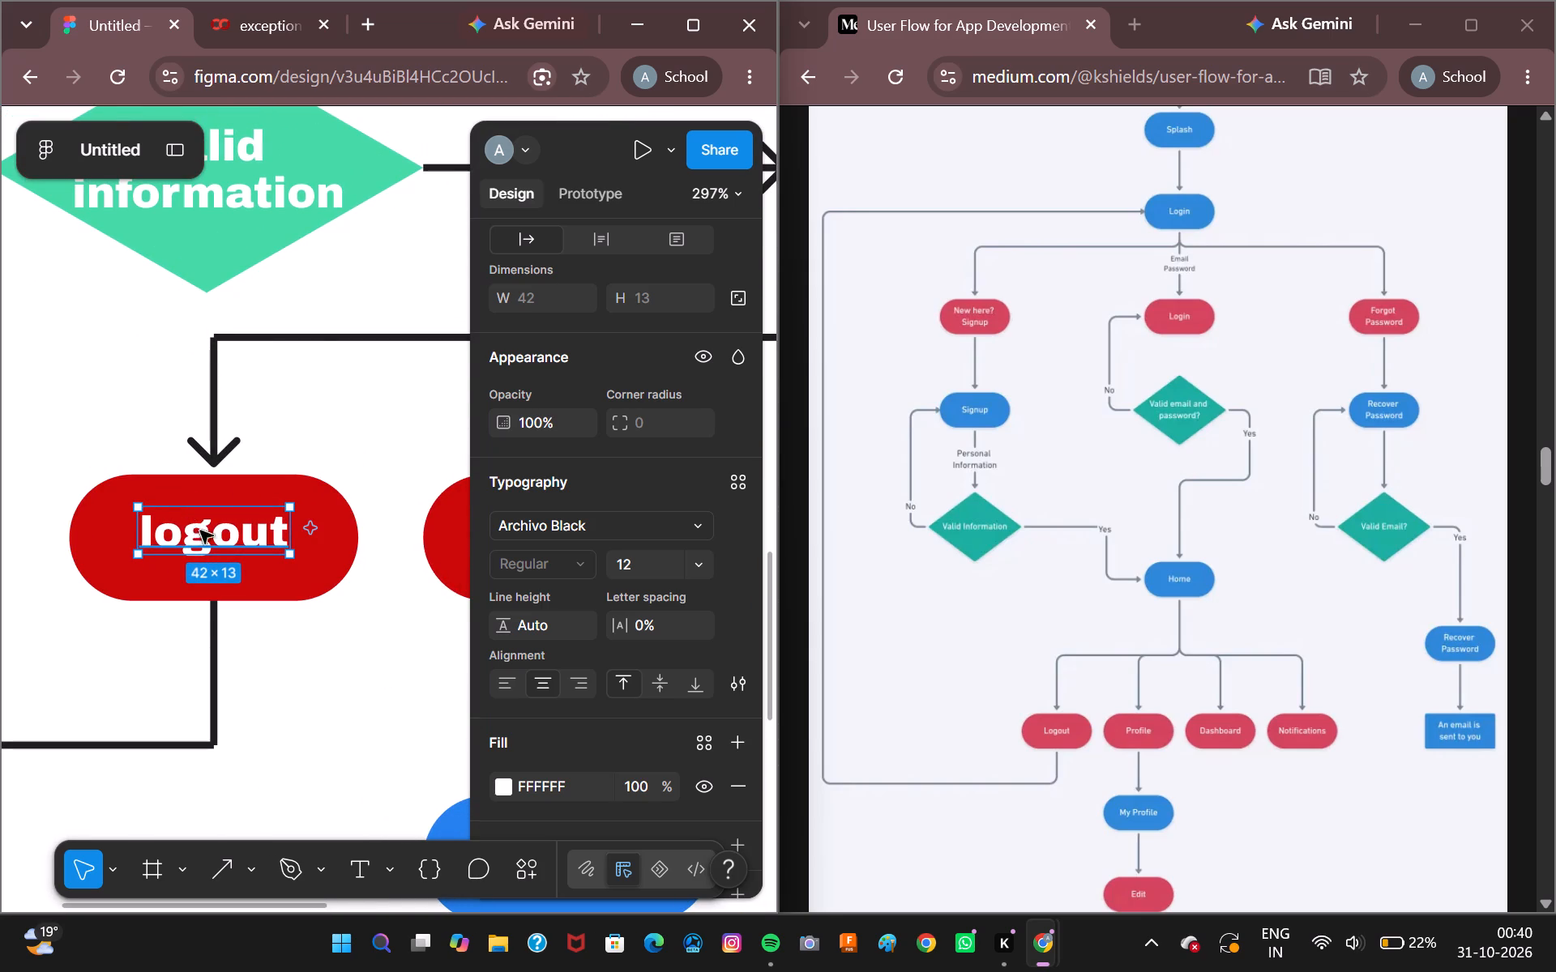
pyautogui.moveTo(203, 531); pyautogui.dragTo(207, 536)
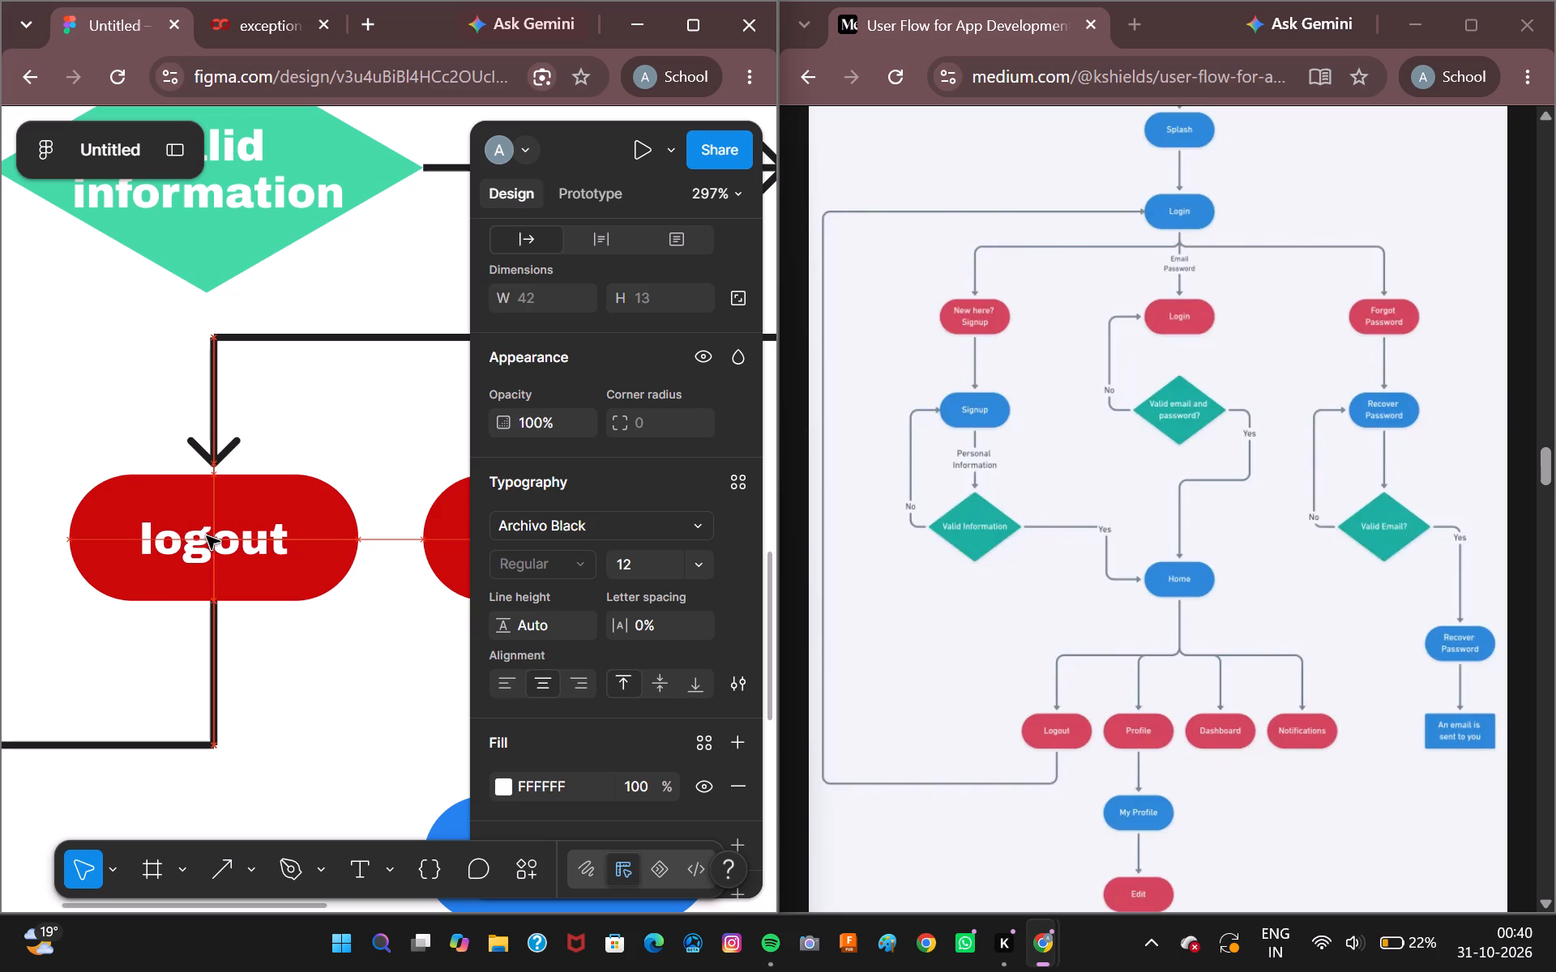
pyautogui.moveTo(207, 536); pyautogui.dragTo(201, 538)
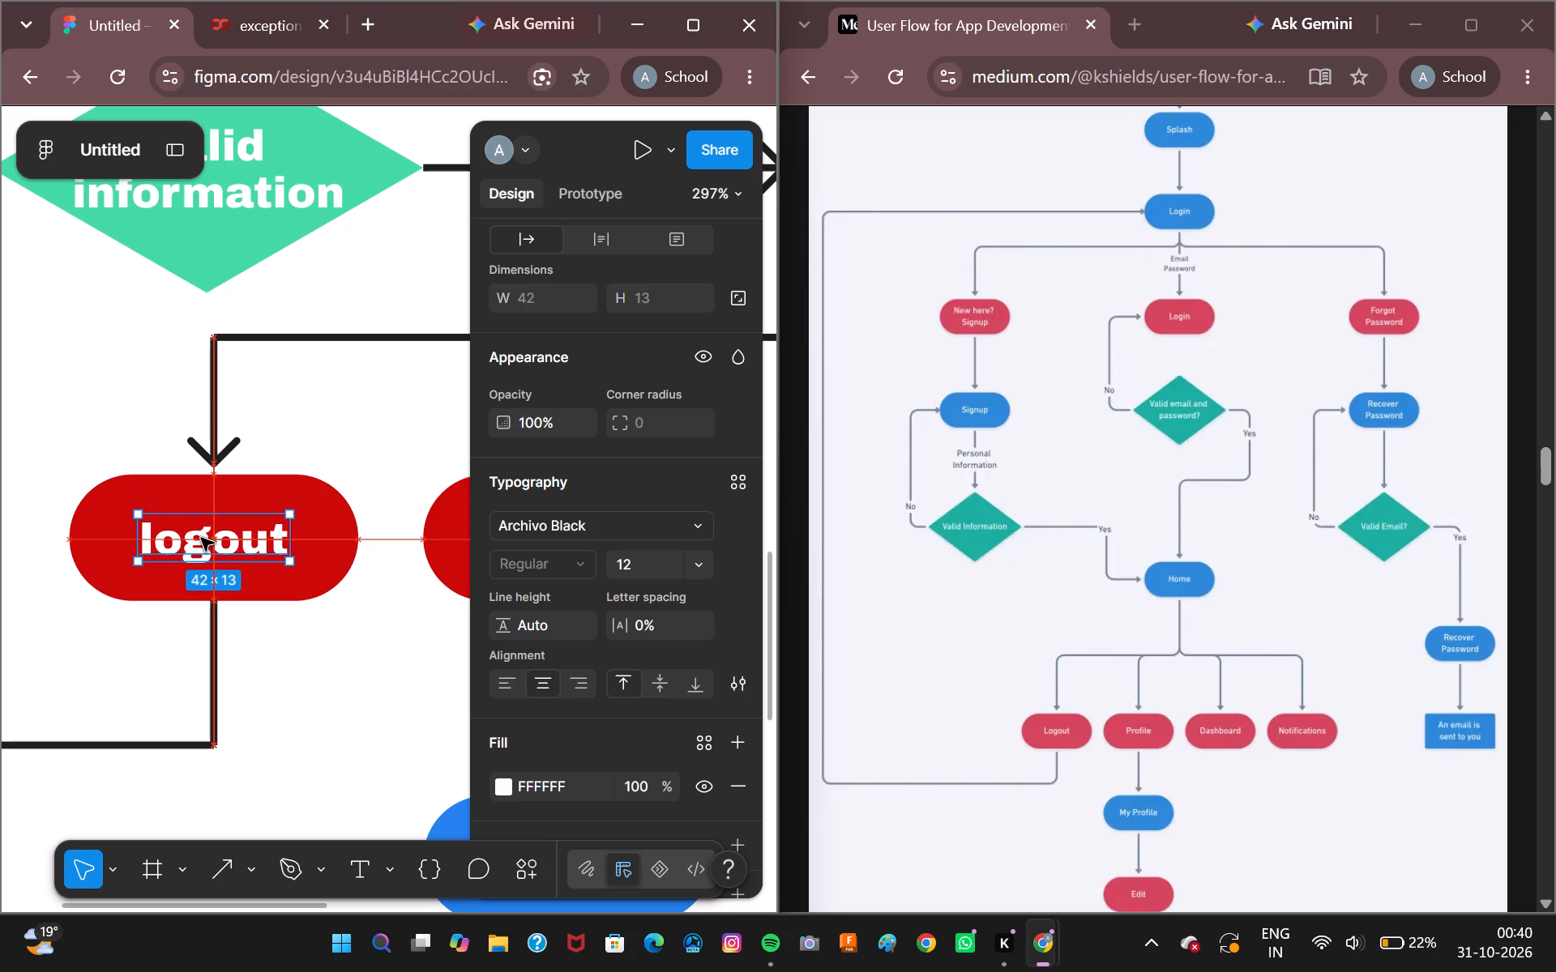
pyautogui.moveTo(201, 538); pyautogui.dragTo(193, 538)
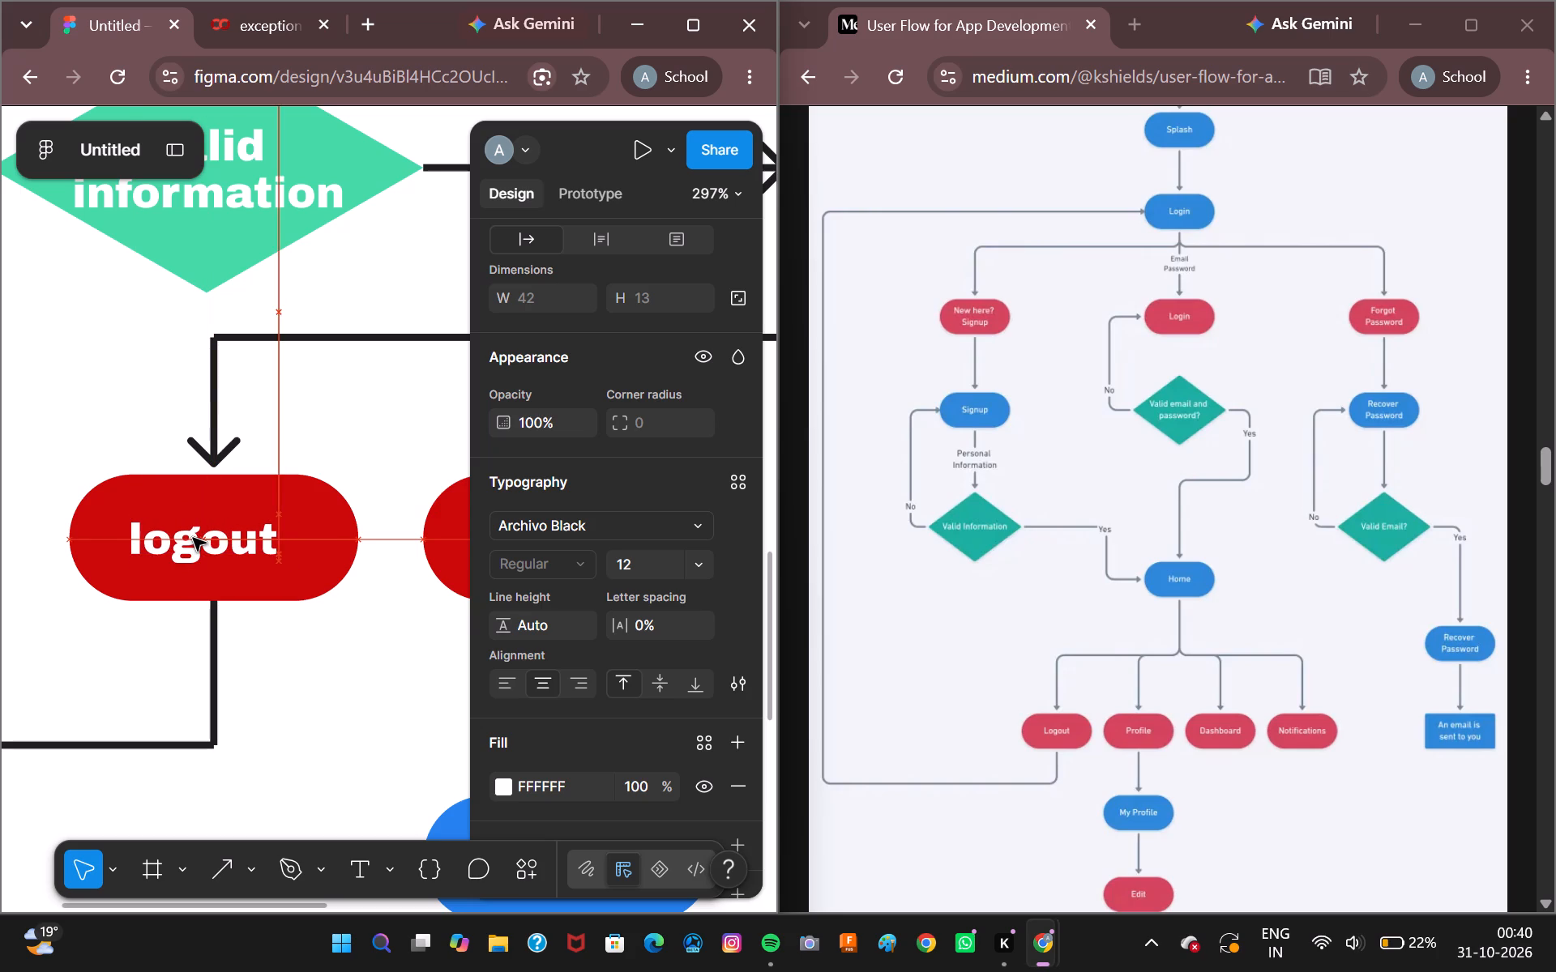
pyautogui.moveTo(193, 538); pyautogui.dragTo(202, 538)
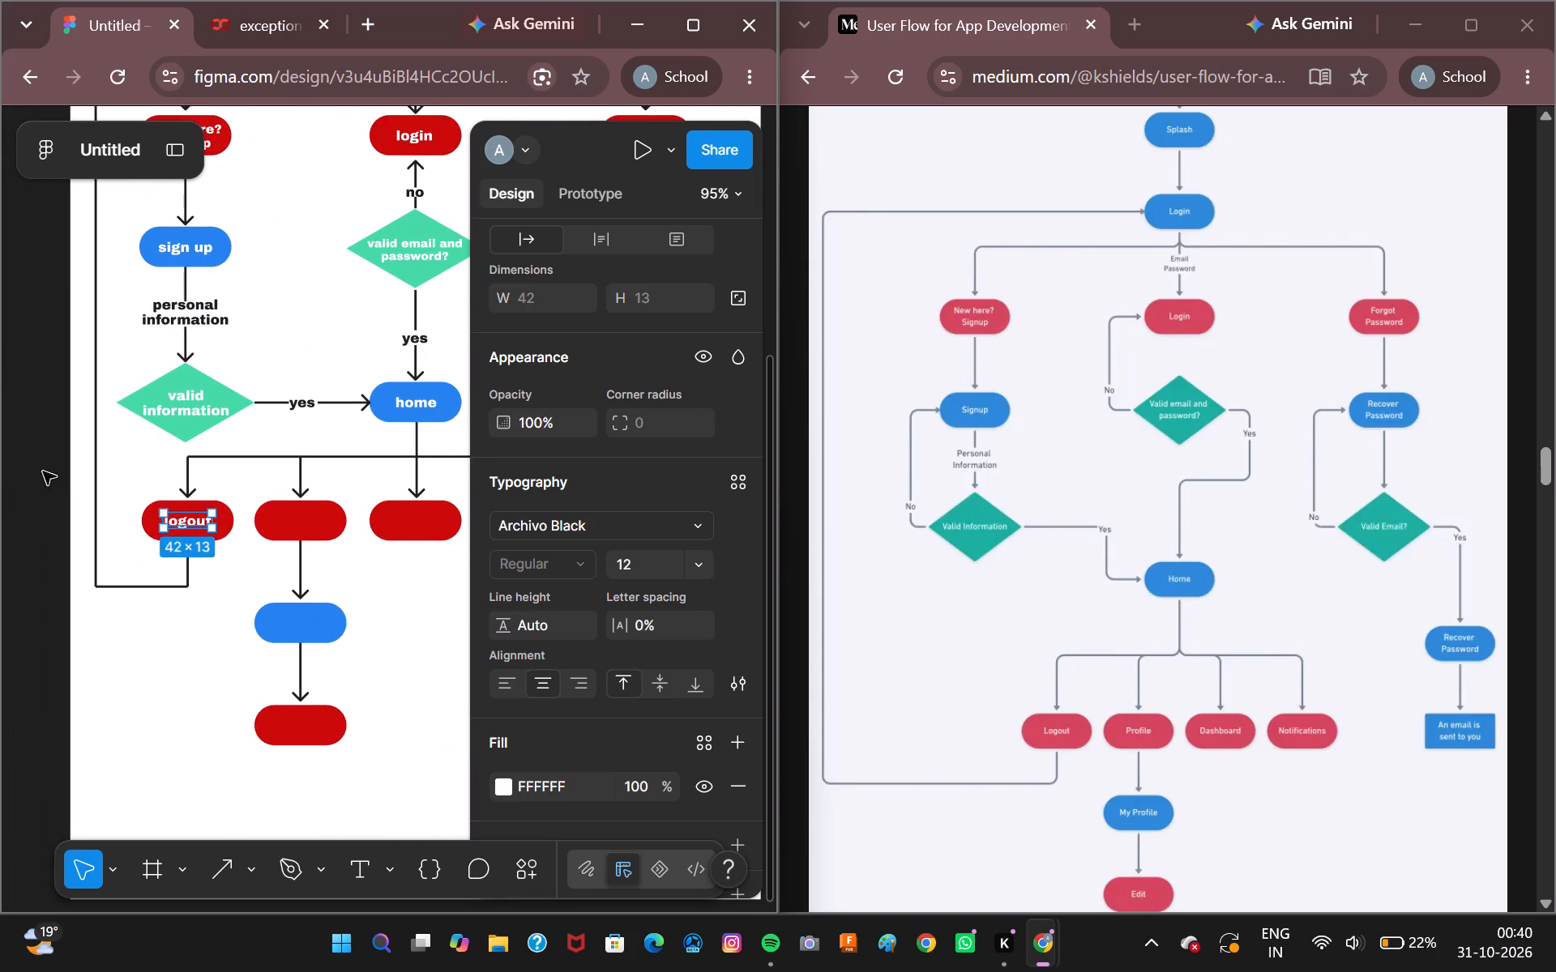
pyautogui.click(43, 471)
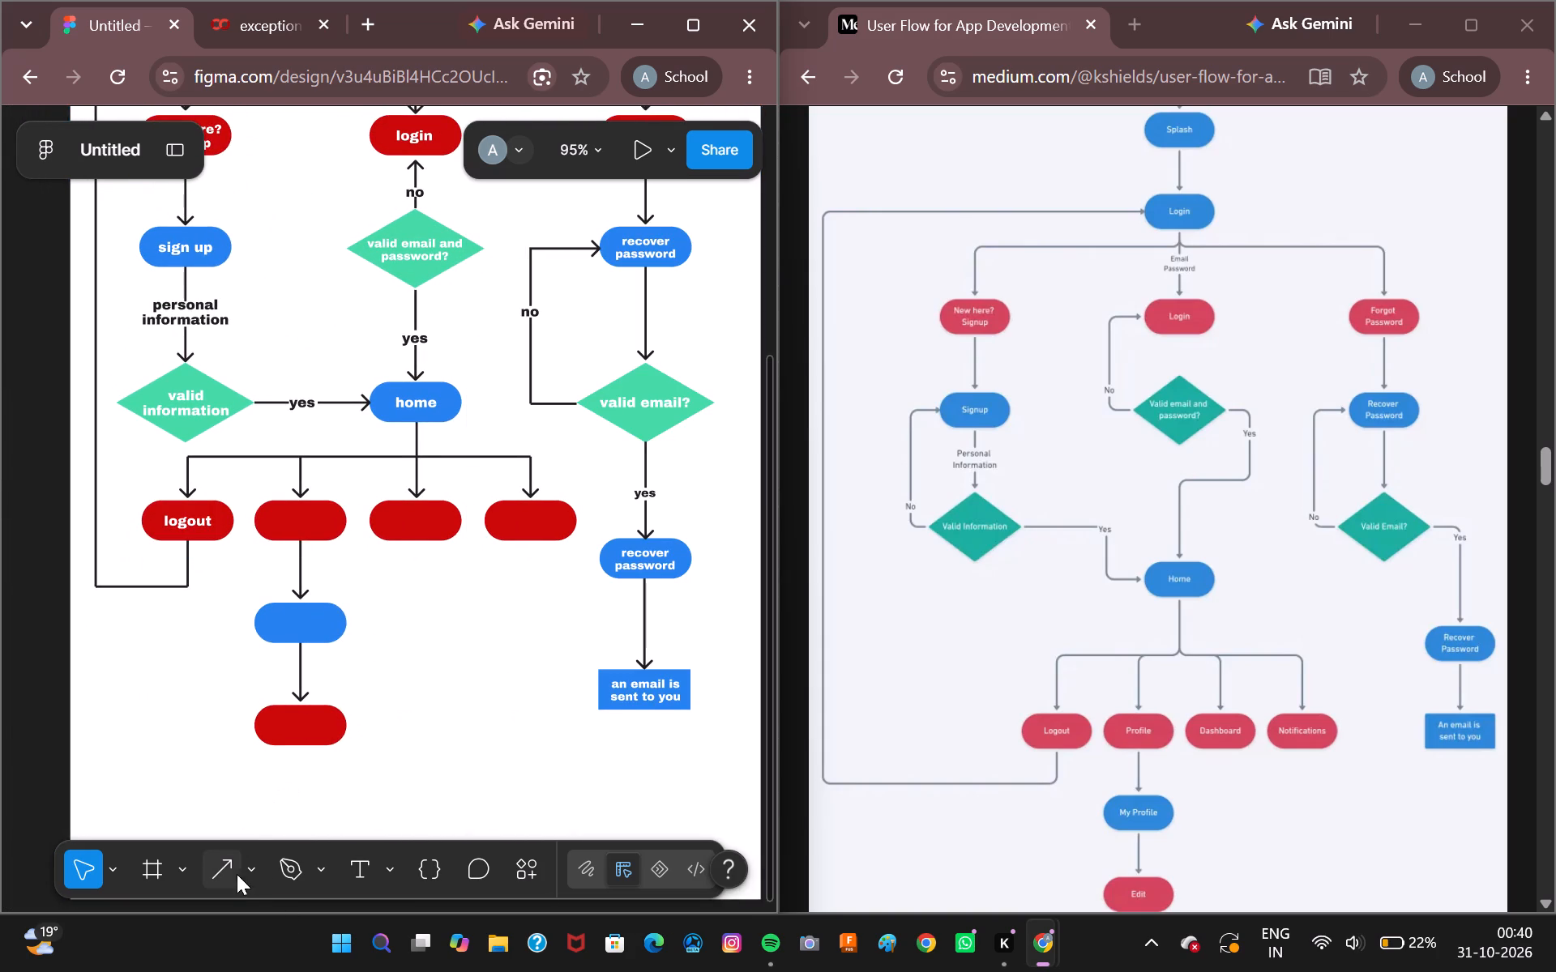
# Add a "profile" text label to the empty red pill beside "logout" and centre it inside the pill.
pyautogui.click(356, 866)
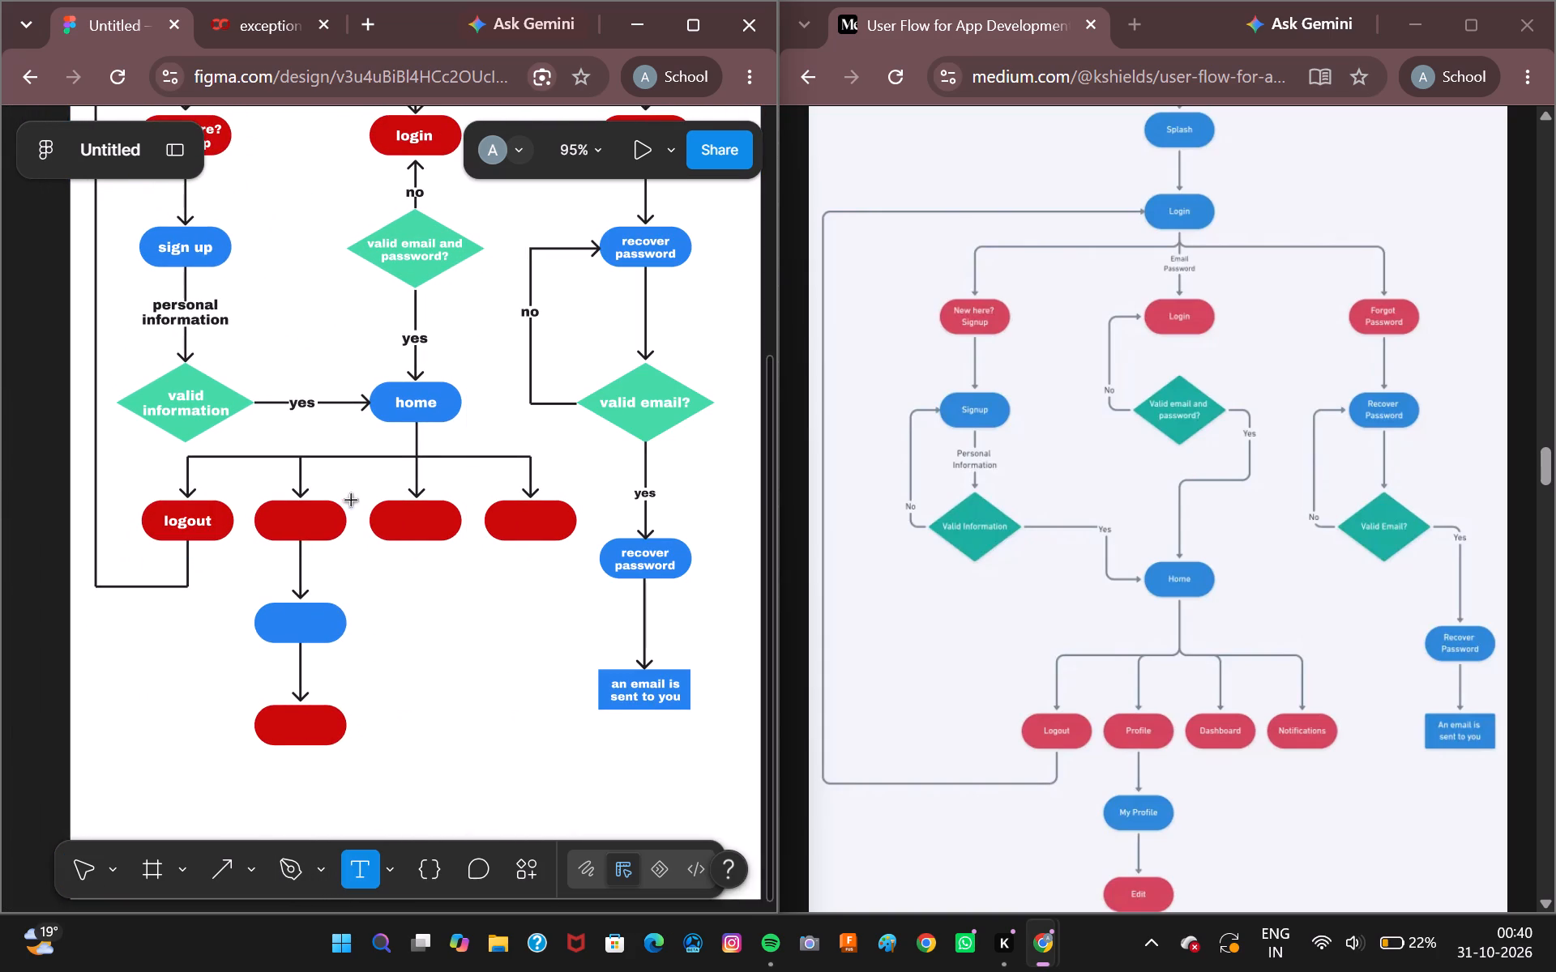
pyautogui.click(295, 526)
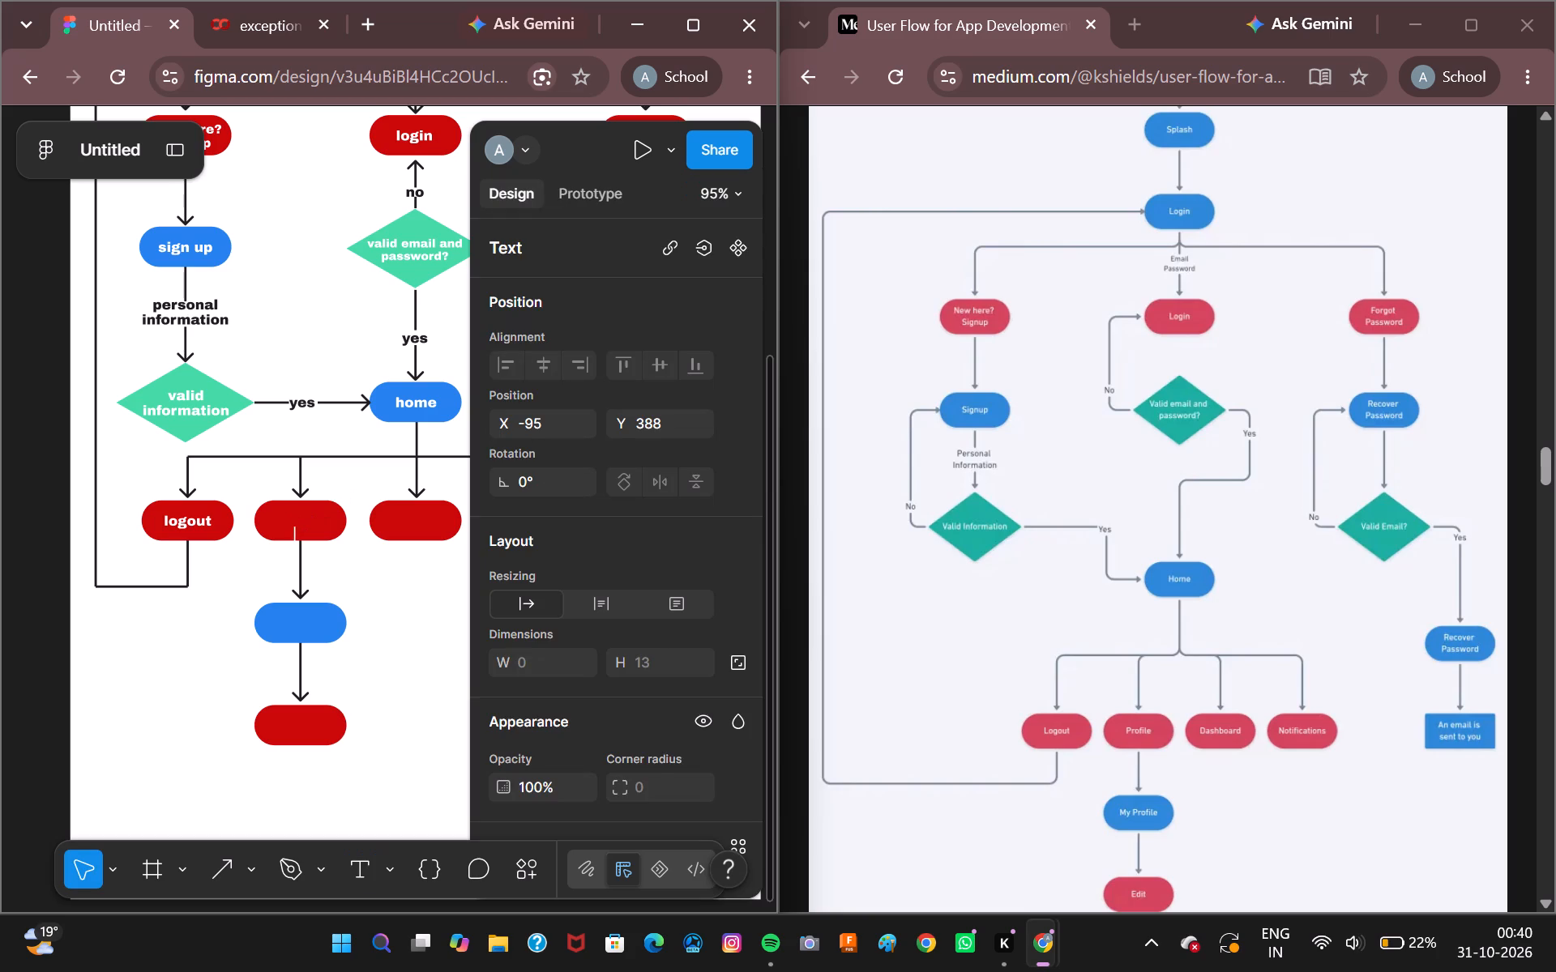
pyautogui.write('profile')
pyautogui.click(45, 627)
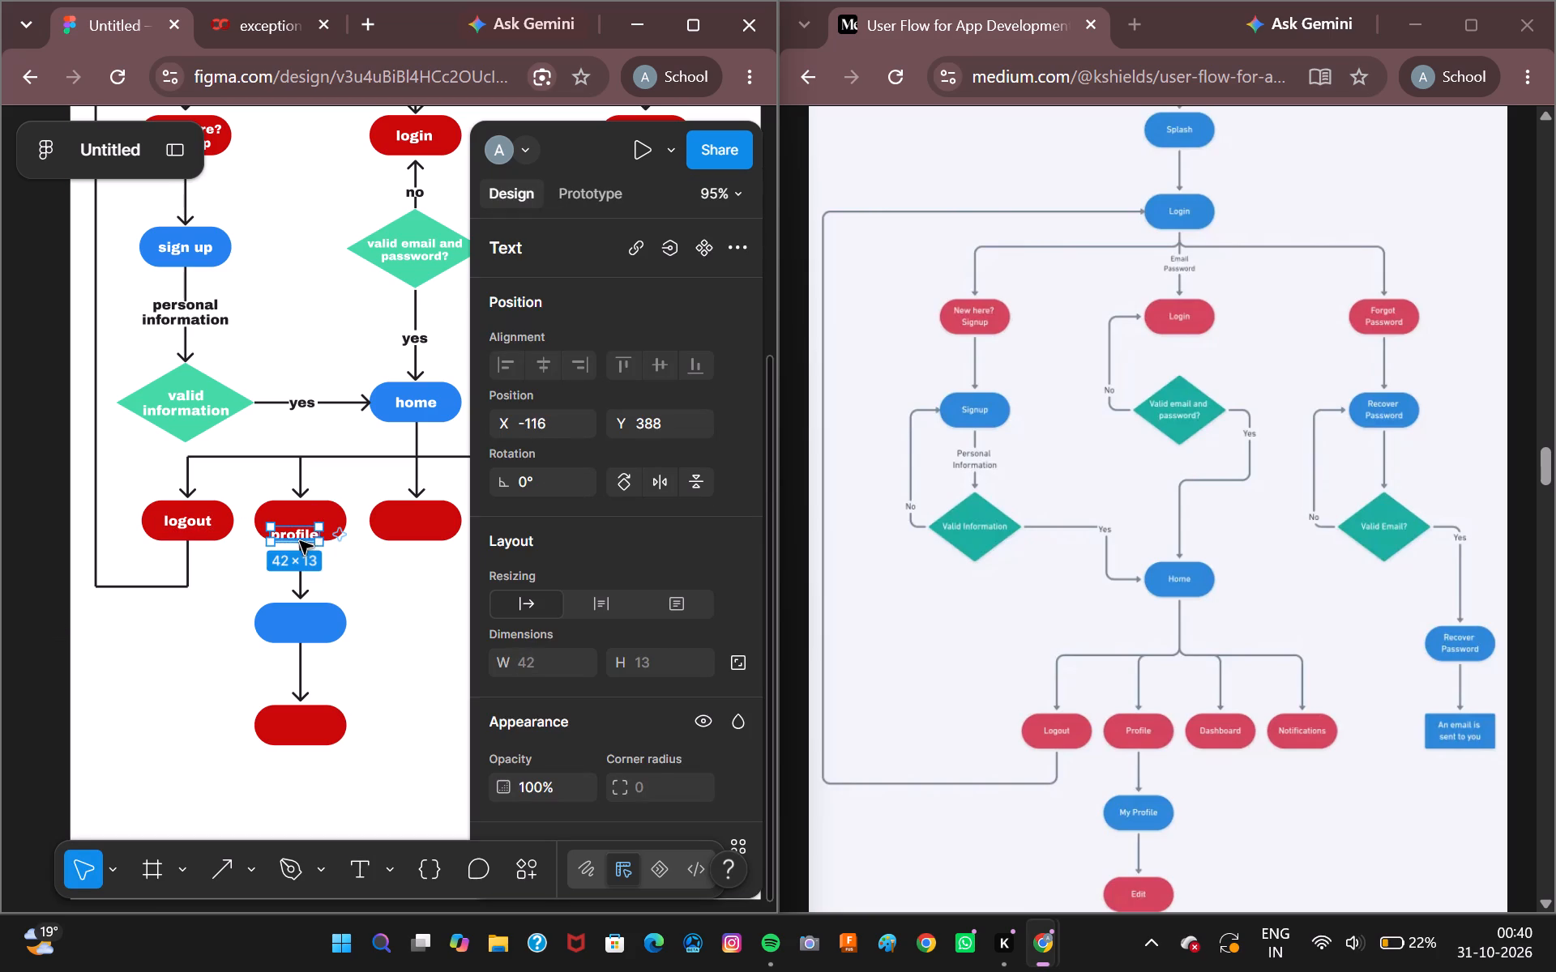
pyautogui.moveTo(285, 534); pyautogui.dragTo(291, 521)
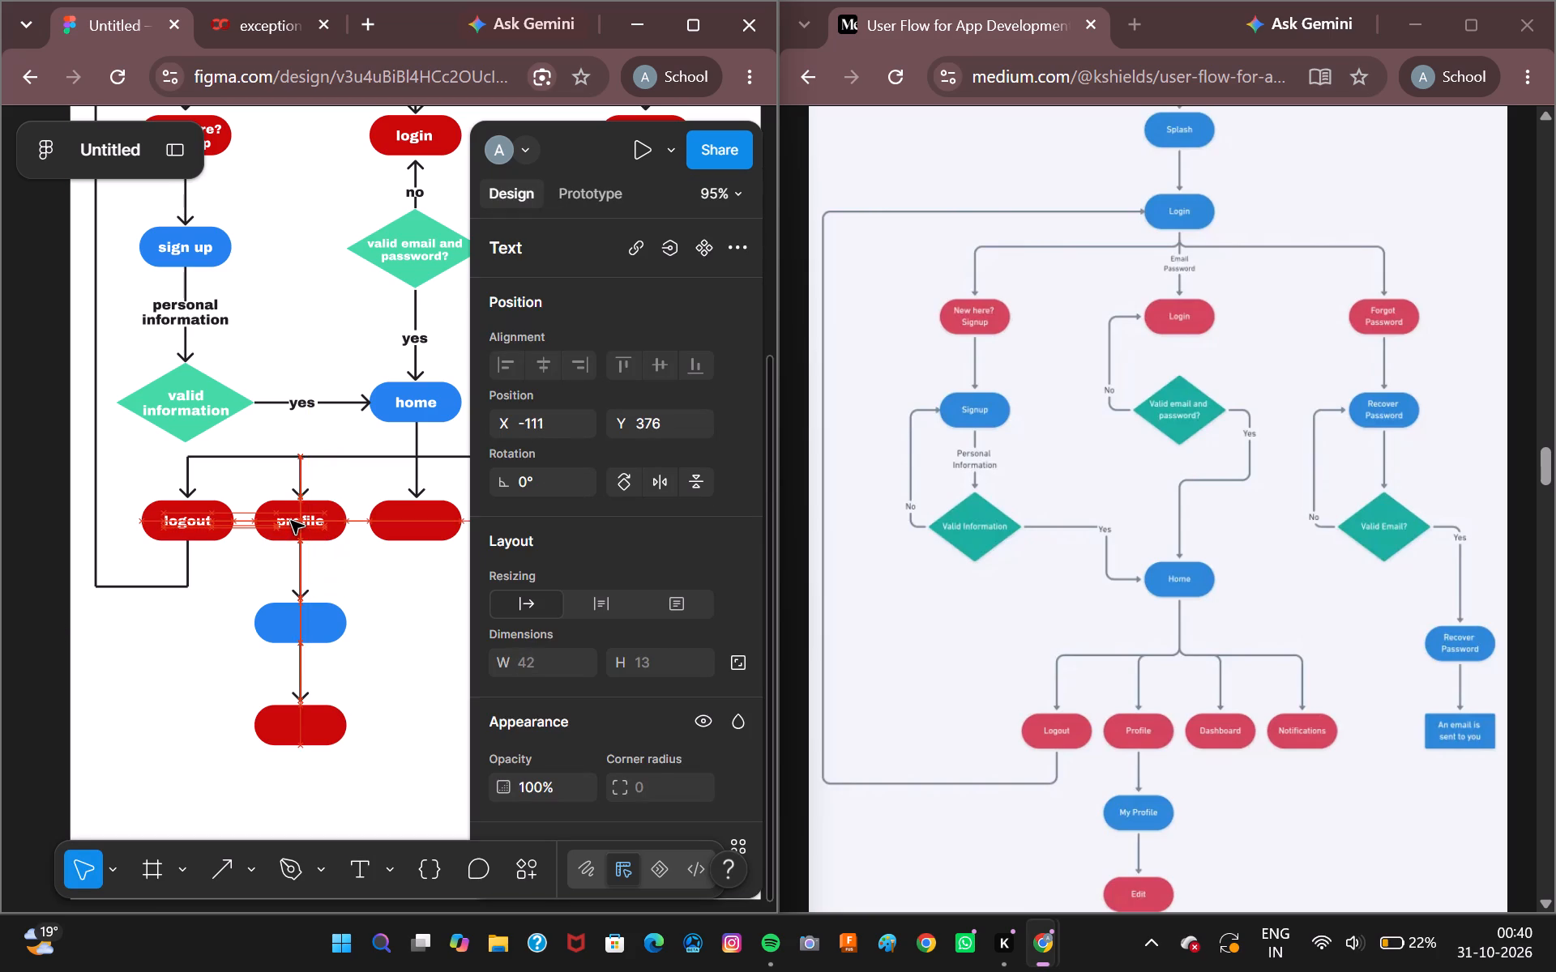
pyautogui.moveTo(291, 521); pyautogui.dragTo(292, 521)
pyautogui.click(31, 567)
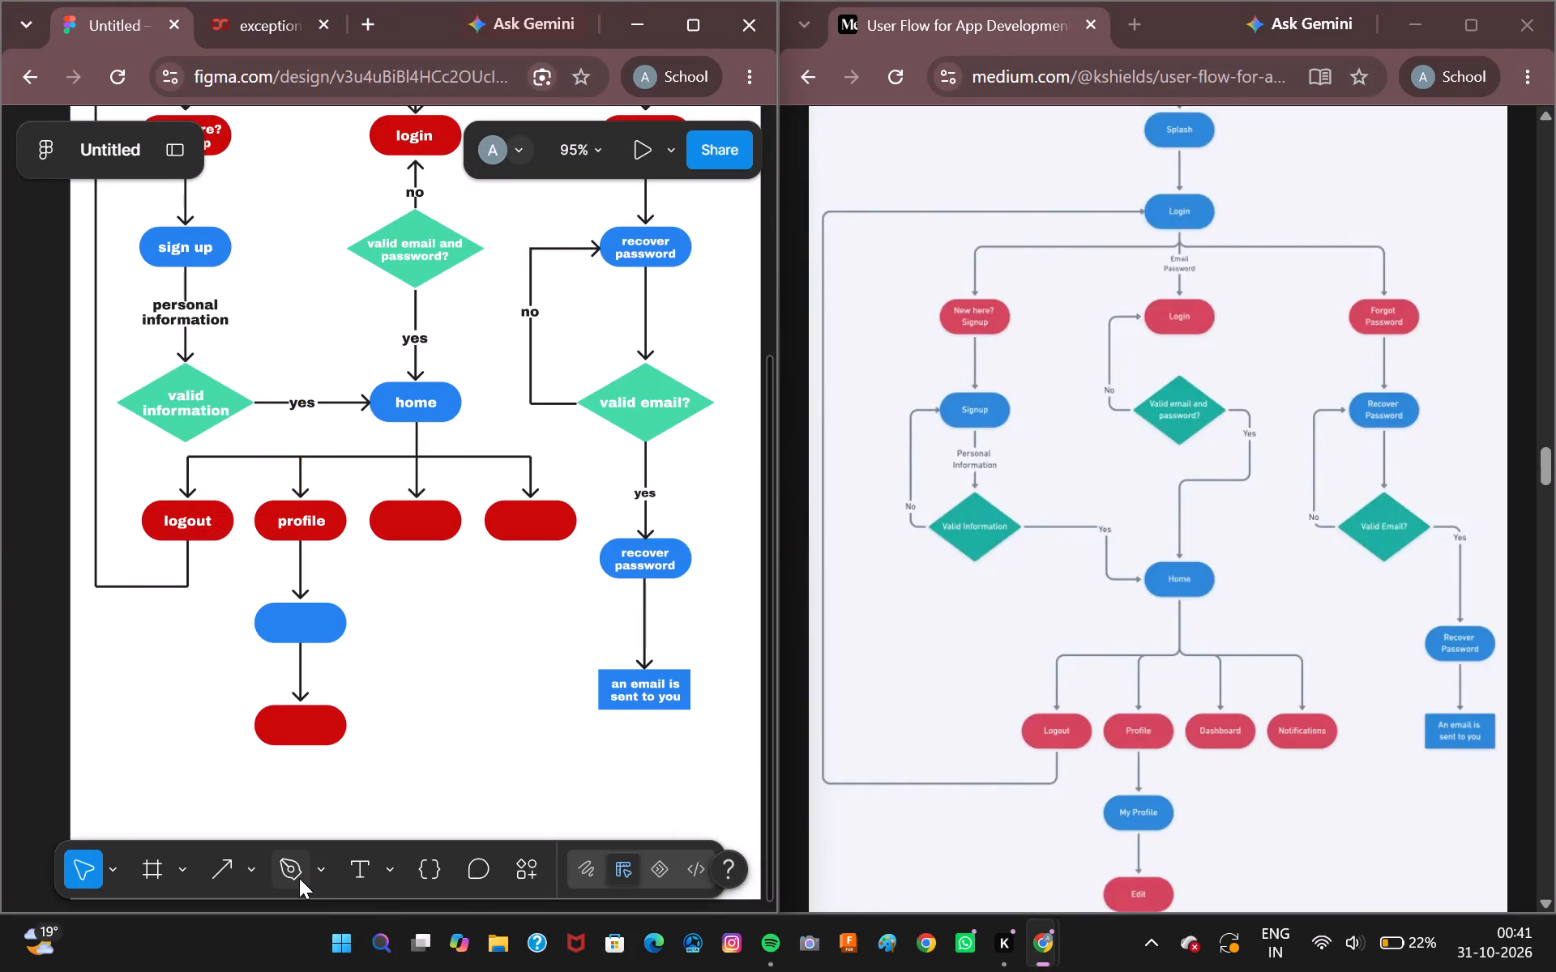
# Add a "dashboard" text label to the empty red pill directly below "home".
pyautogui.click(348, 866)
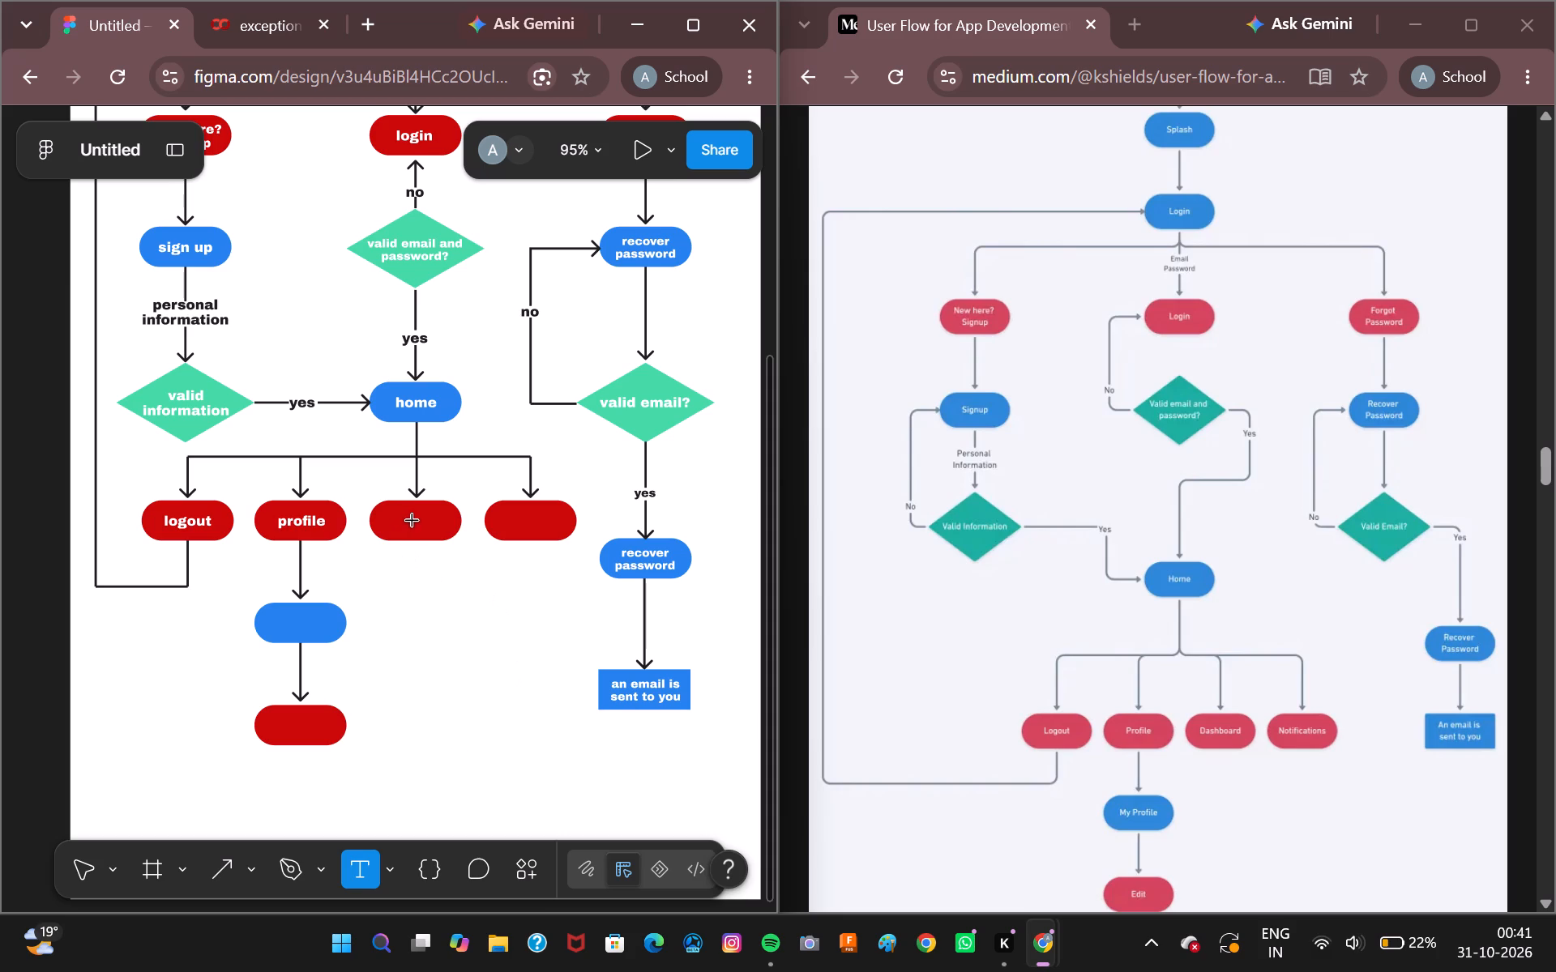
pyautogui.click(417, 520)
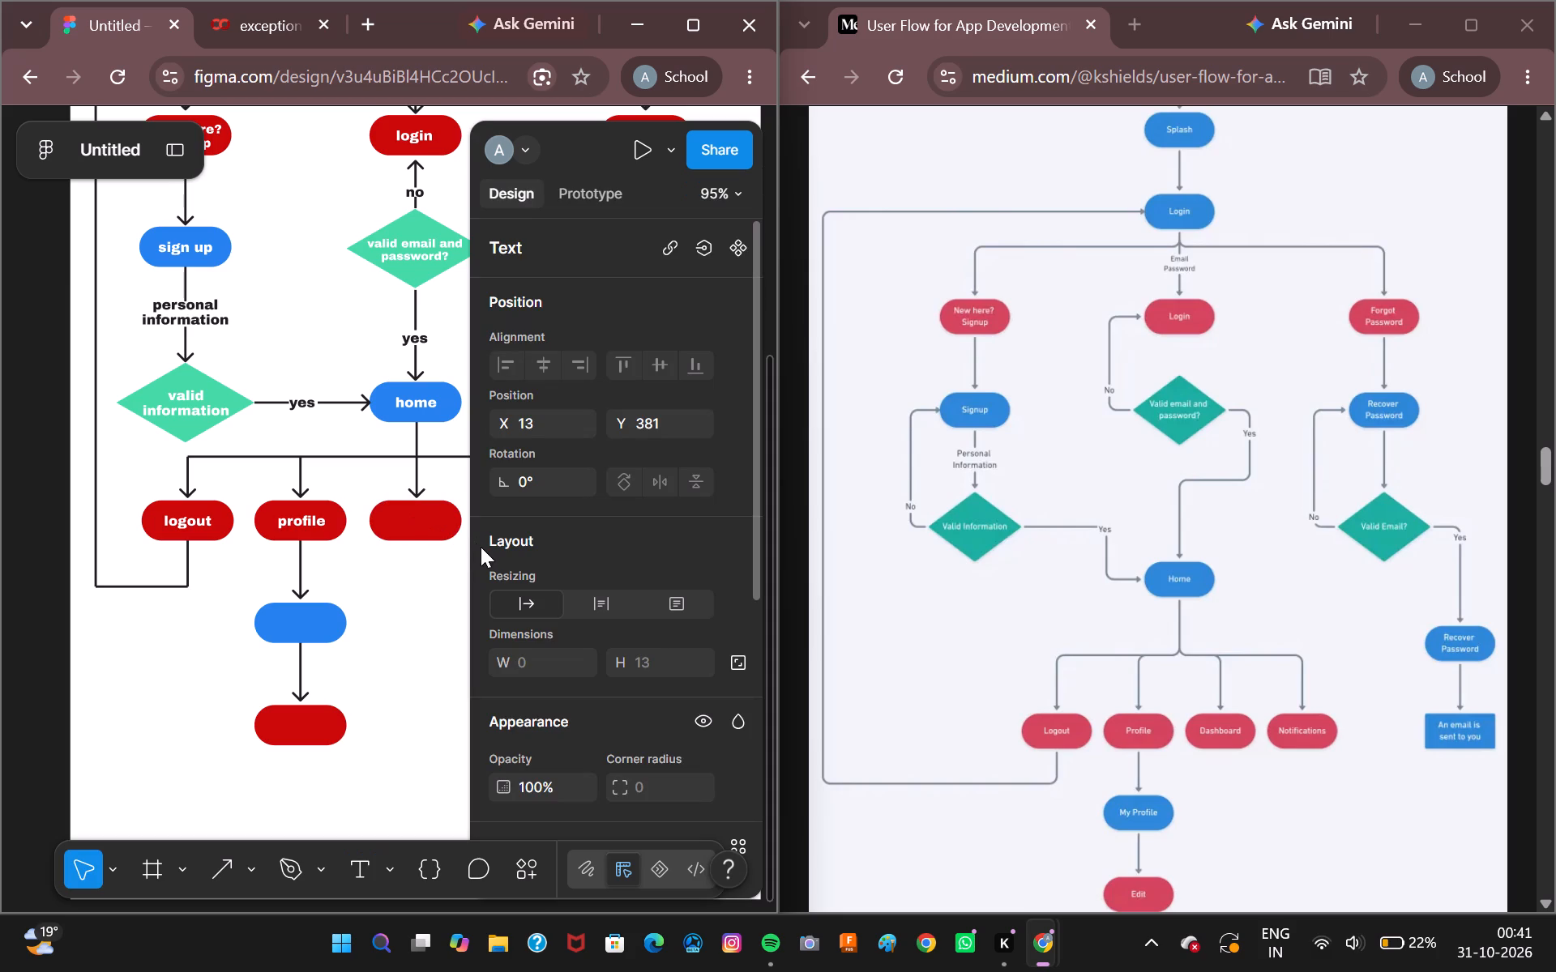
pyautogui.write('dashboard')
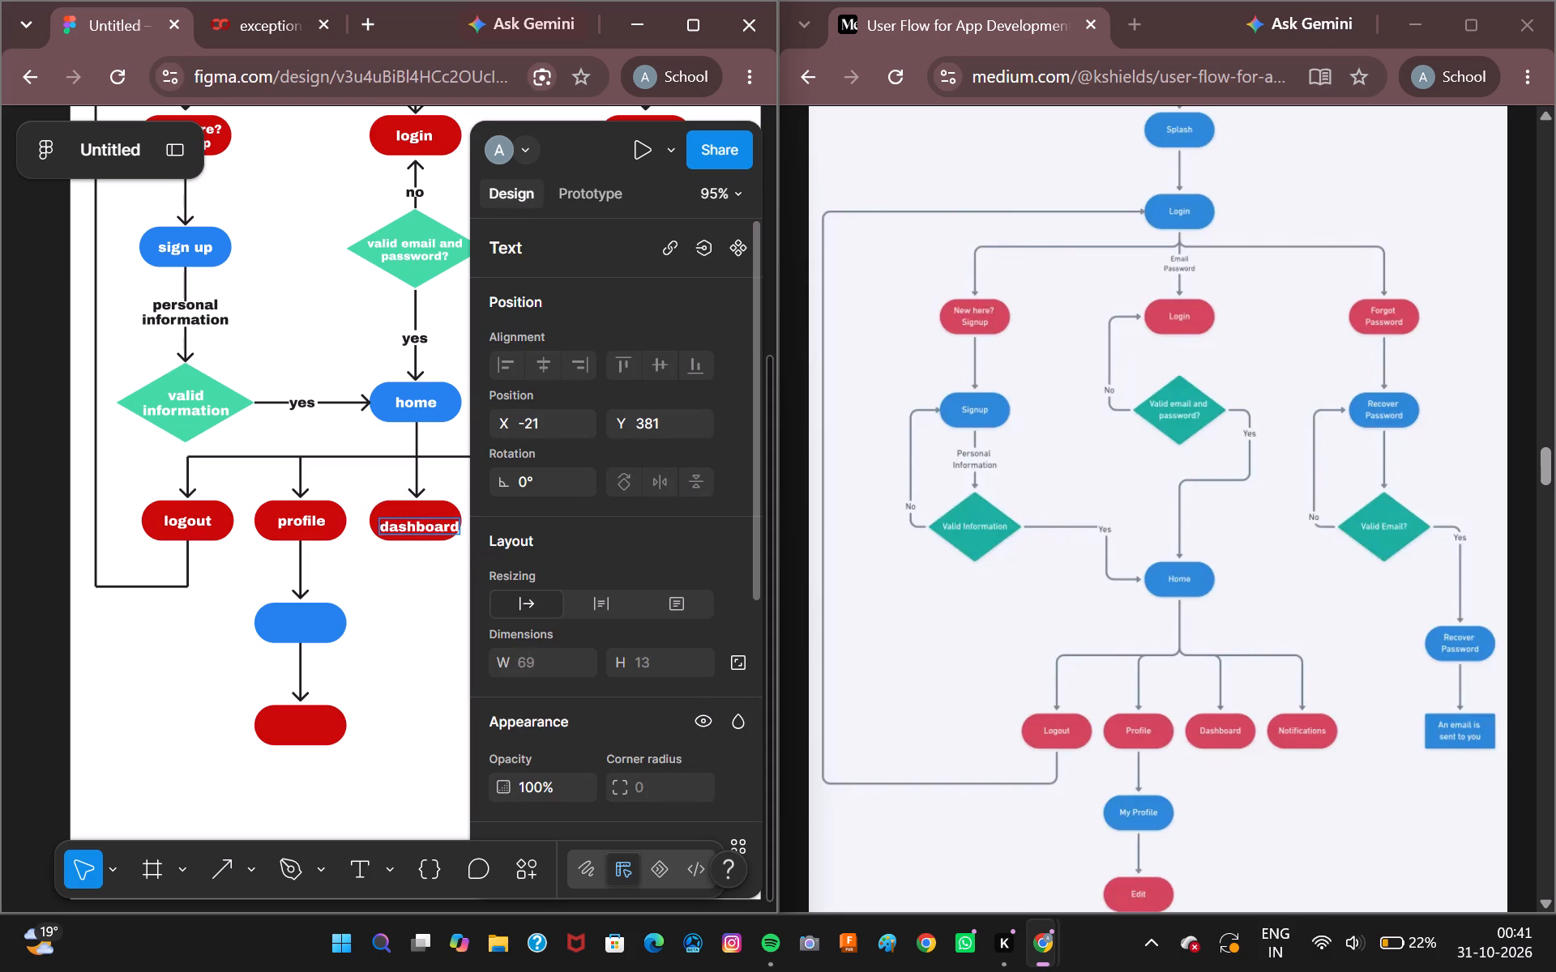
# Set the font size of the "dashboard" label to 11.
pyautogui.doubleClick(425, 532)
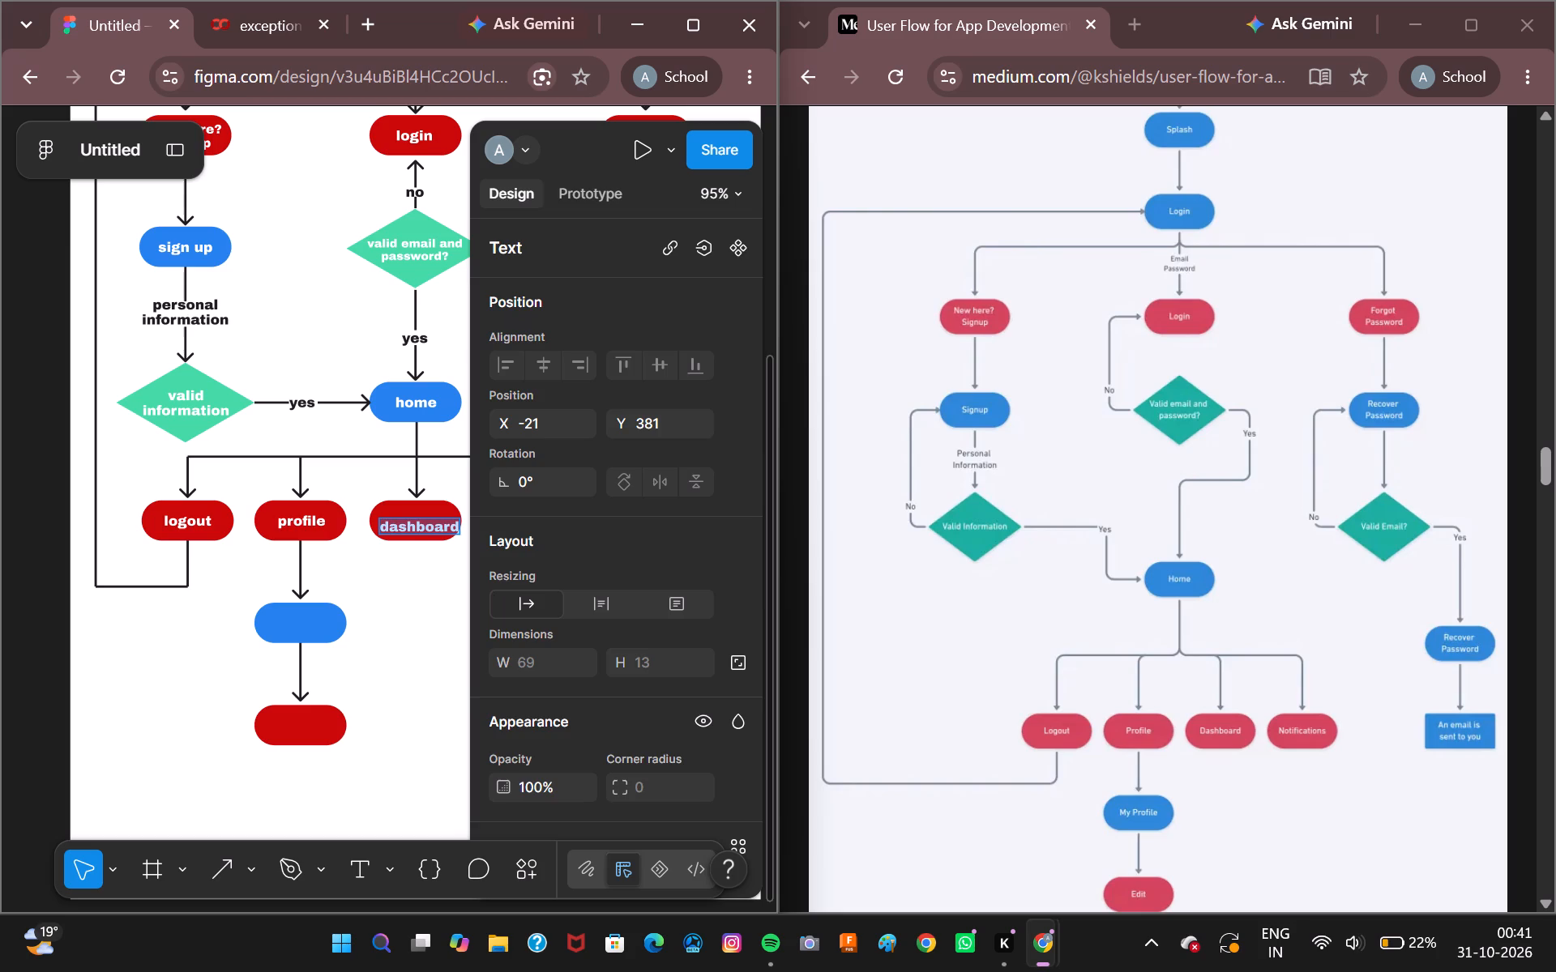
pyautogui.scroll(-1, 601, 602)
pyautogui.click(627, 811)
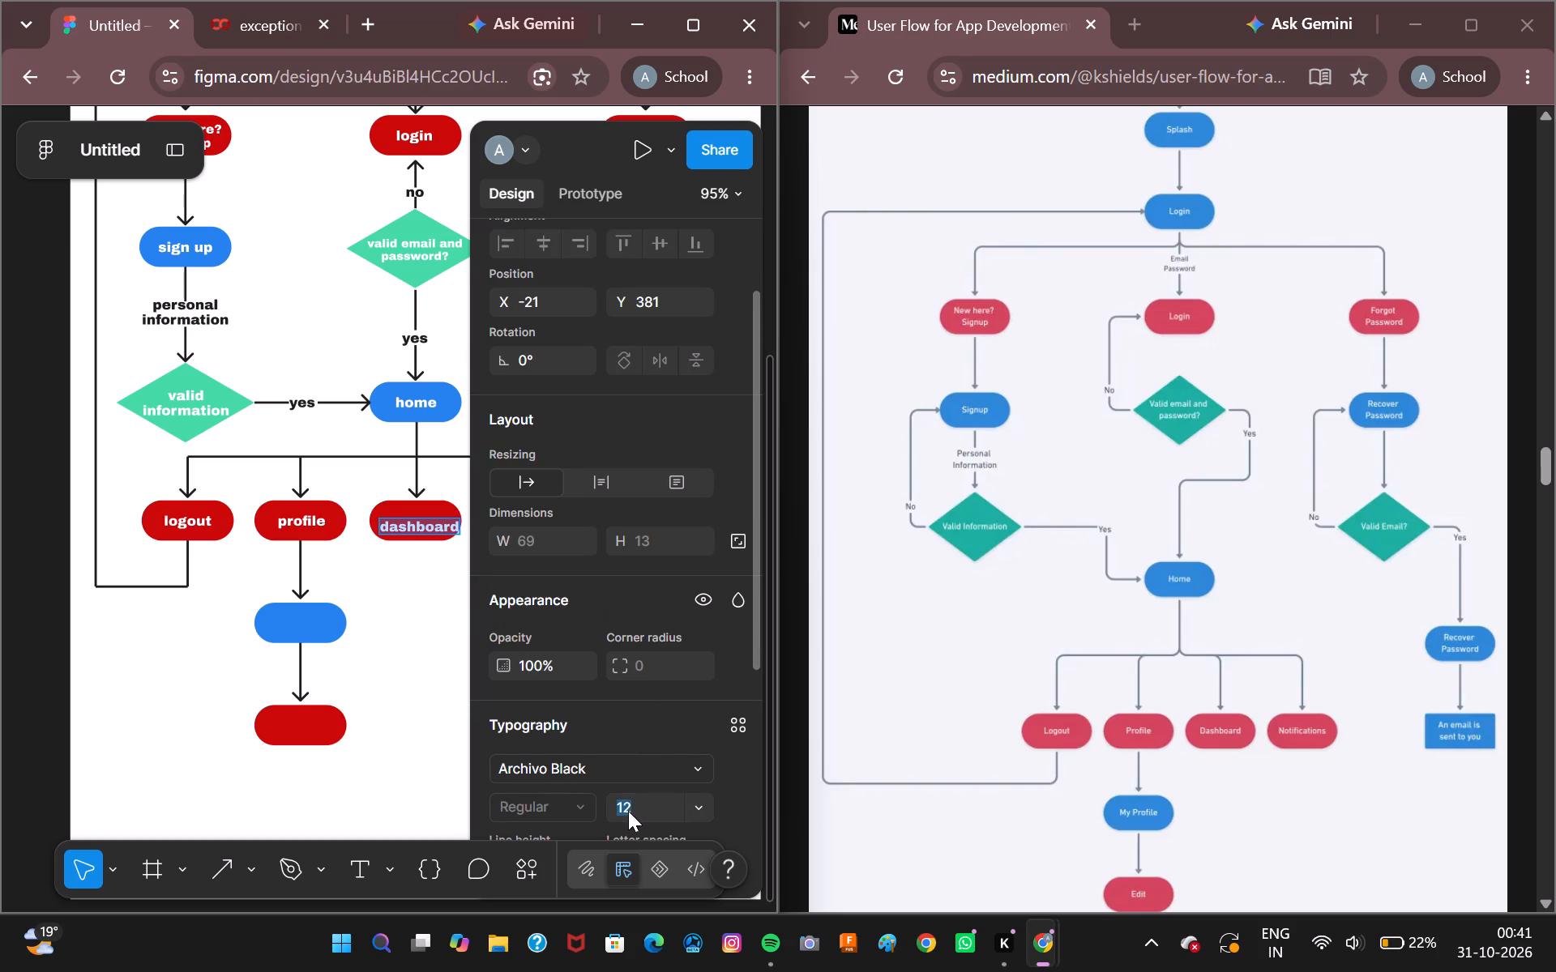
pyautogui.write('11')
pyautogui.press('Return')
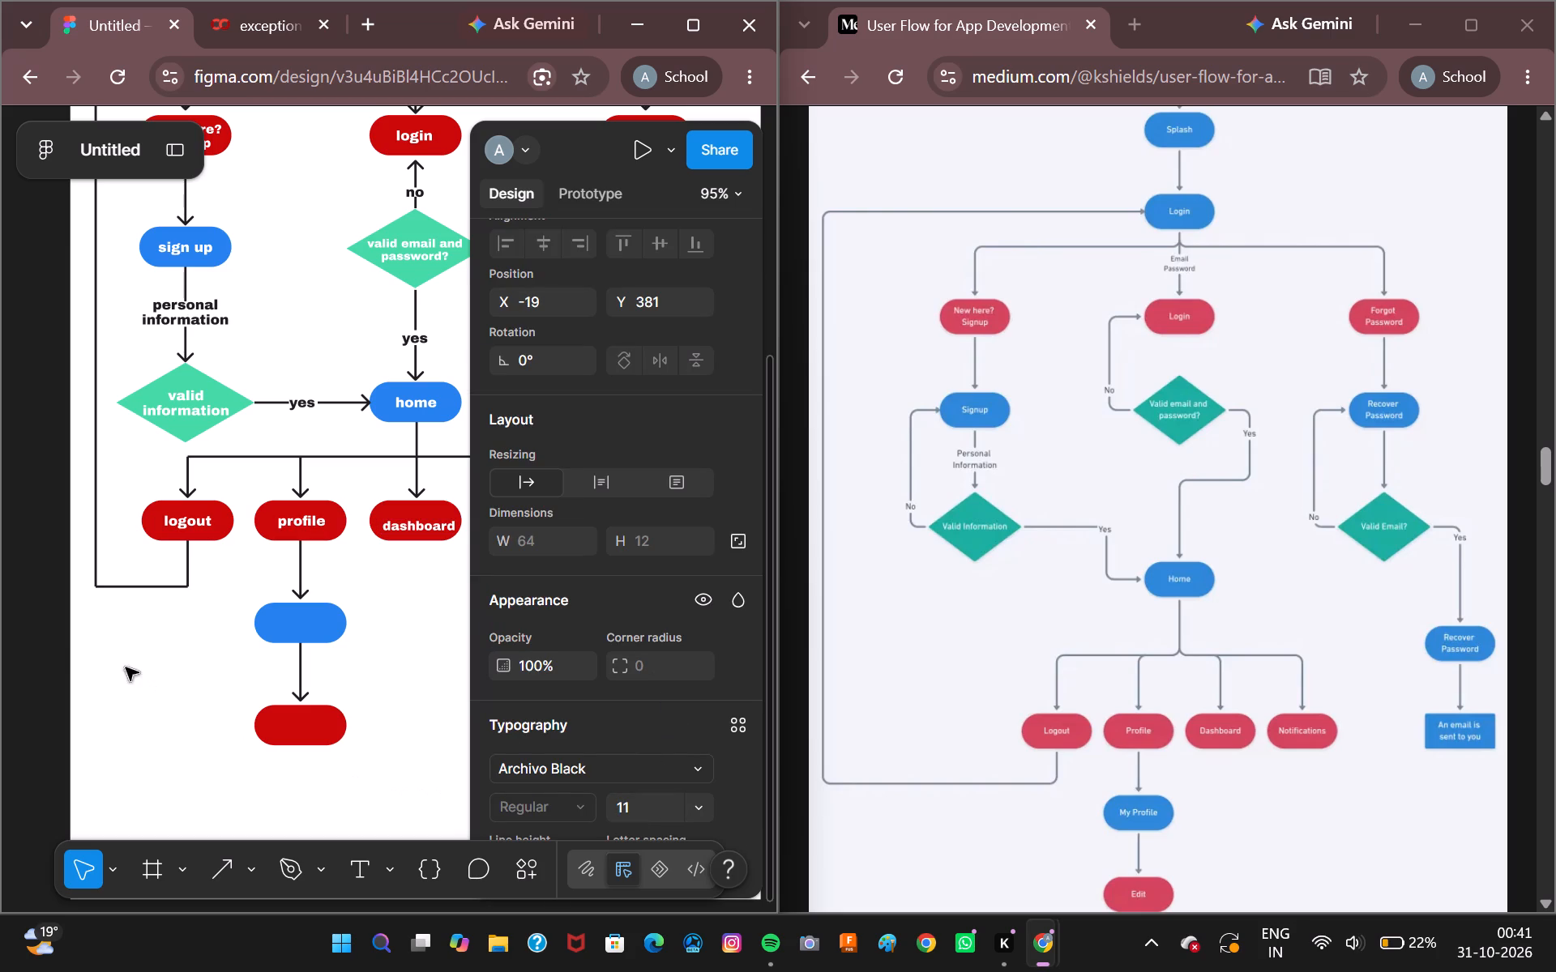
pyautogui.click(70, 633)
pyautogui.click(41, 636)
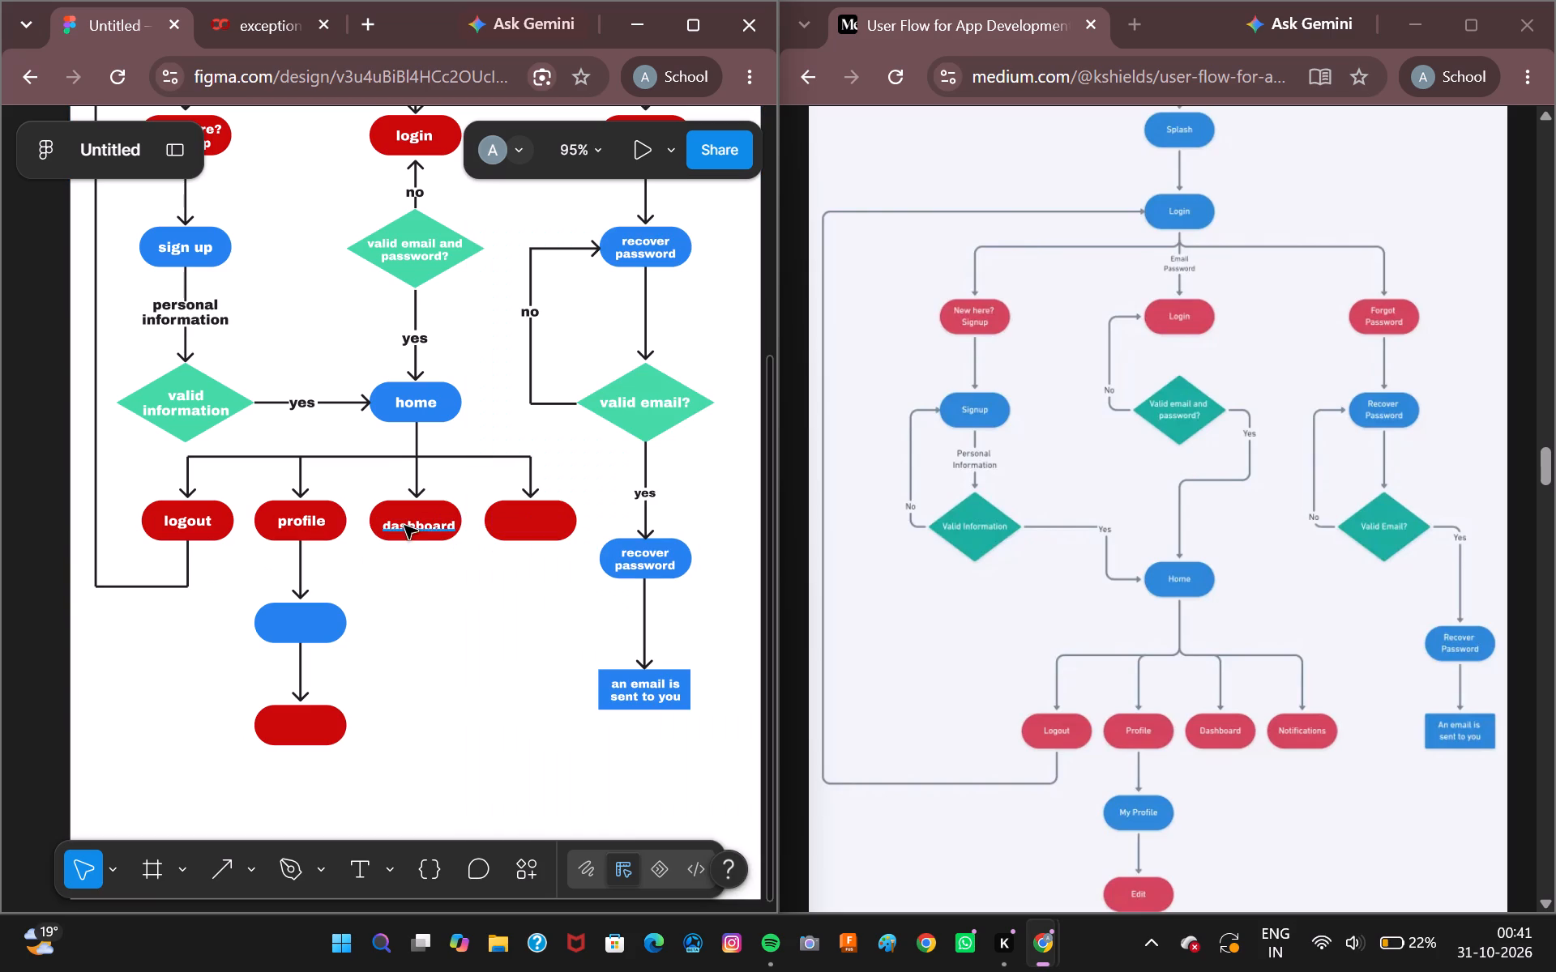
# Centre the "dashboard" label inside its red pill.
pyautogui.click(410, 525)
pyautogui.click(414, 525)
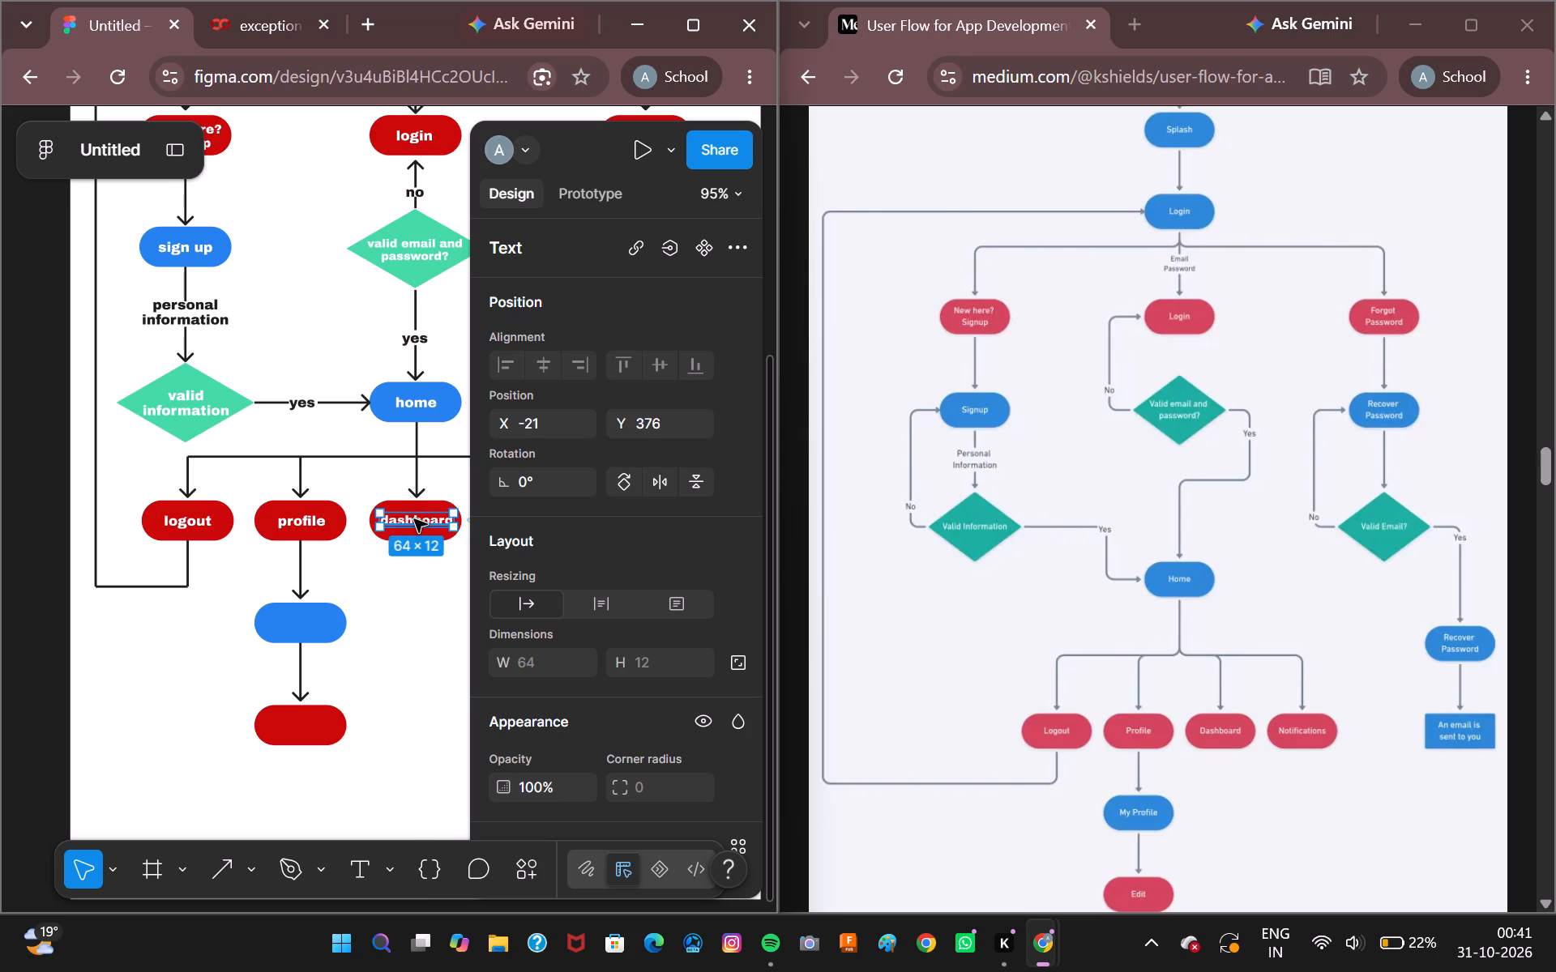
# Set the font size of the "dashboard" label to 12 and recentre it inside its red pill.
pyautogui.doubleClick(414, 522)
pyautogui.scroll(-1, 654, 723)
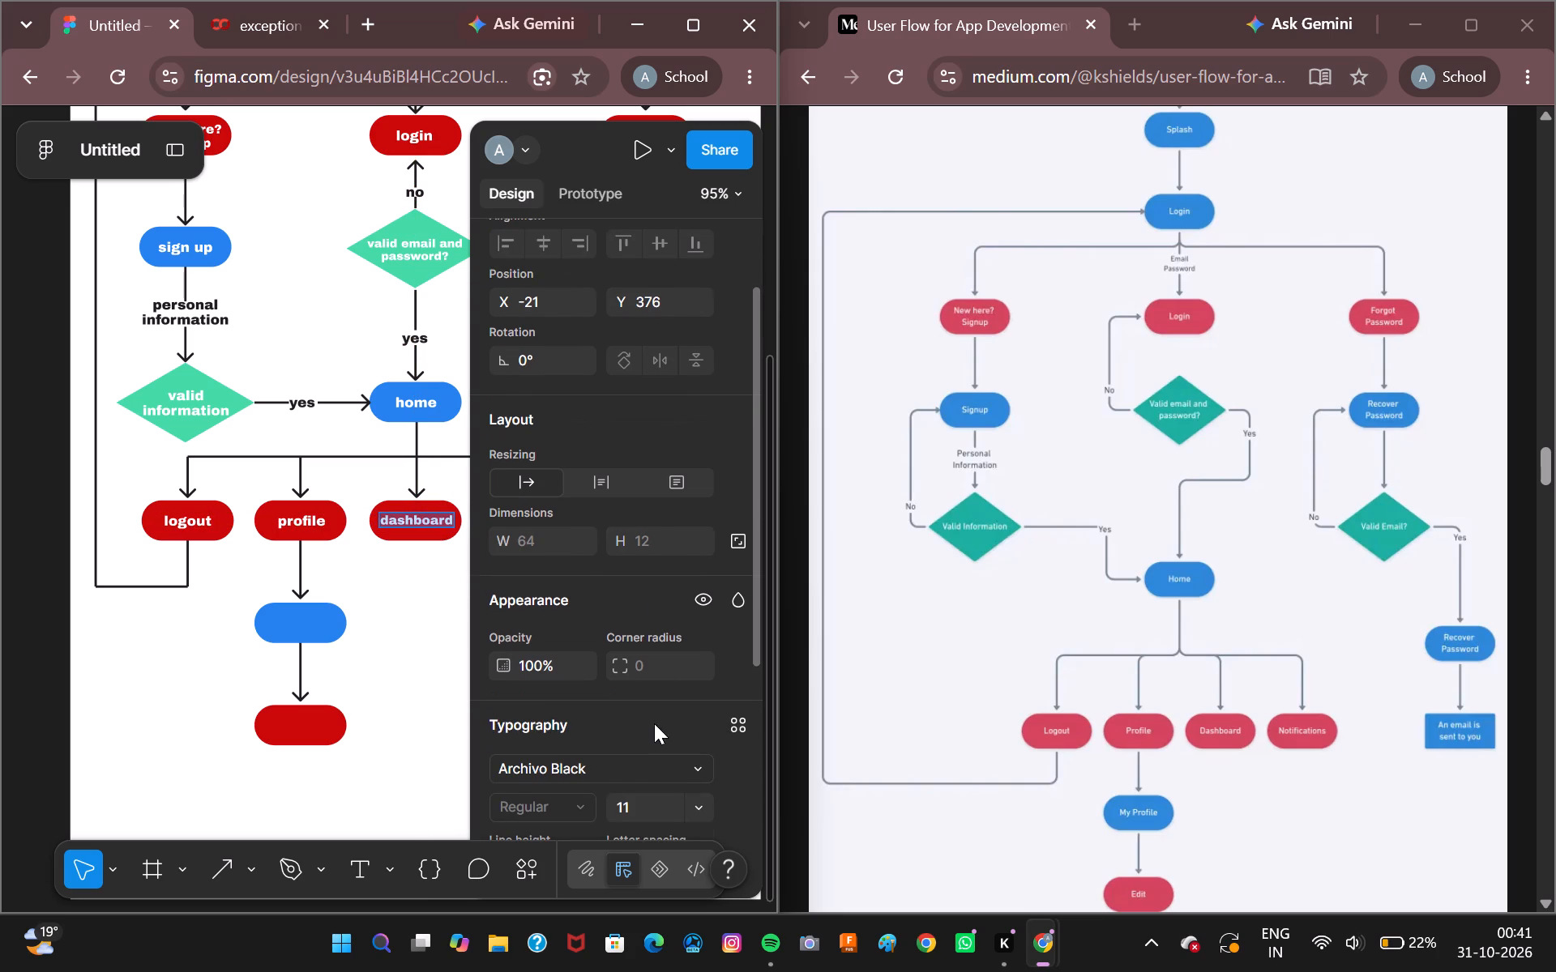
pyautogui.click(637, 805)
pyautogui.write('12')
pyautogui.press('Return')
pyautogui.click(54, 621)
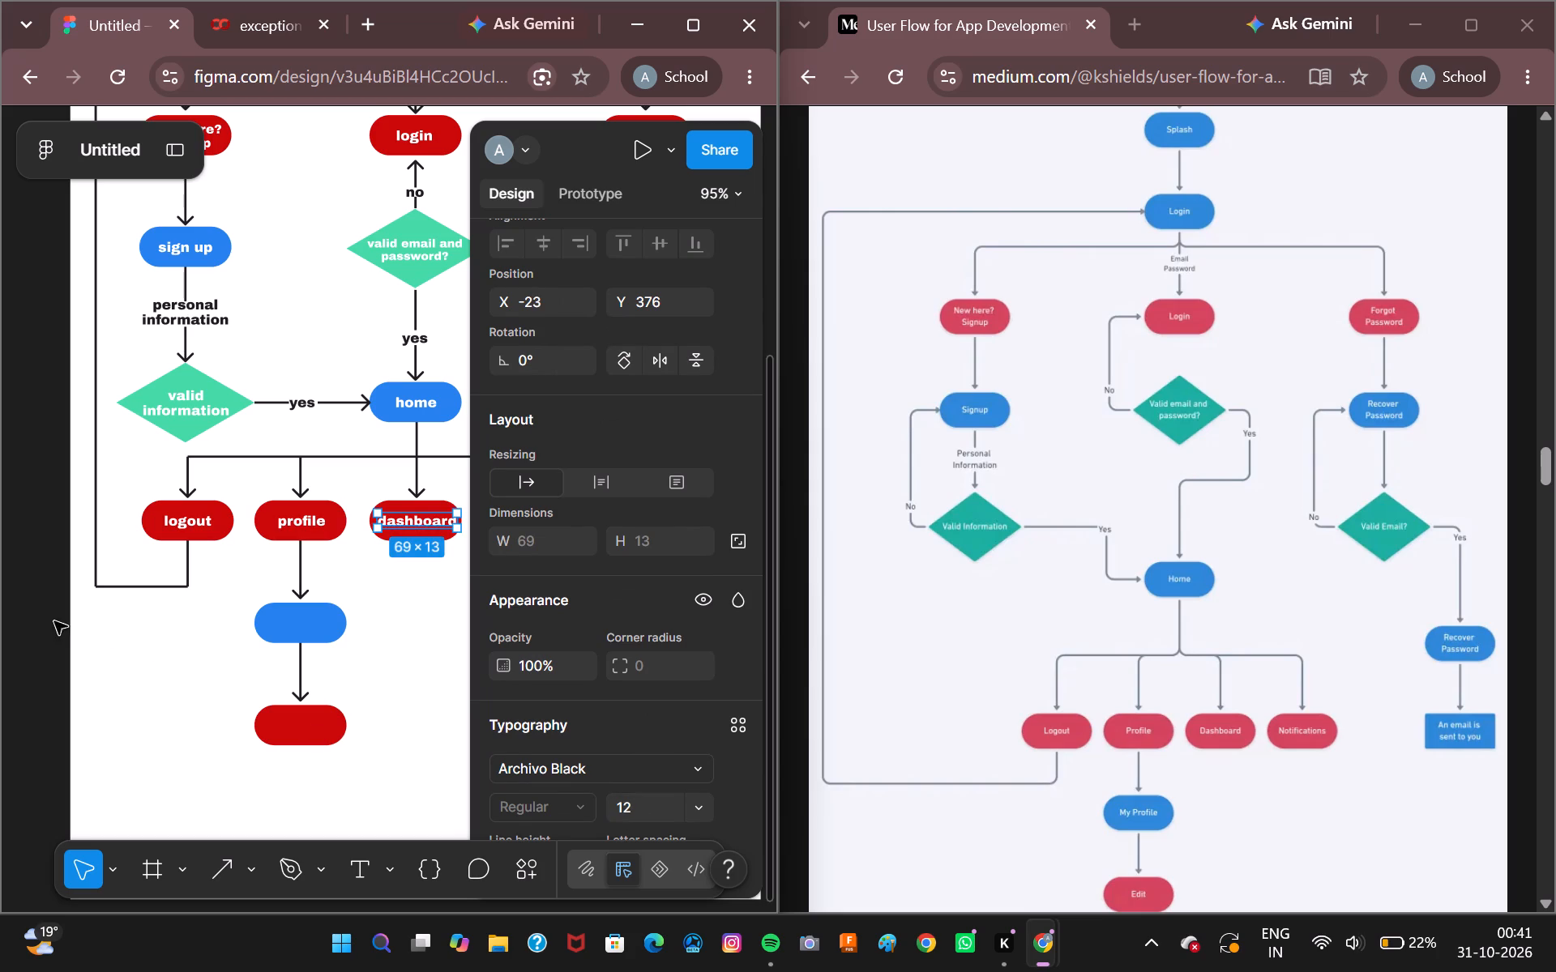
pyautogui.click(415, 523)
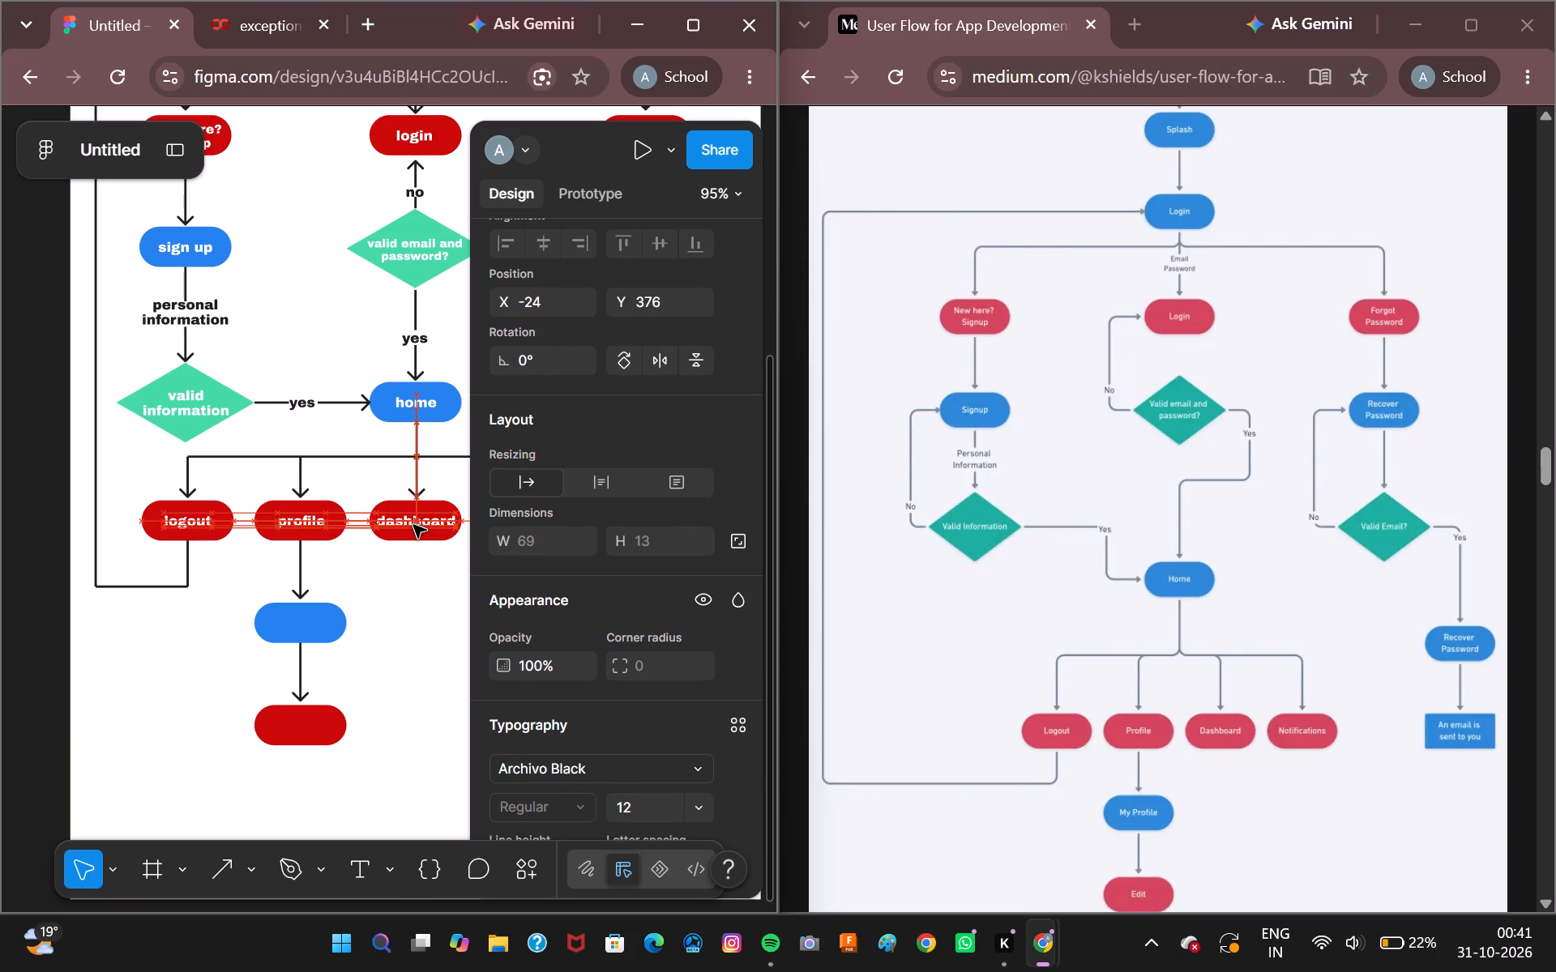
pyautogui.click(33, 613)
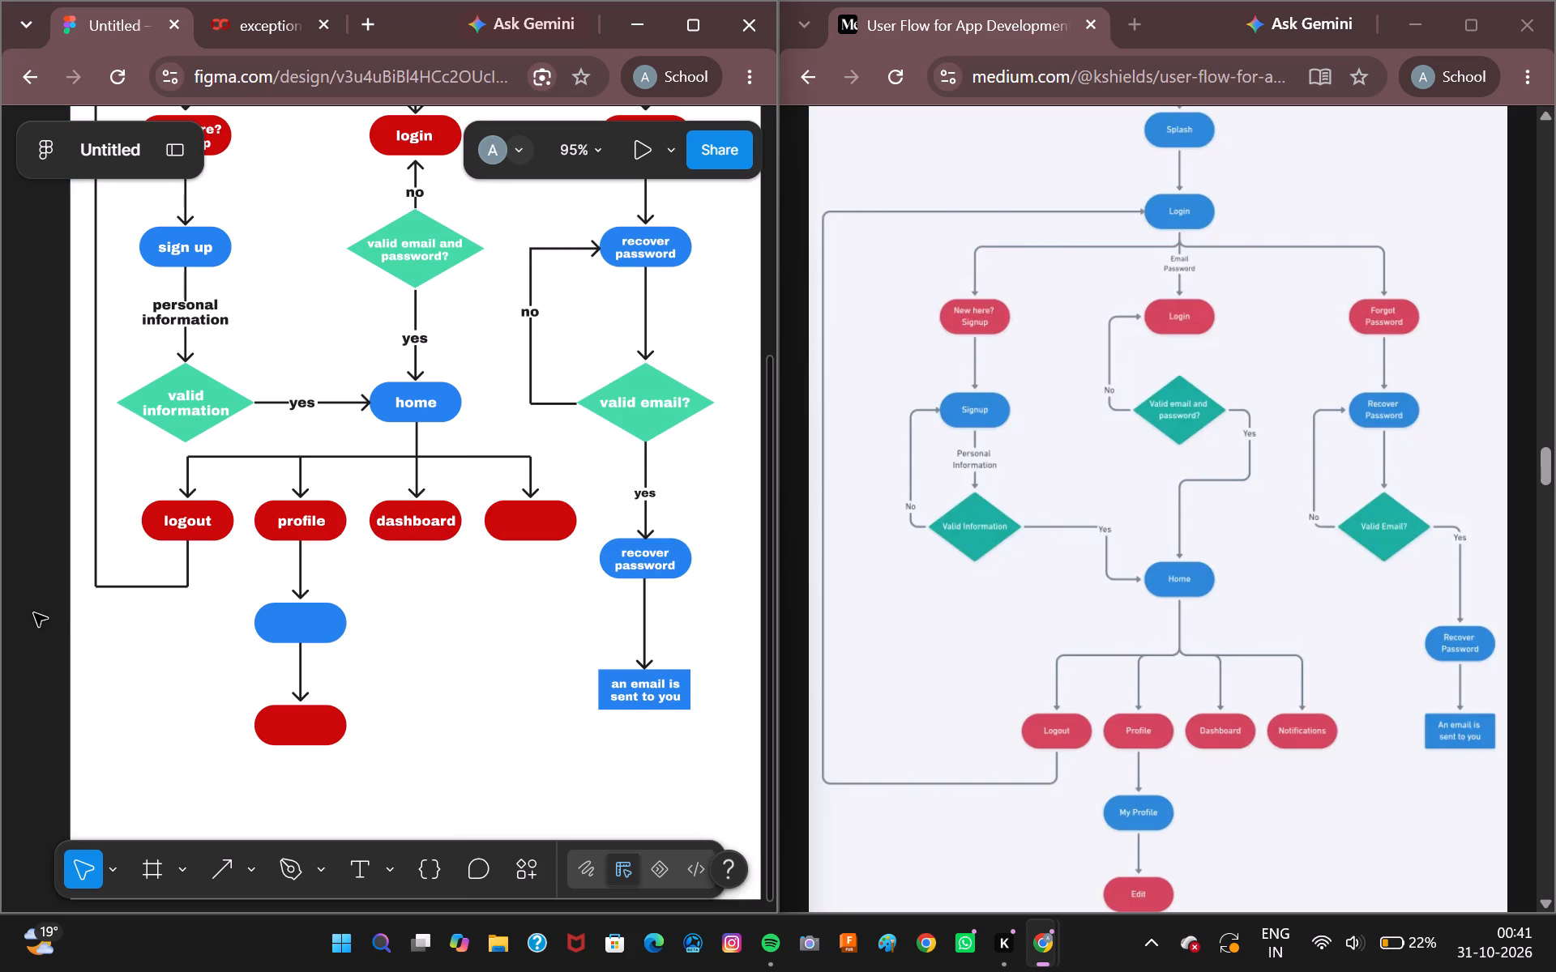
# Add a "notifications" text label to the last empty red pill in the row below "home".
pyautogui.click(354, 872)
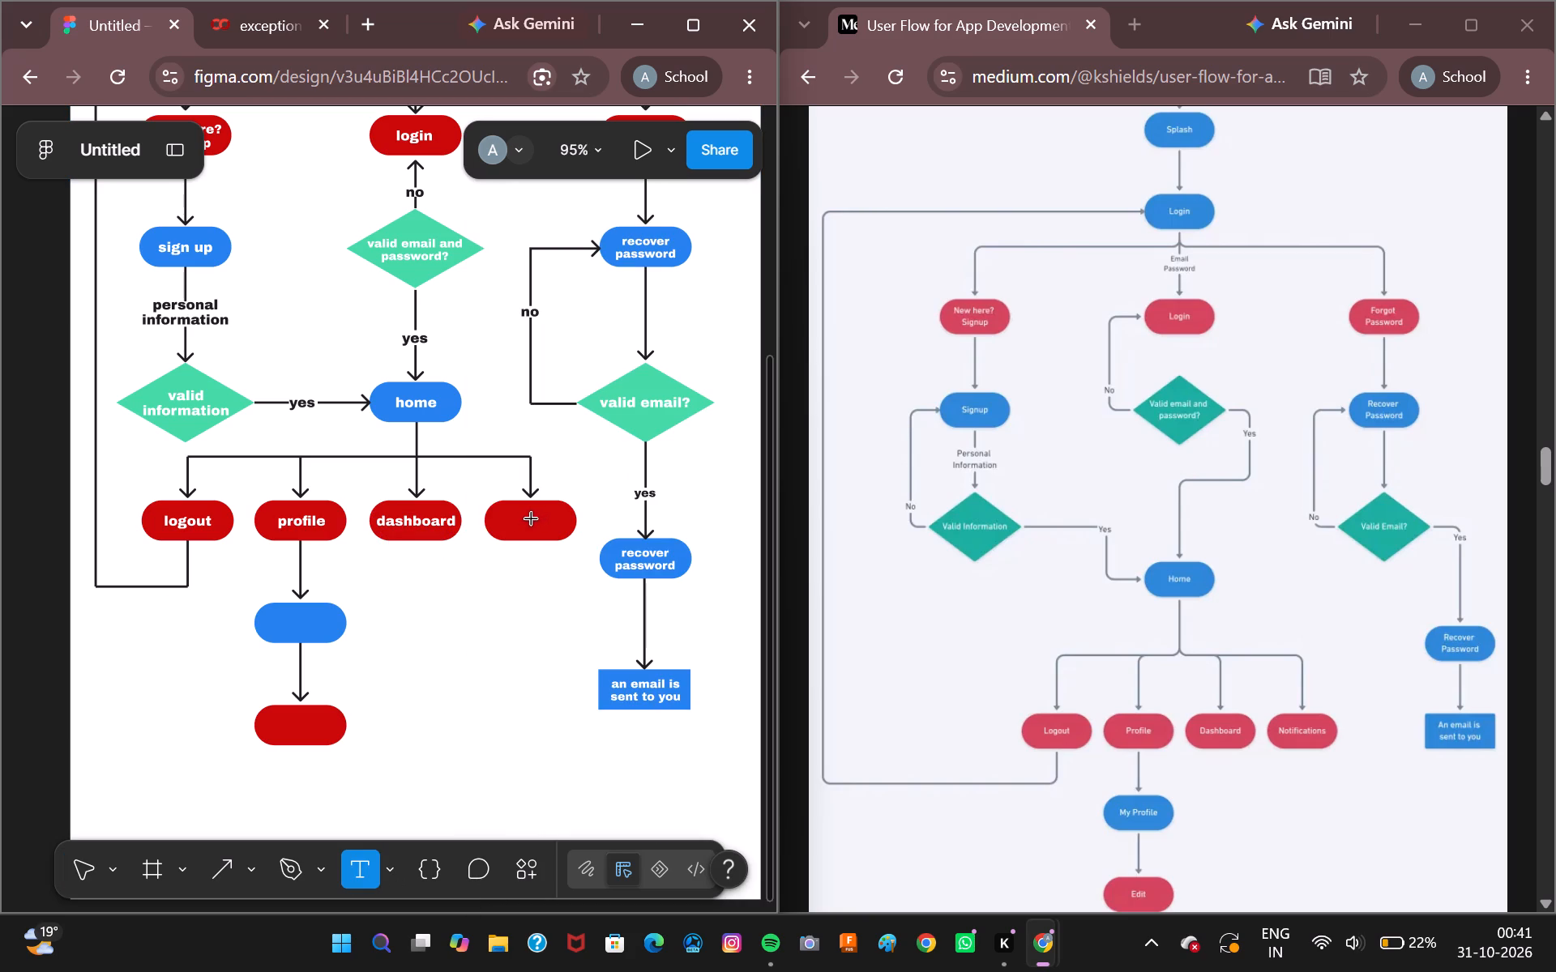
pyautogui.click(532, 519)
pyautogui.write('notification')
pyautogui.press('s')
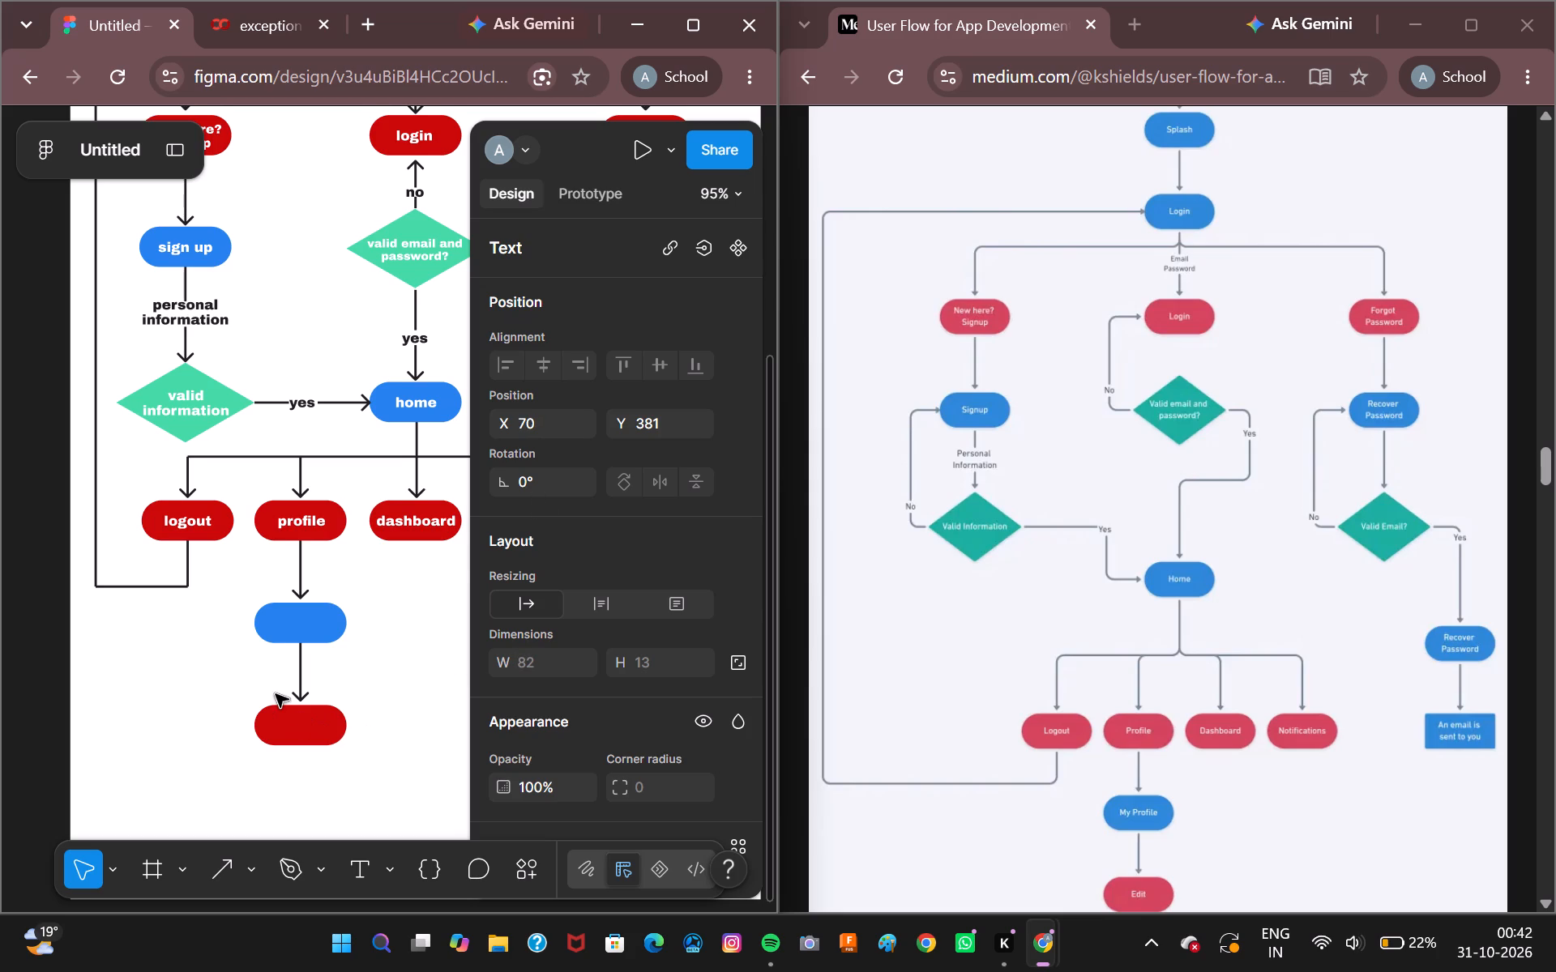
# Set the font size of the "notifications" label to 11.
pyautogui.hscroll(-1, 276, 694)
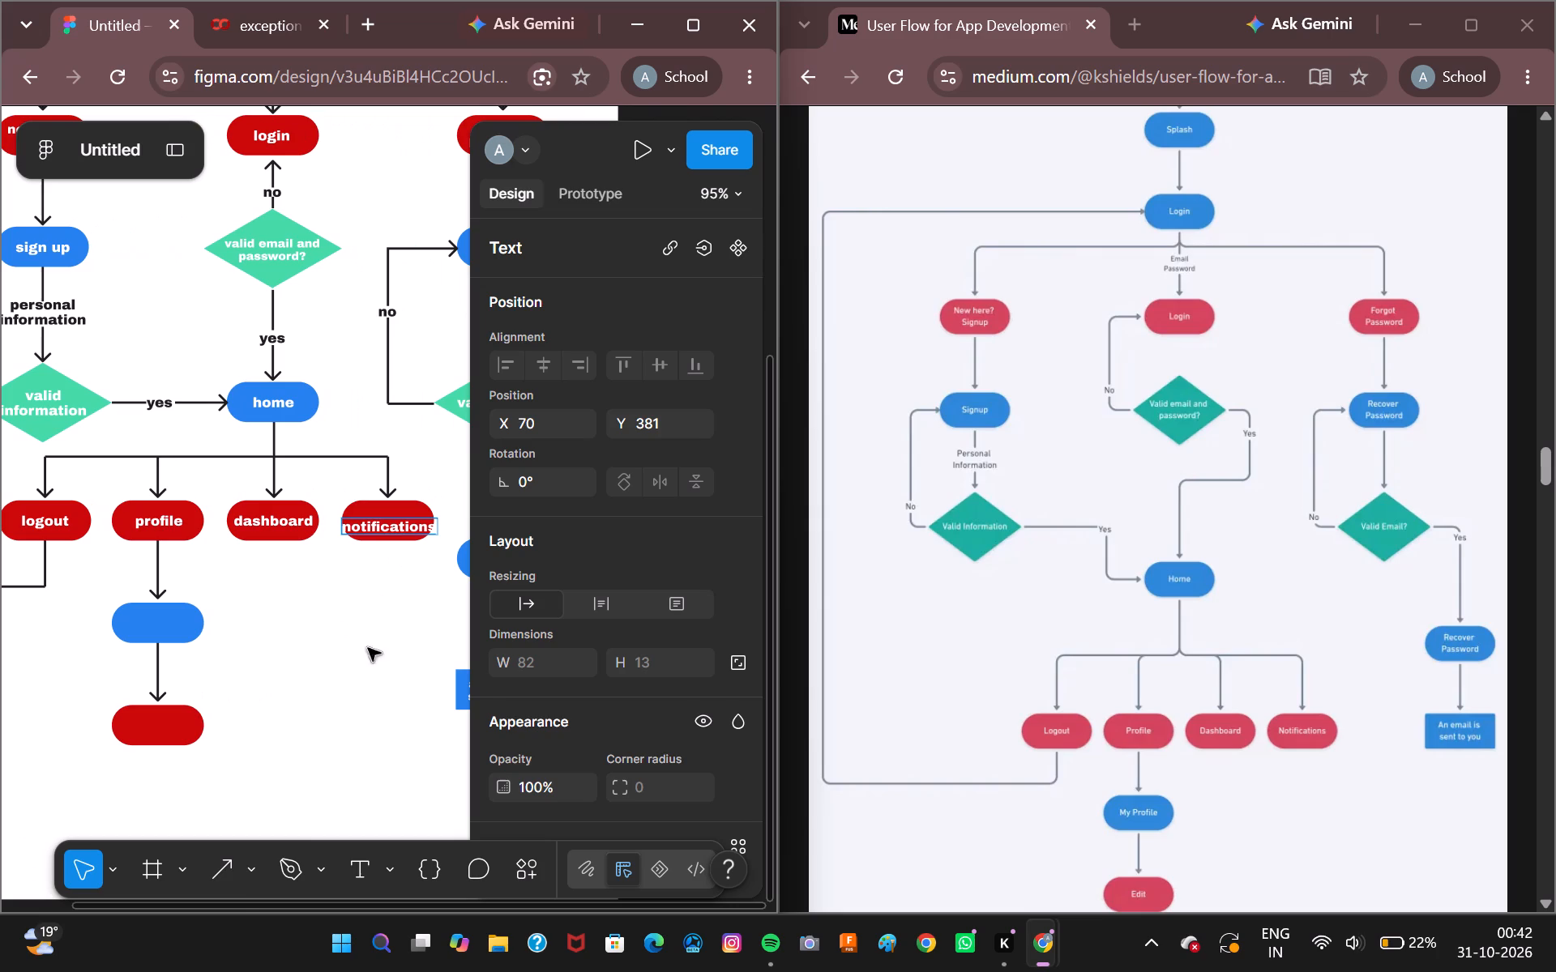
pyautogui.doubleClick(388, 519)
pyautogui.scroll(-1, 690, 757)
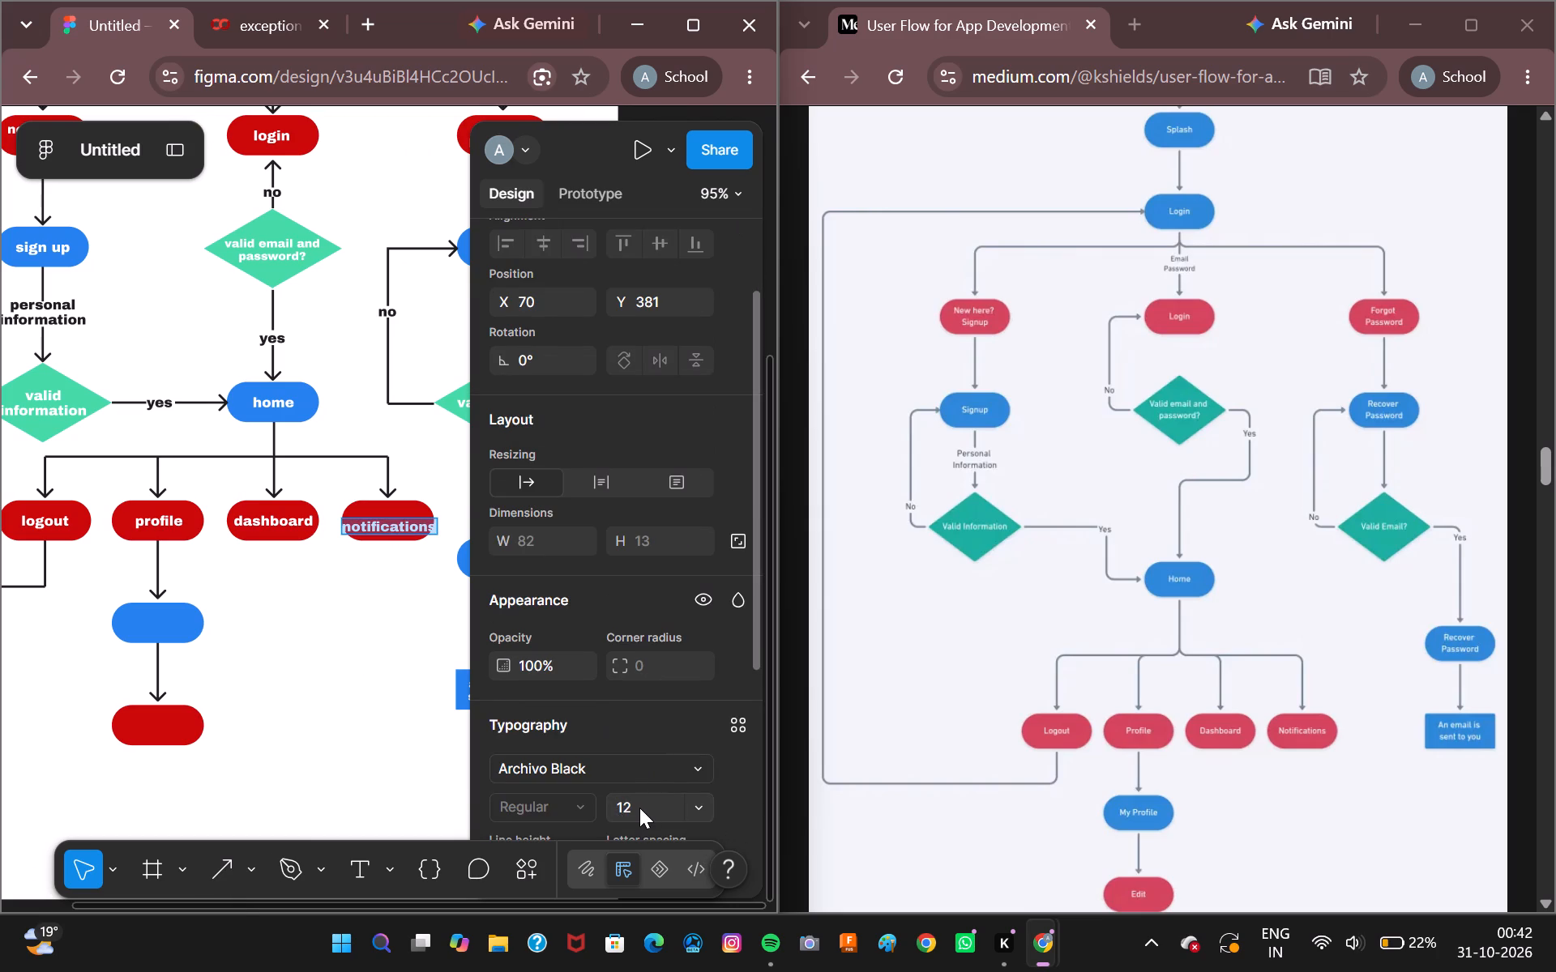
pyautogui.click(639, 808)
pyautogui.write('11')
pyautogui.press('Return')
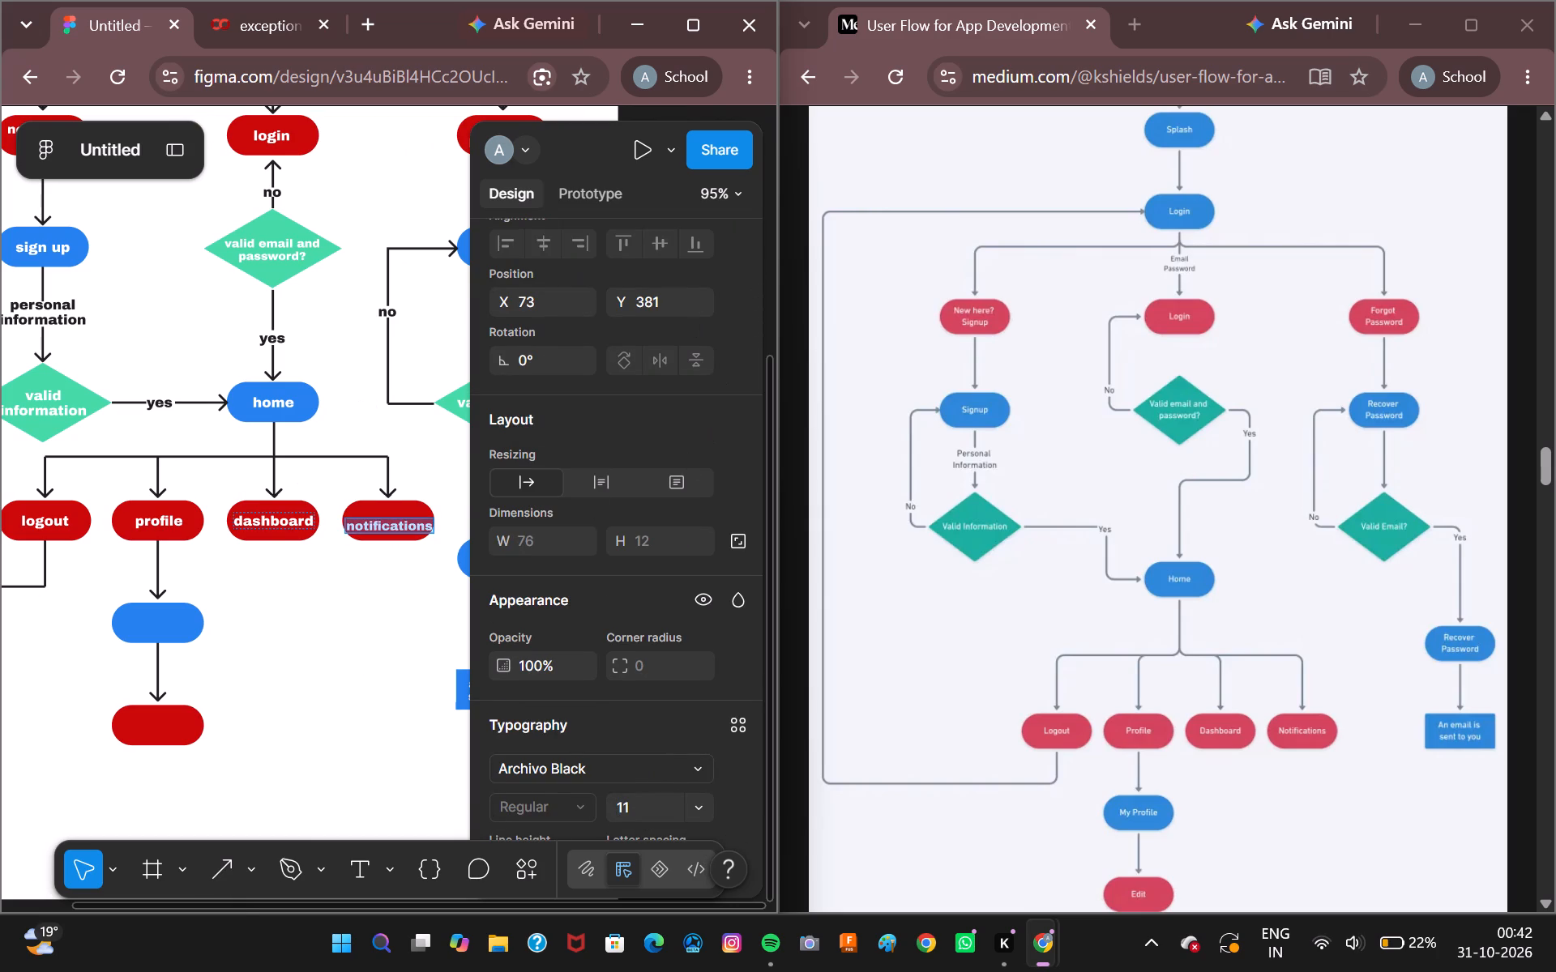
pyautogui.hscroll(1, 224, 599)
pyautogui.click(98, 601)
# Centre the "notifications" label inside its red pill.
pyautogui.hscroll(-1, 99, 599)
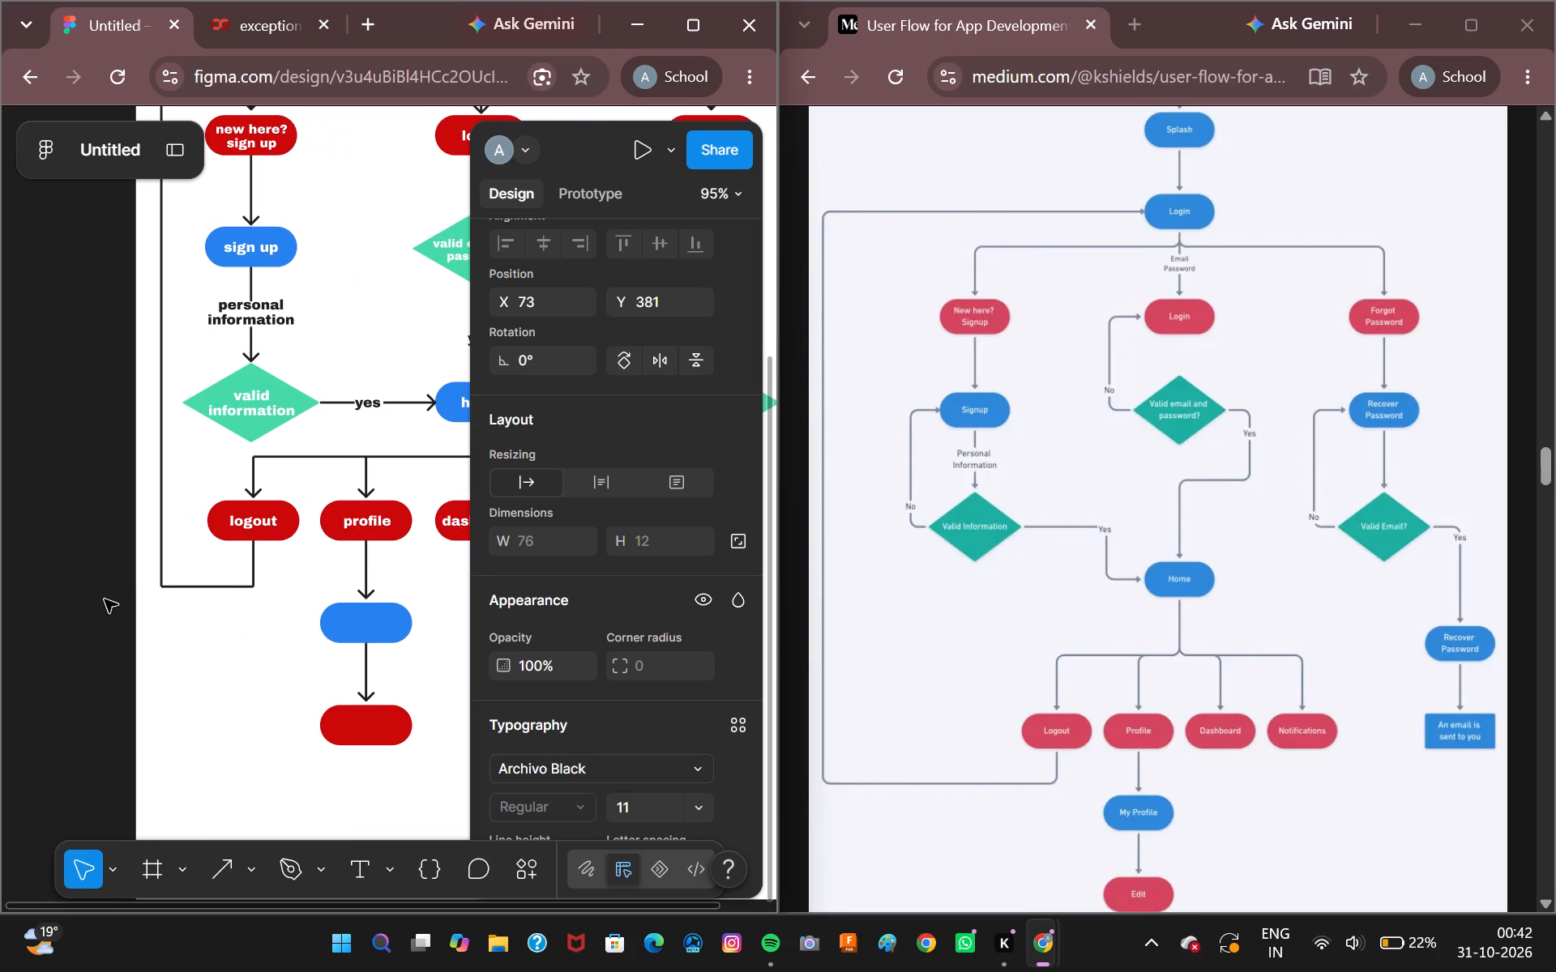
pyautogui.hscroll(-1, 105, 599)
pyautogui.click(395, 528)
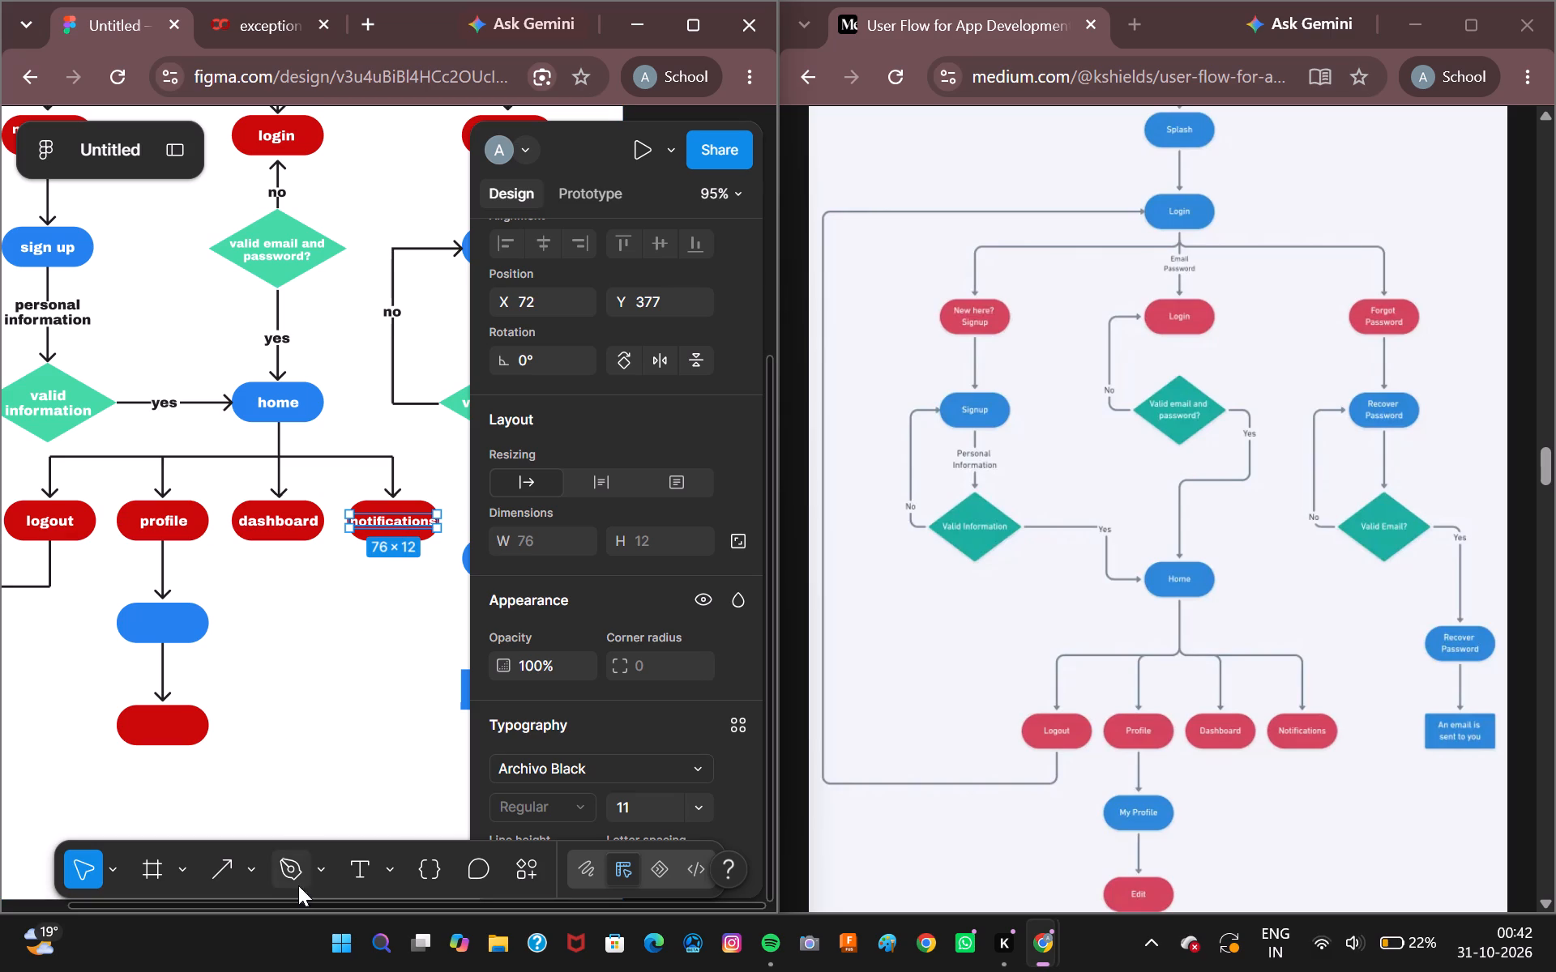
# Add a "my profile" text label to the empty blue pill below "profile".
pyautogui.hscroll(1, 280, 729)
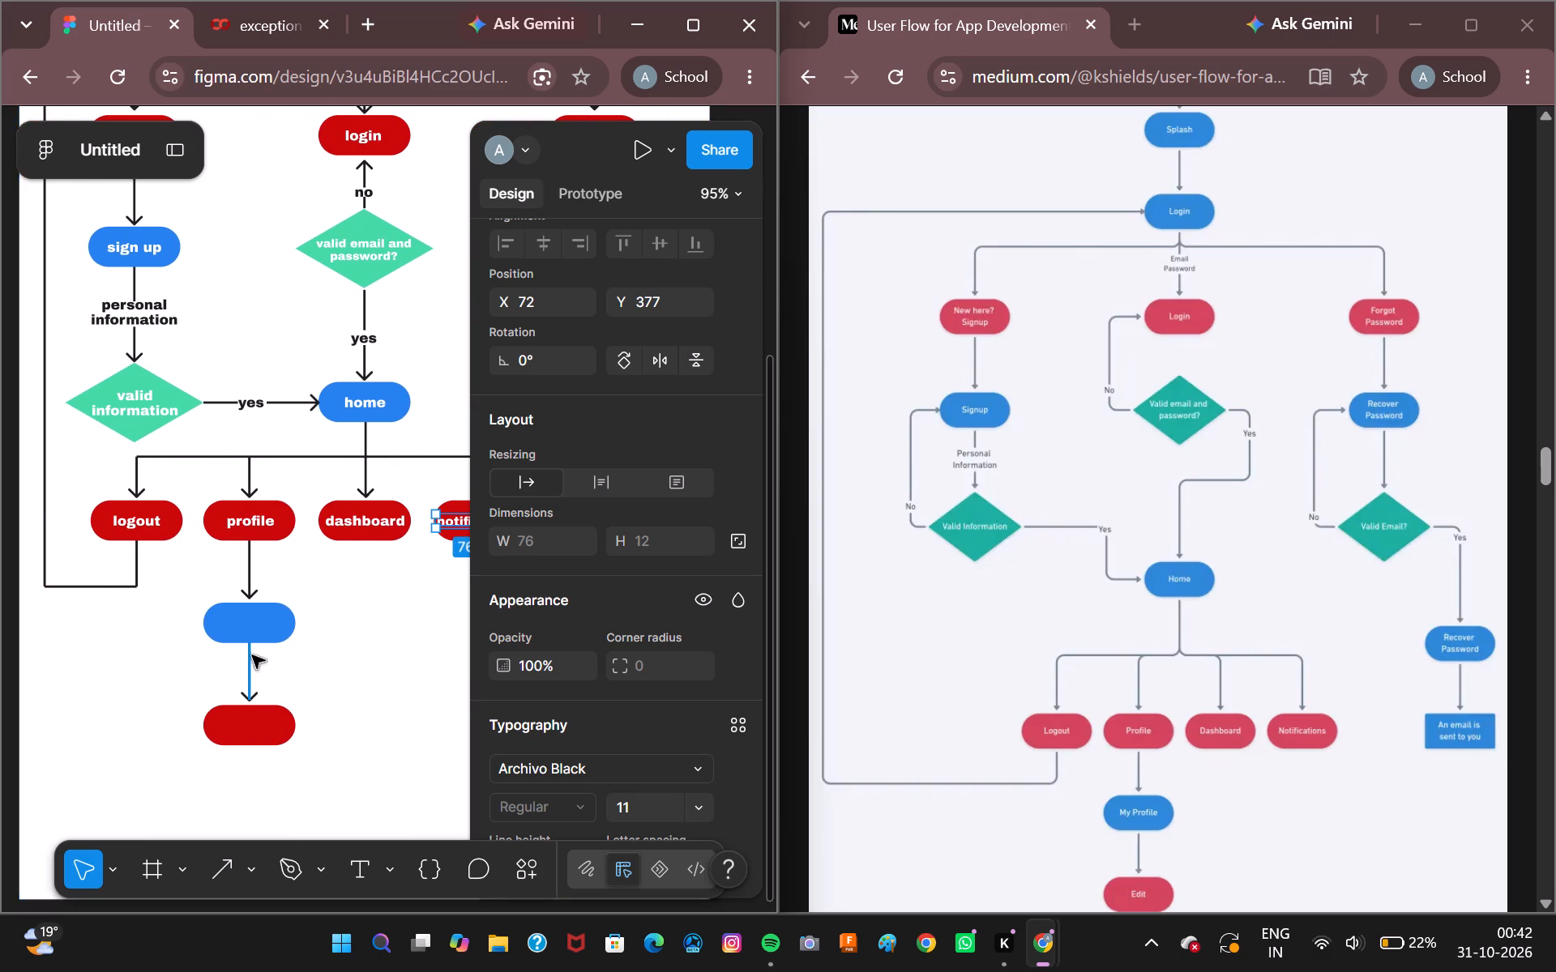
pyautogui.click(368, 862)
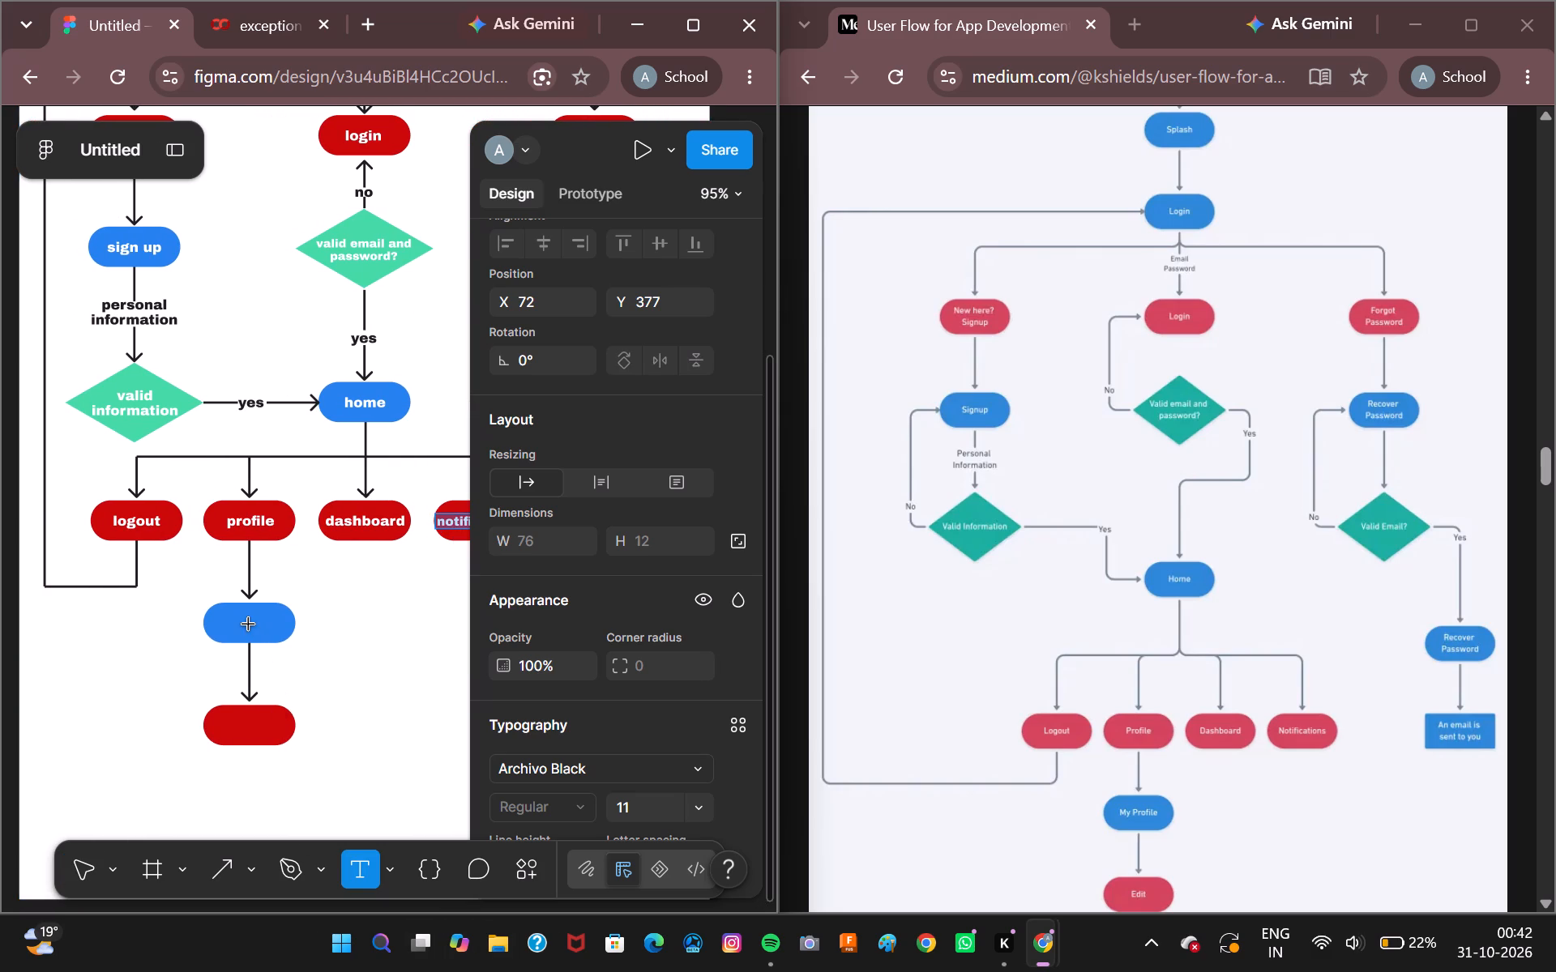
pyautogui.click(249, 625)
pyautogui.write('my profile')
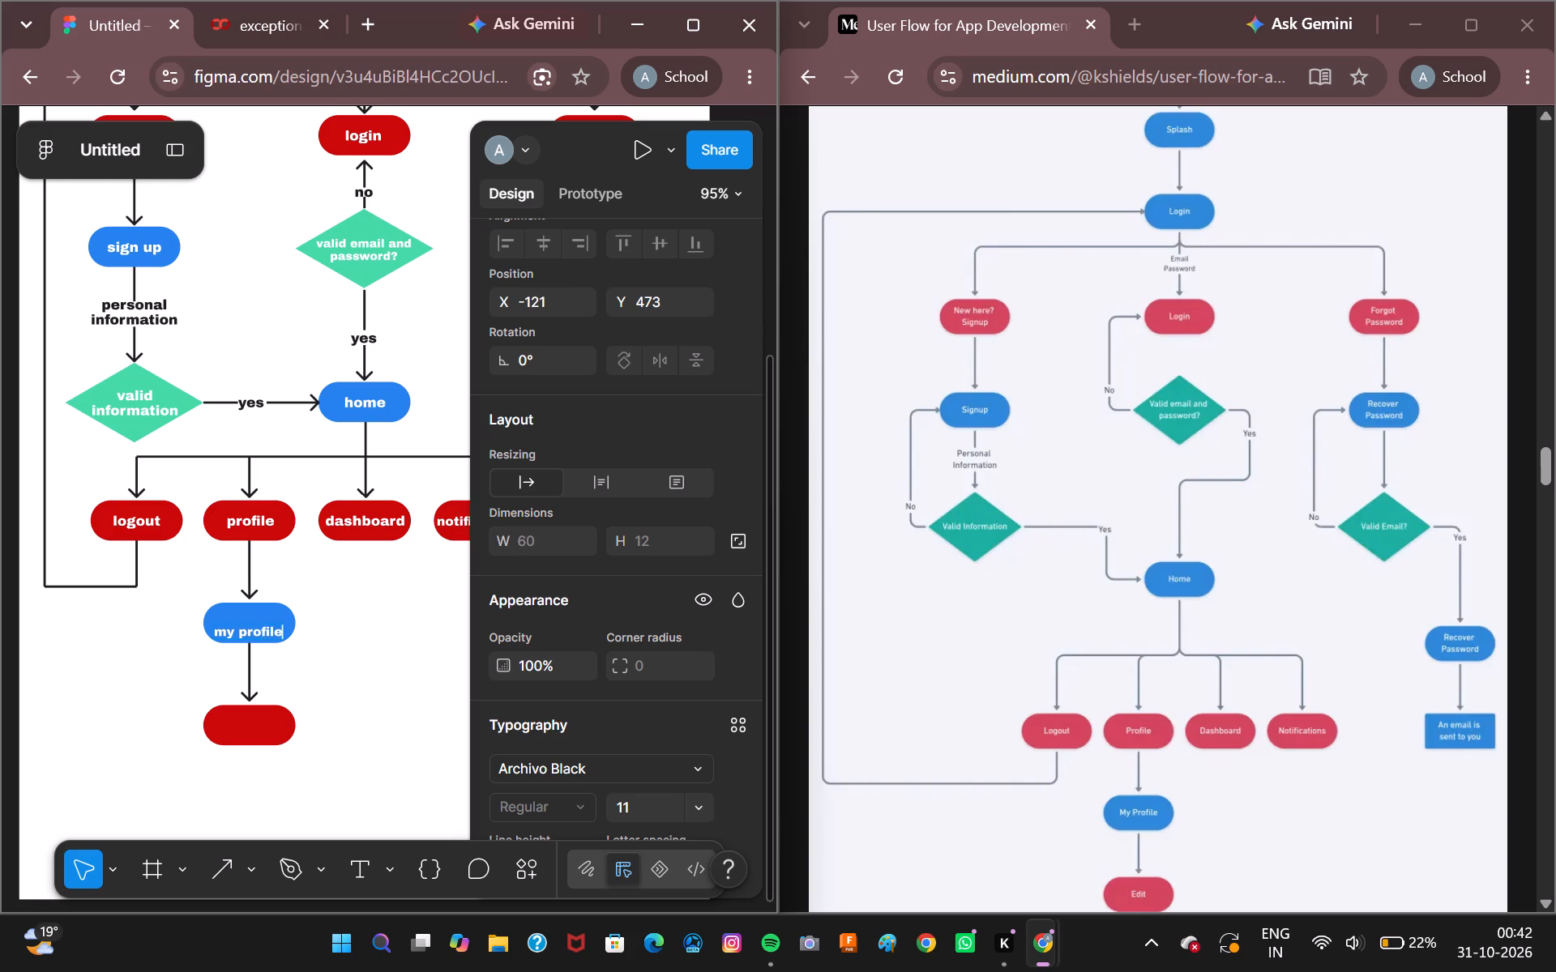
pyautogui.click(14, 571)
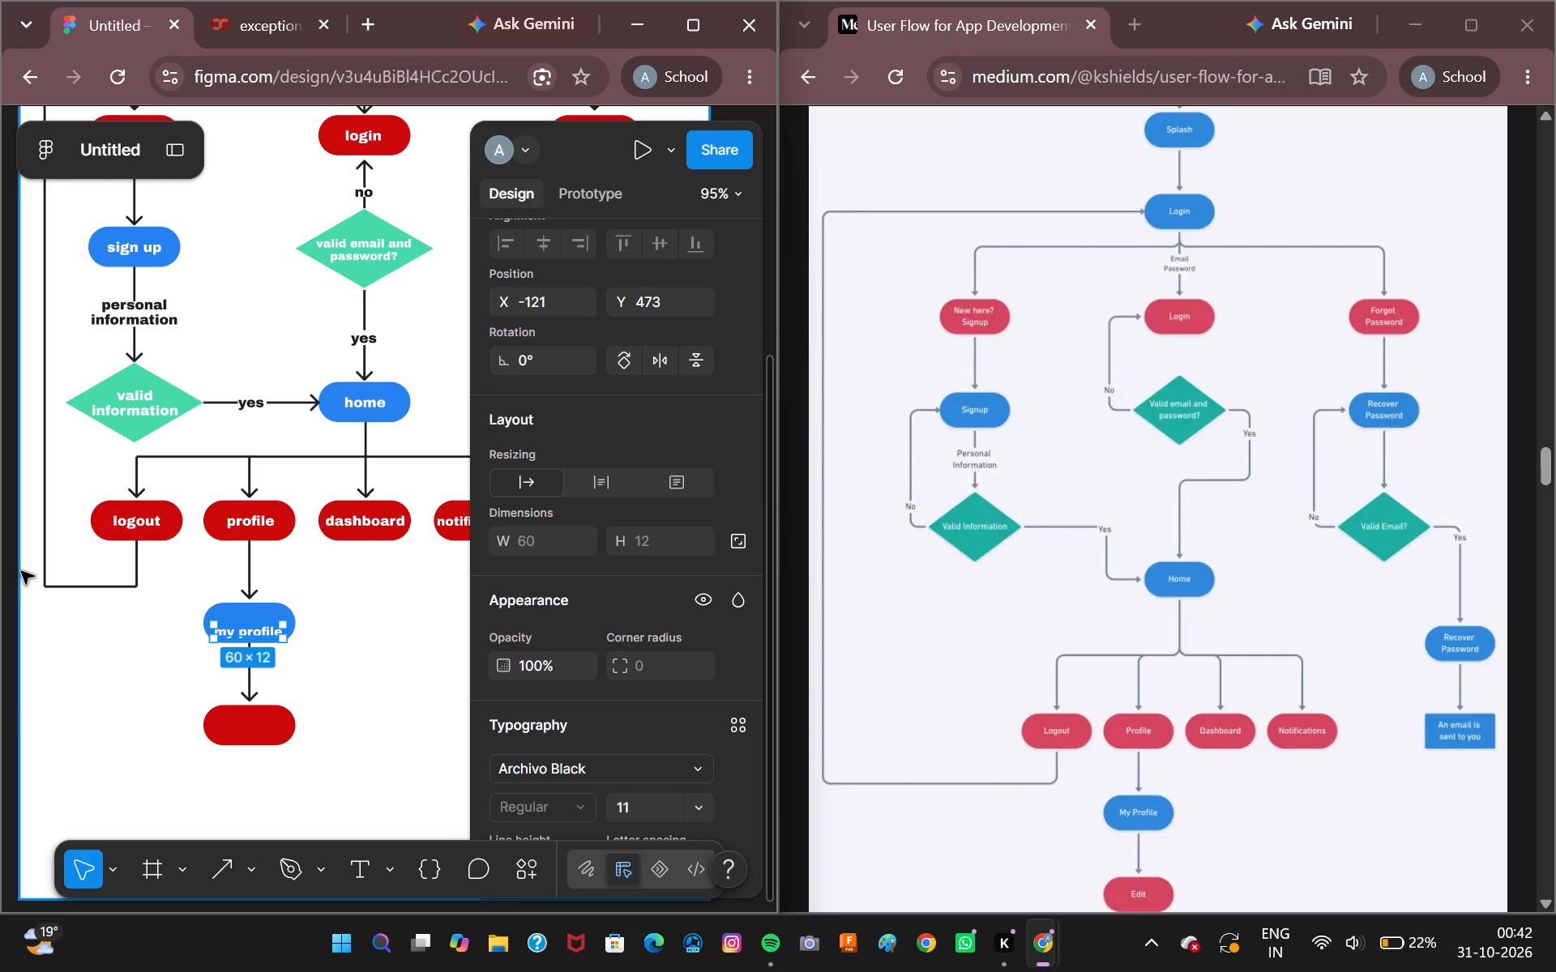
# Set the font size of the "my profile" label to 12.
pyautogui.hscroll(1, 395, 548)
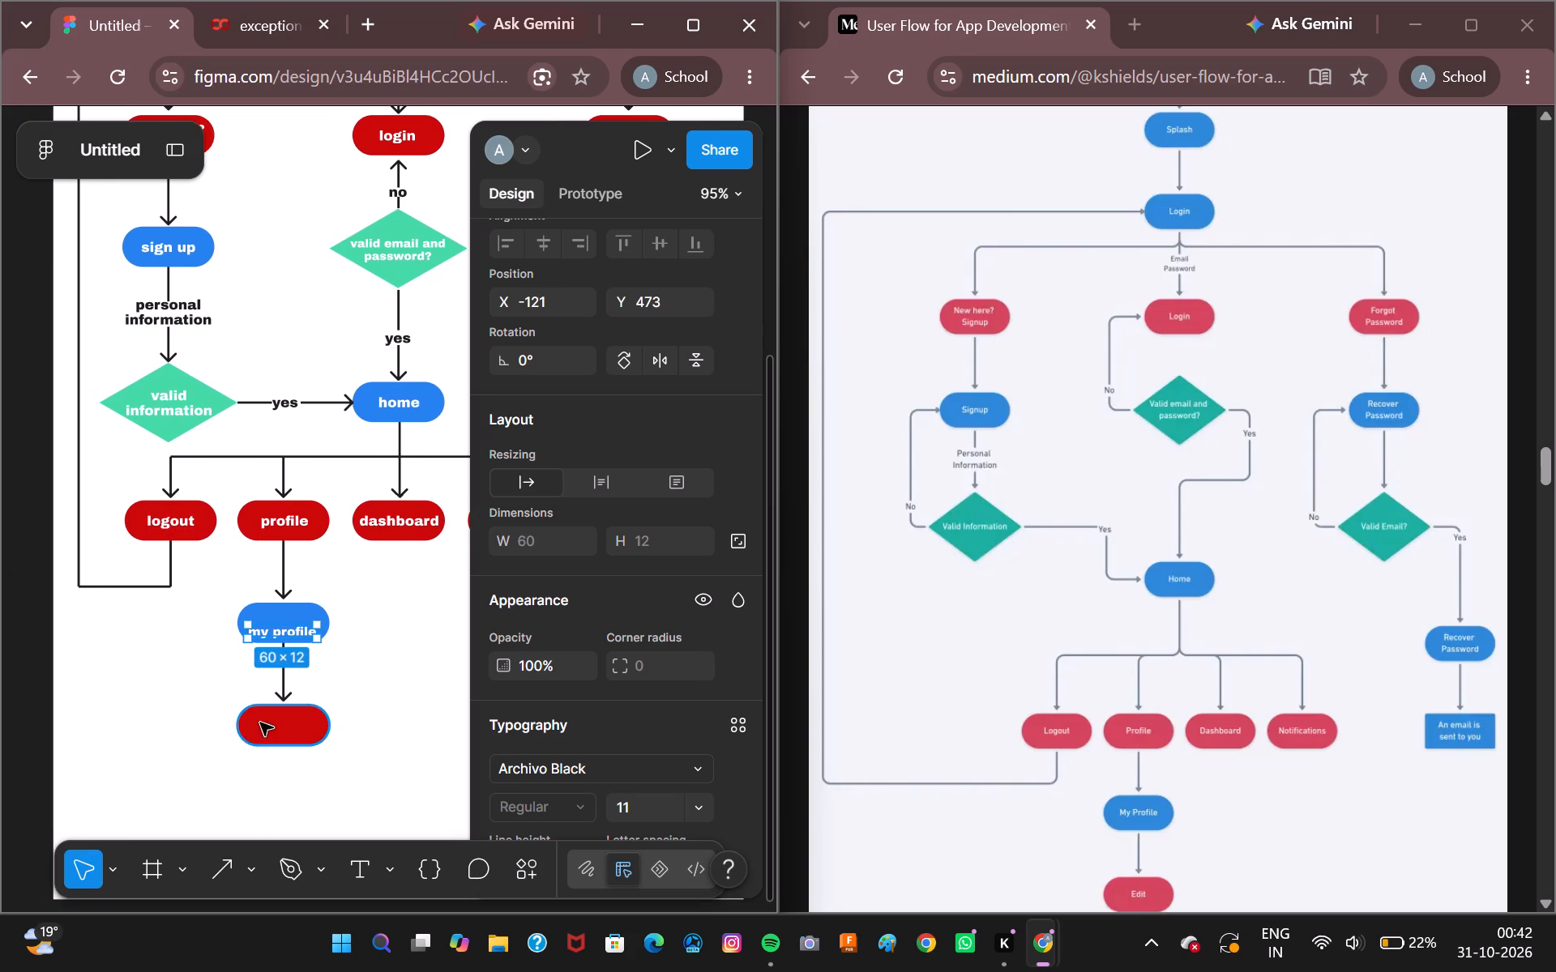
pyautogui.doubleClick(278, 633)
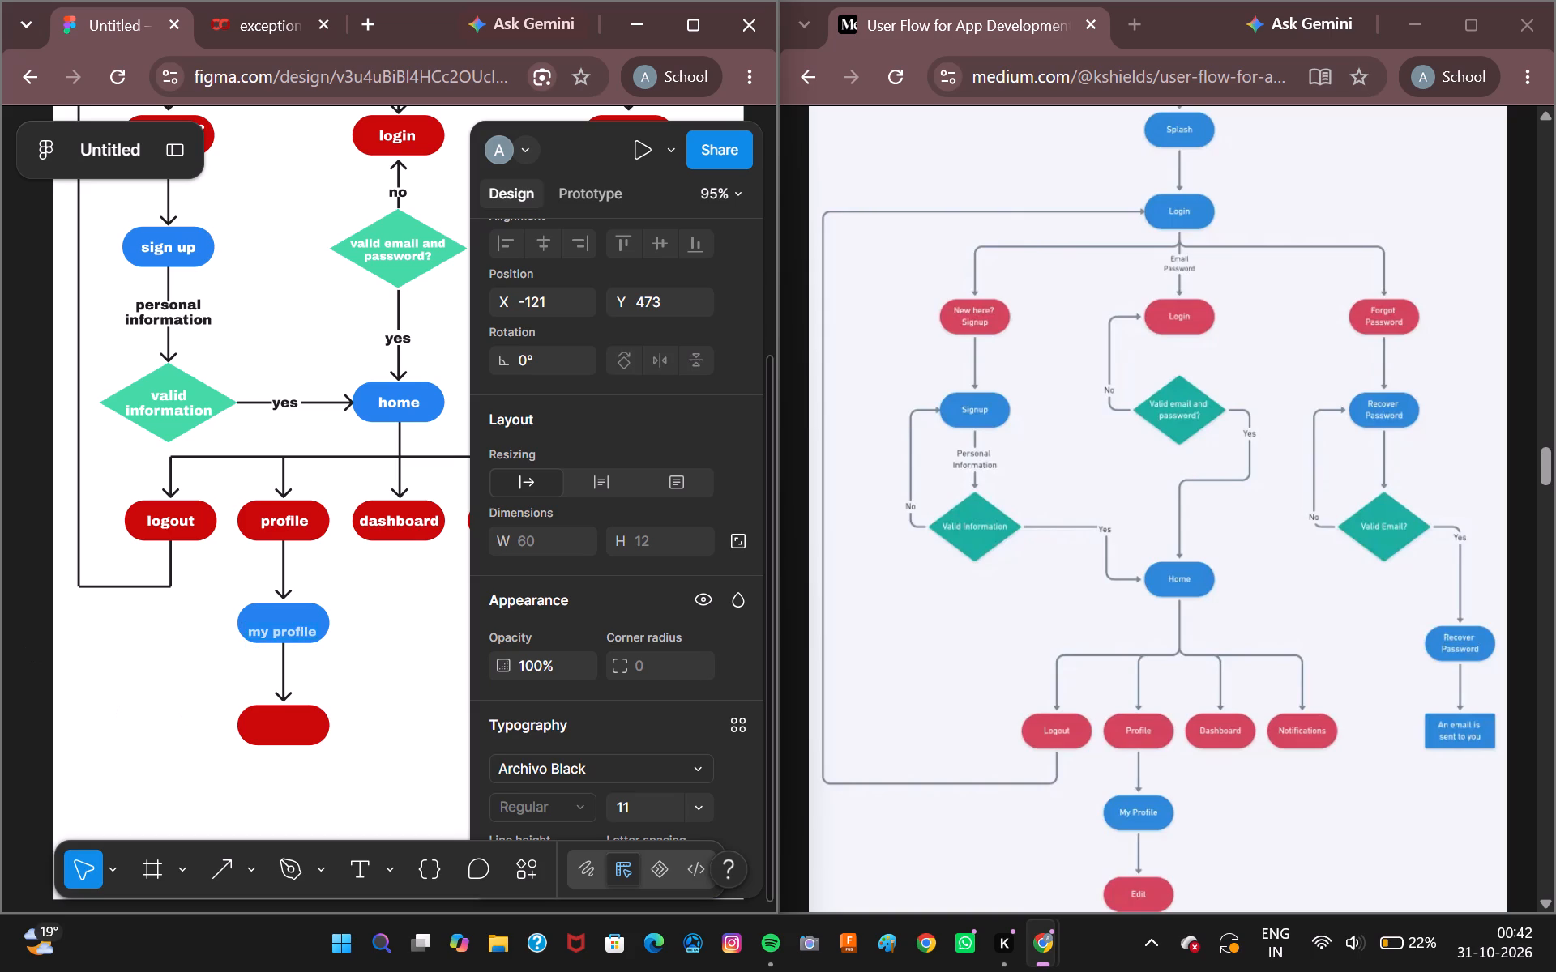
pyautogui.click(278, 633)
pyautogui.click(629, 799)
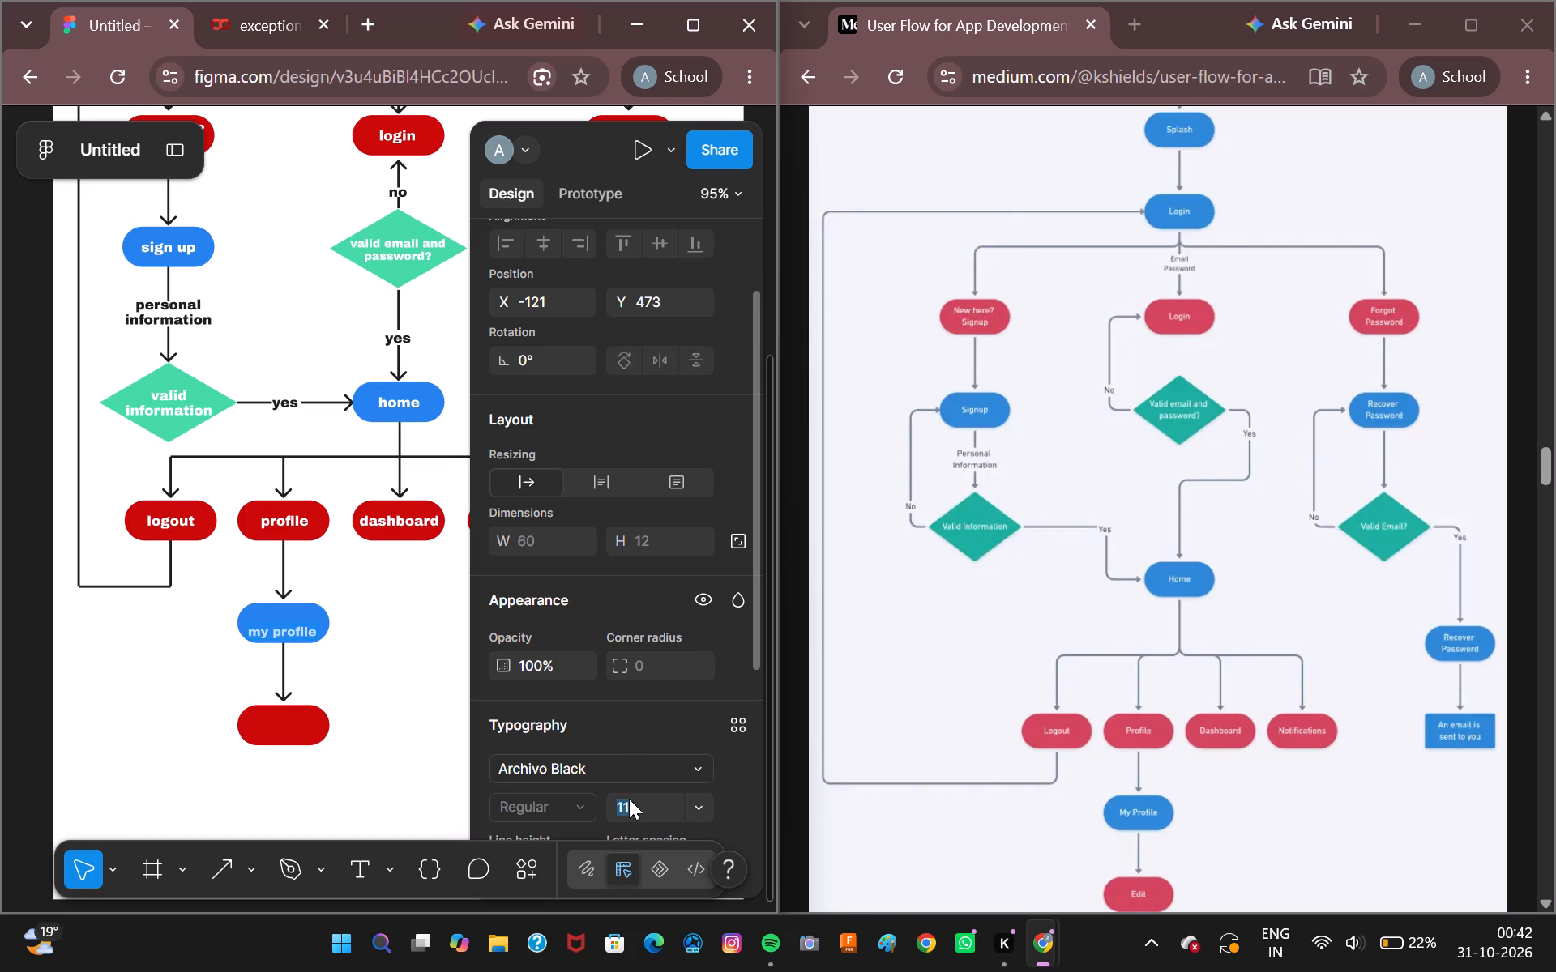
pyautogui.press('1')
pyautogui.press('2')
pyautogui.press('Return')
pyautogui.click(28, 591)
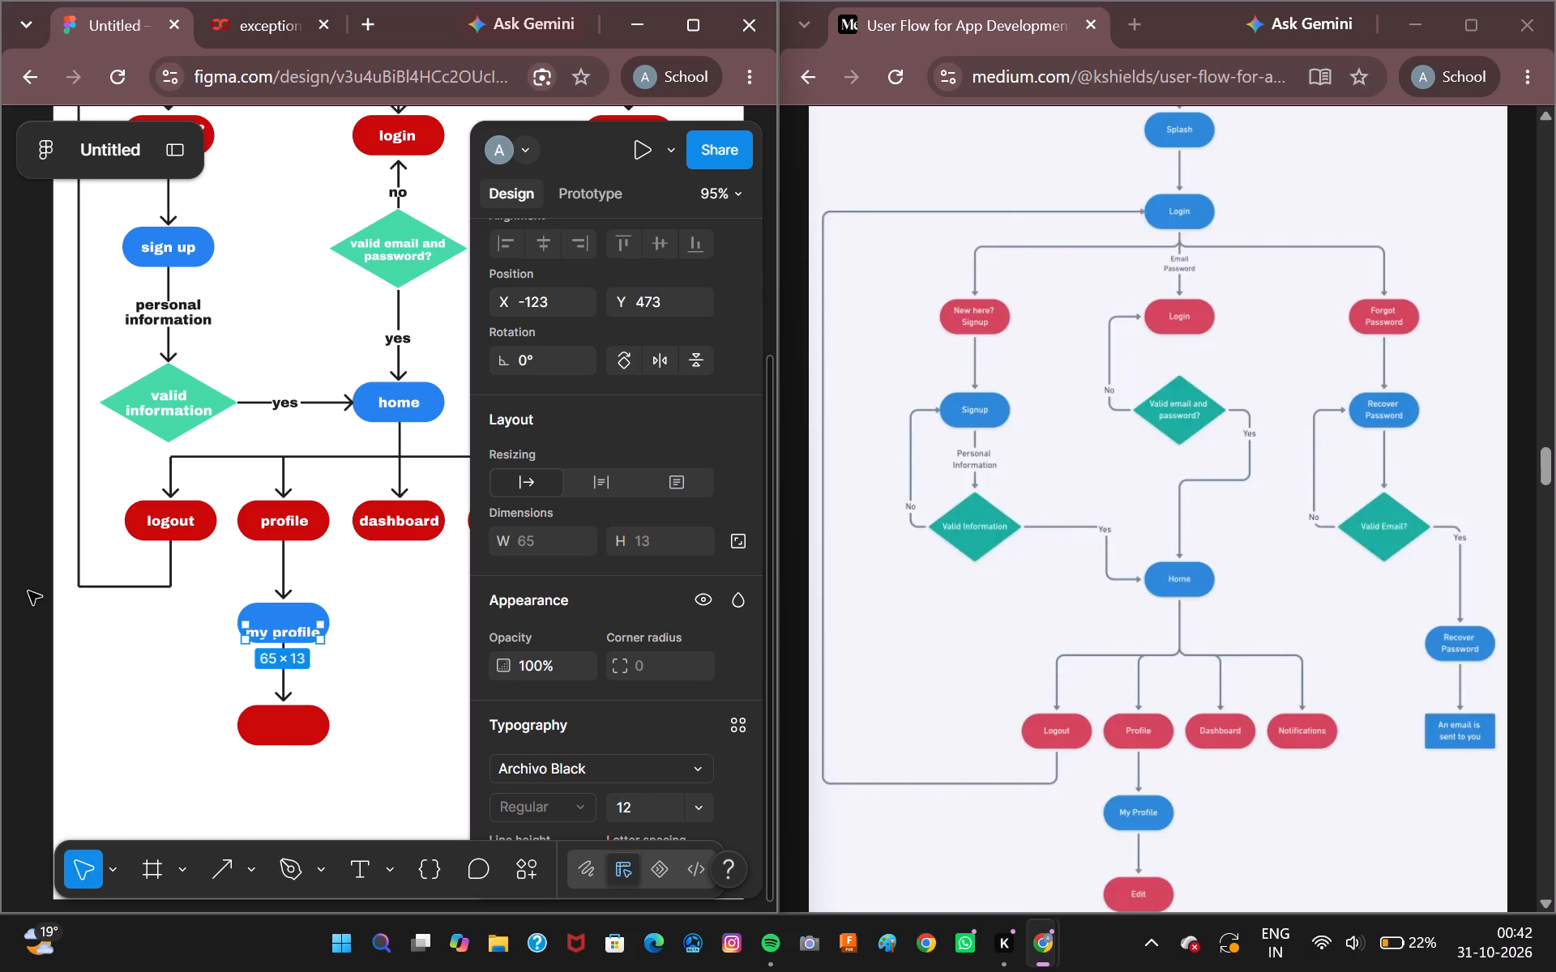
# Centre the "my profile" label inside its blue pill.
pyautogui.moveTo(282, 633); pyautogui.dragTo(280, 625)
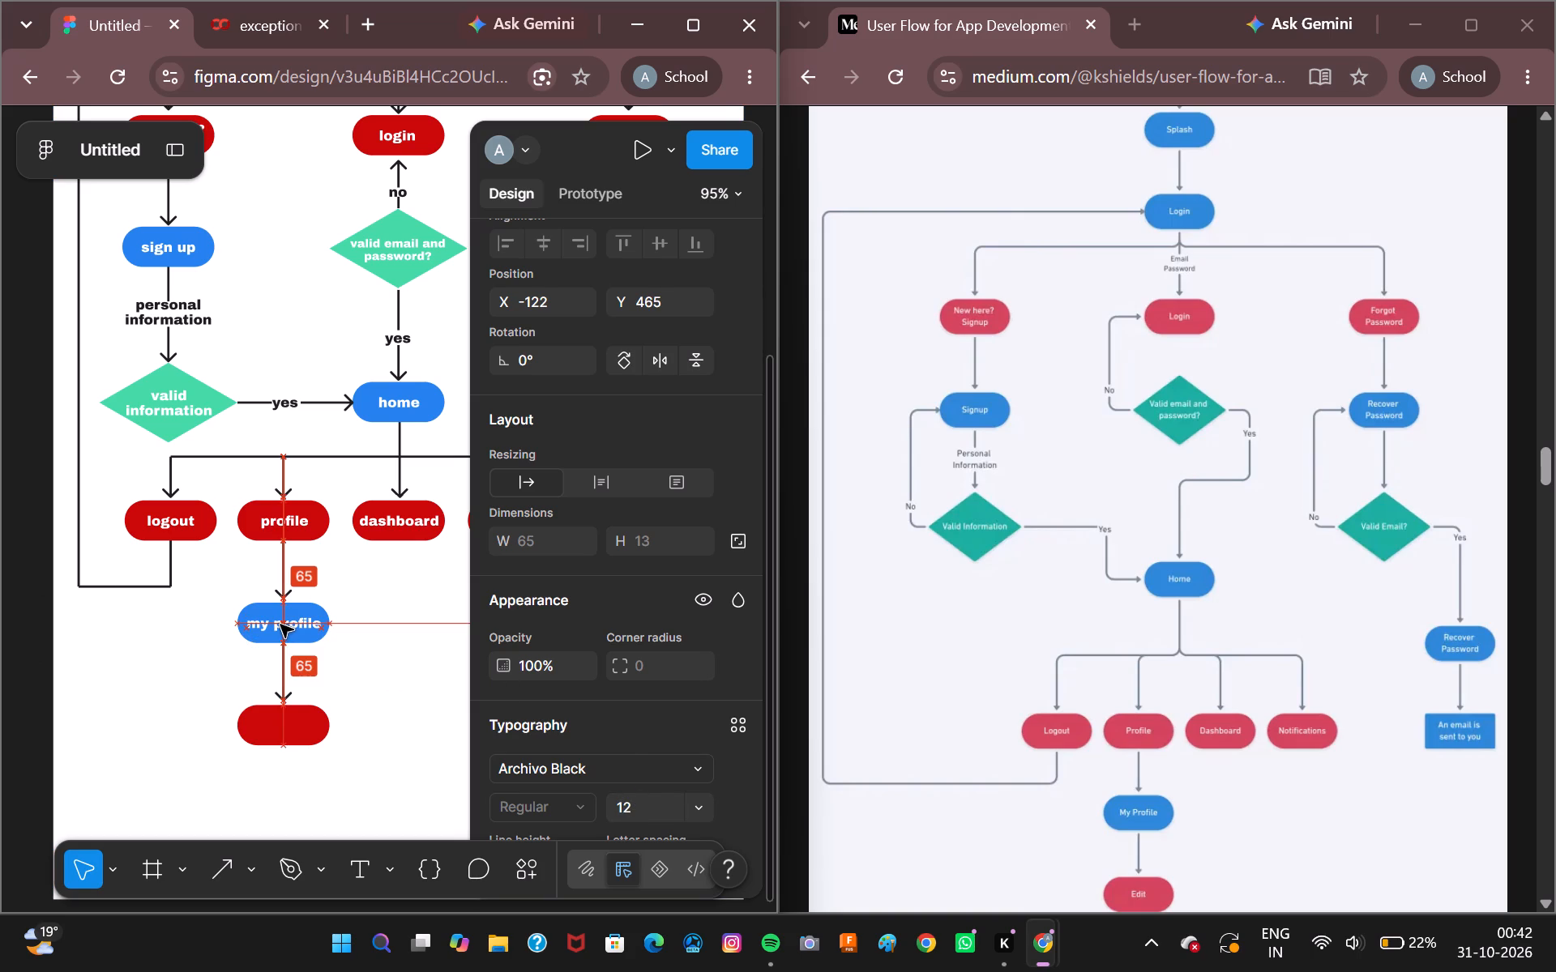
pyautogui.moveTo(280, 625); pyautogui.dragTo(280, 625)
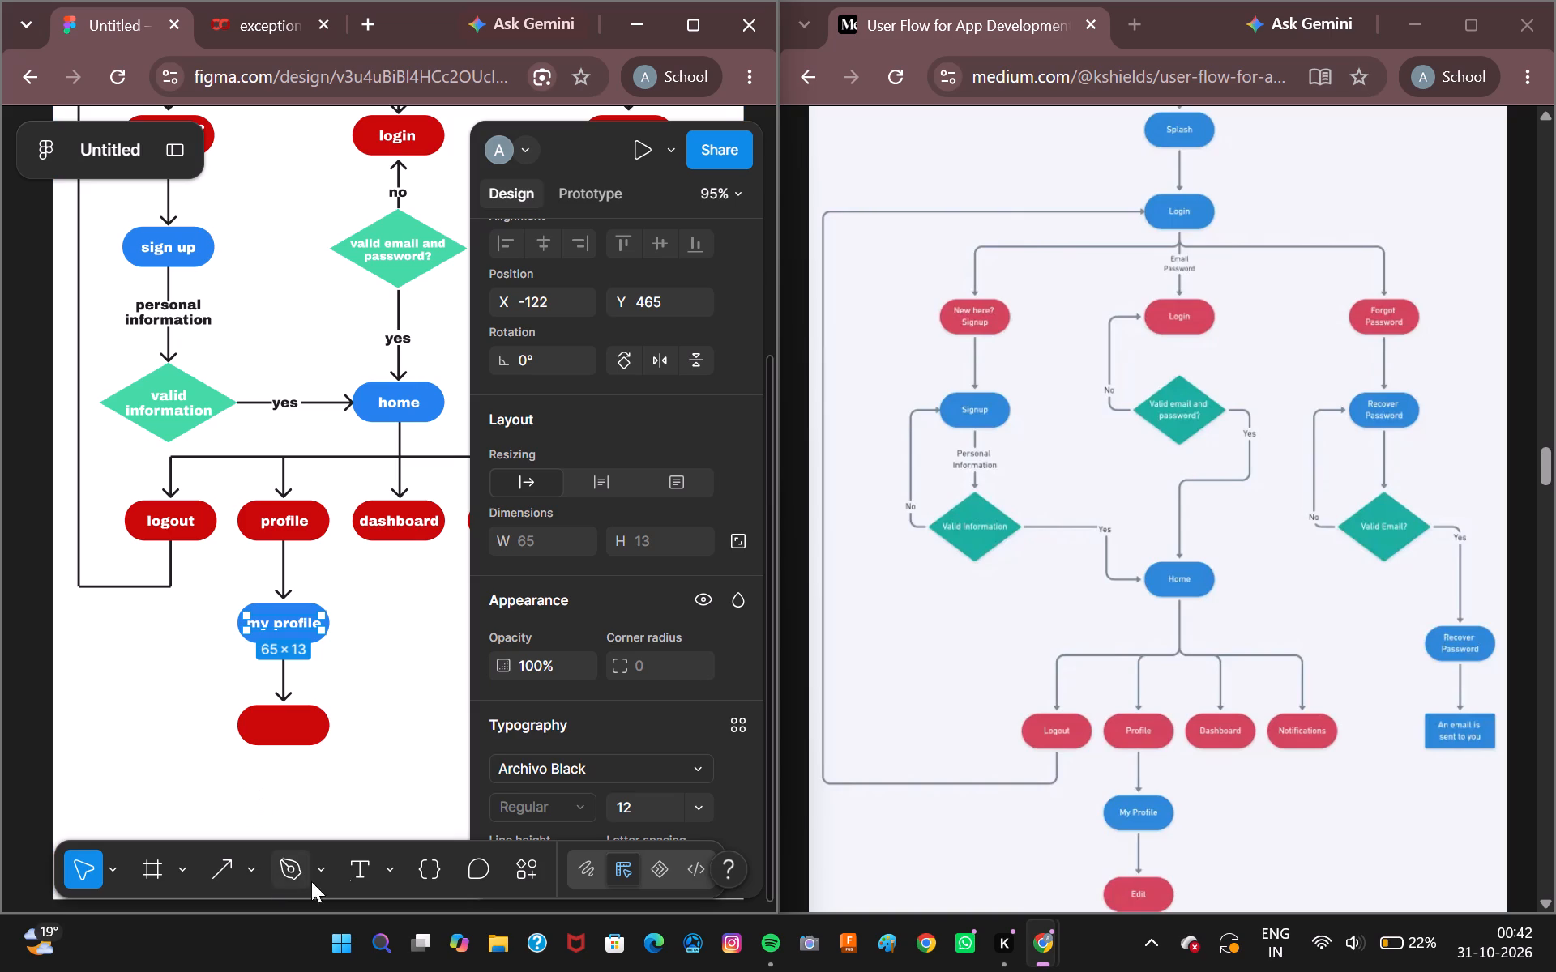
# Add an "edit" text label centred in the empty red pill below "my profile".
pyautogui.click(357, 872)
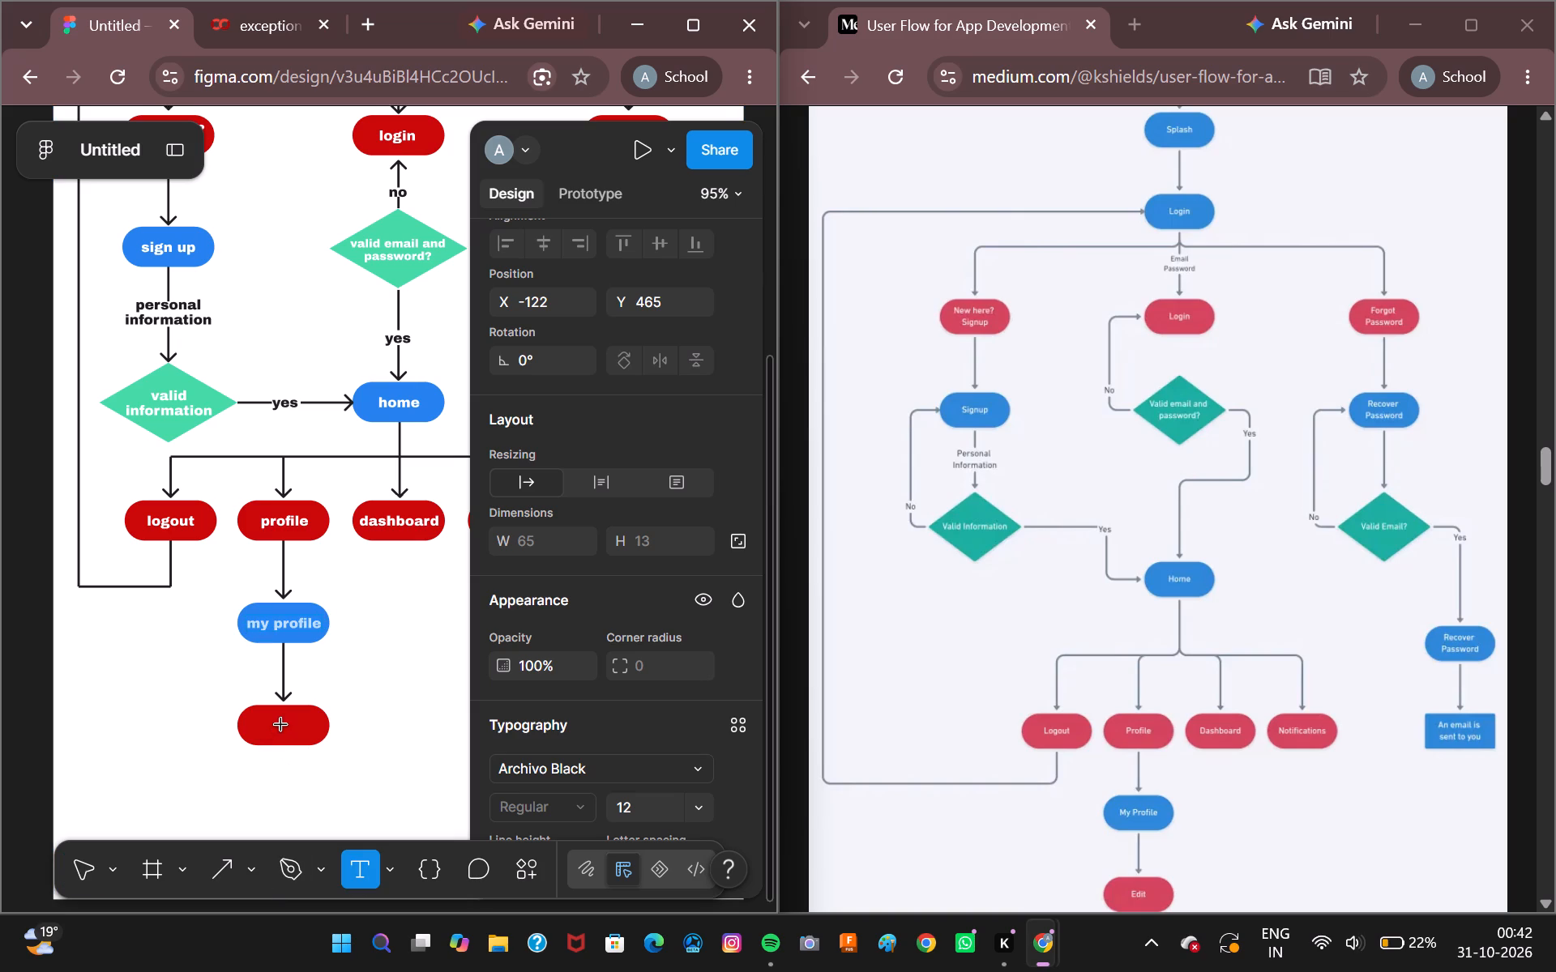
pyautogui.click(286, 722)
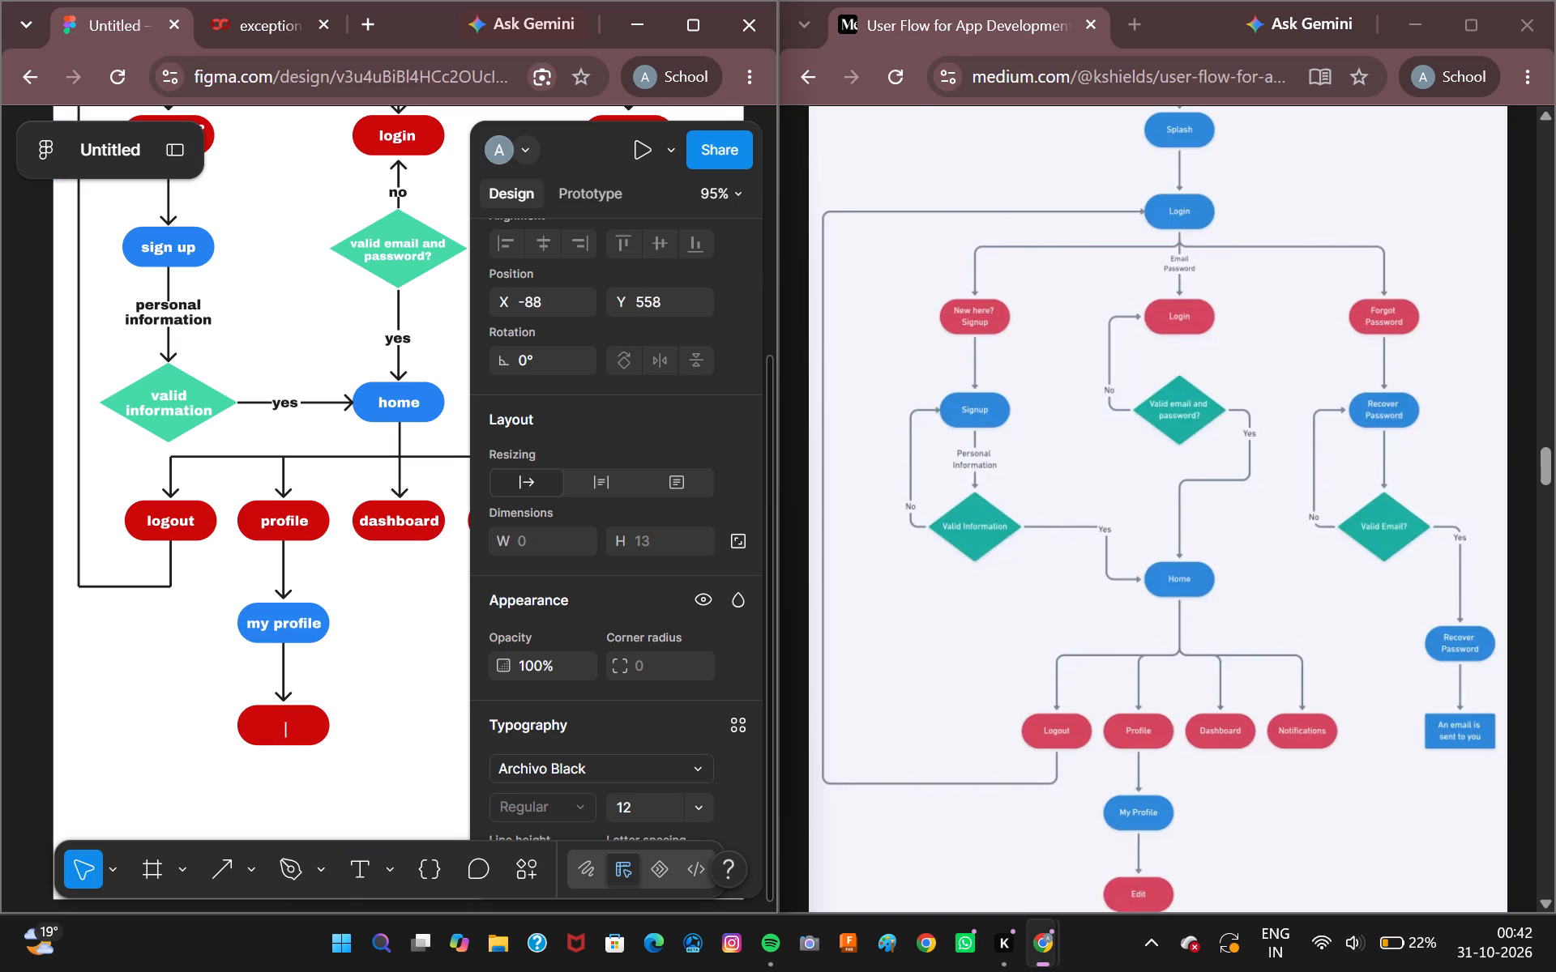
pyautogui.write('edit')
pyautogui.click(26, 603)
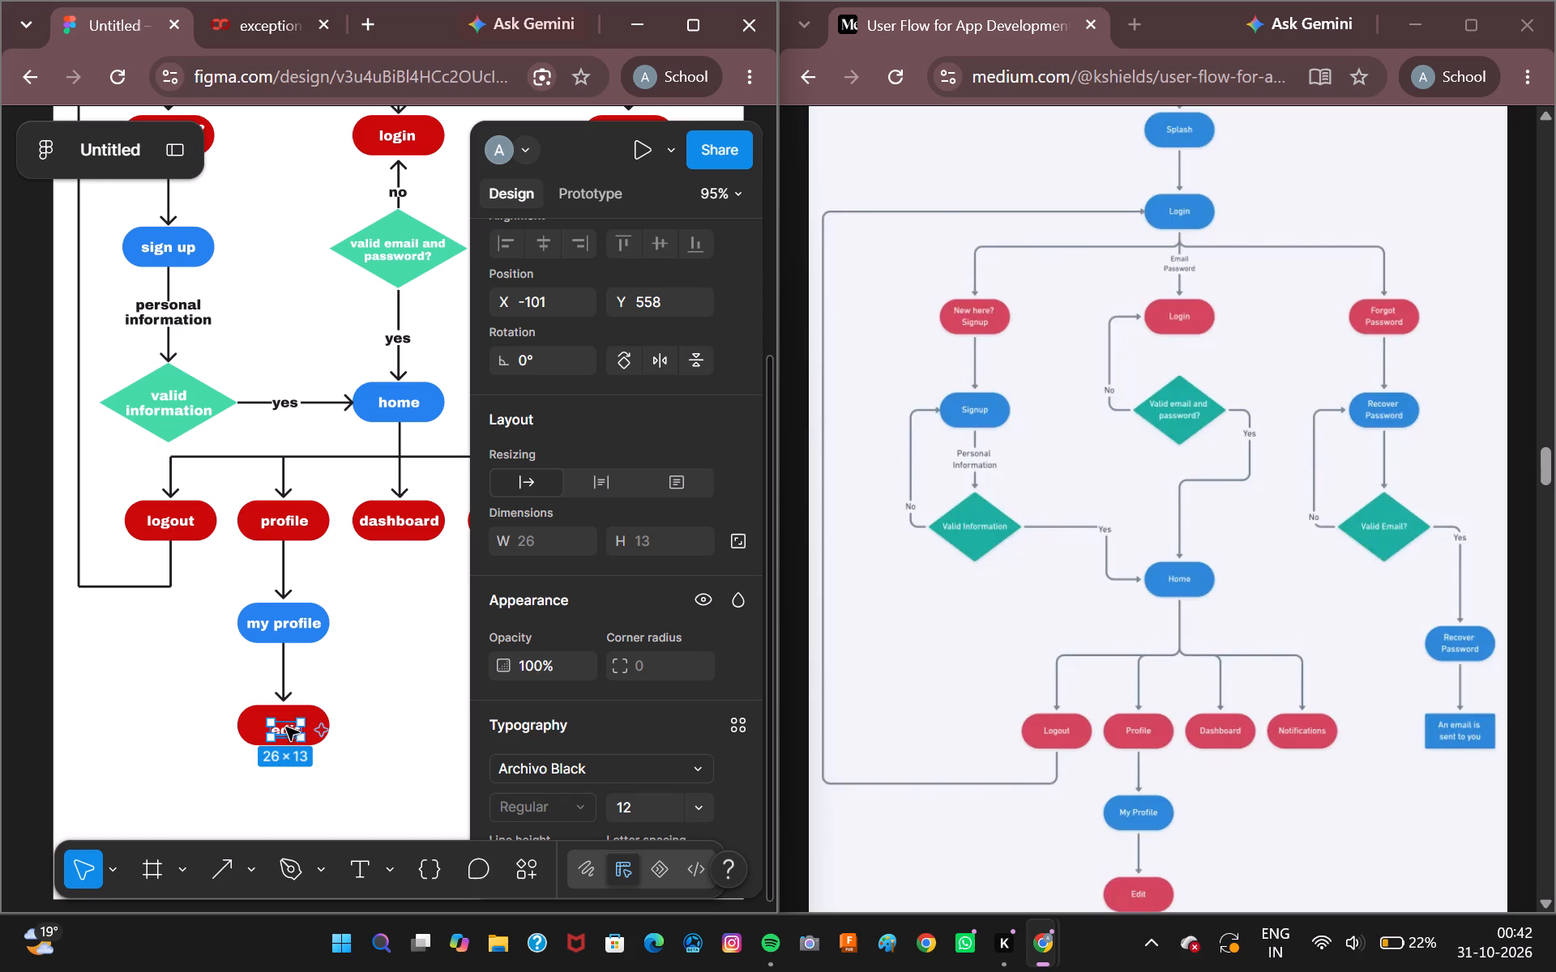
pyautogui.click(285, 727)
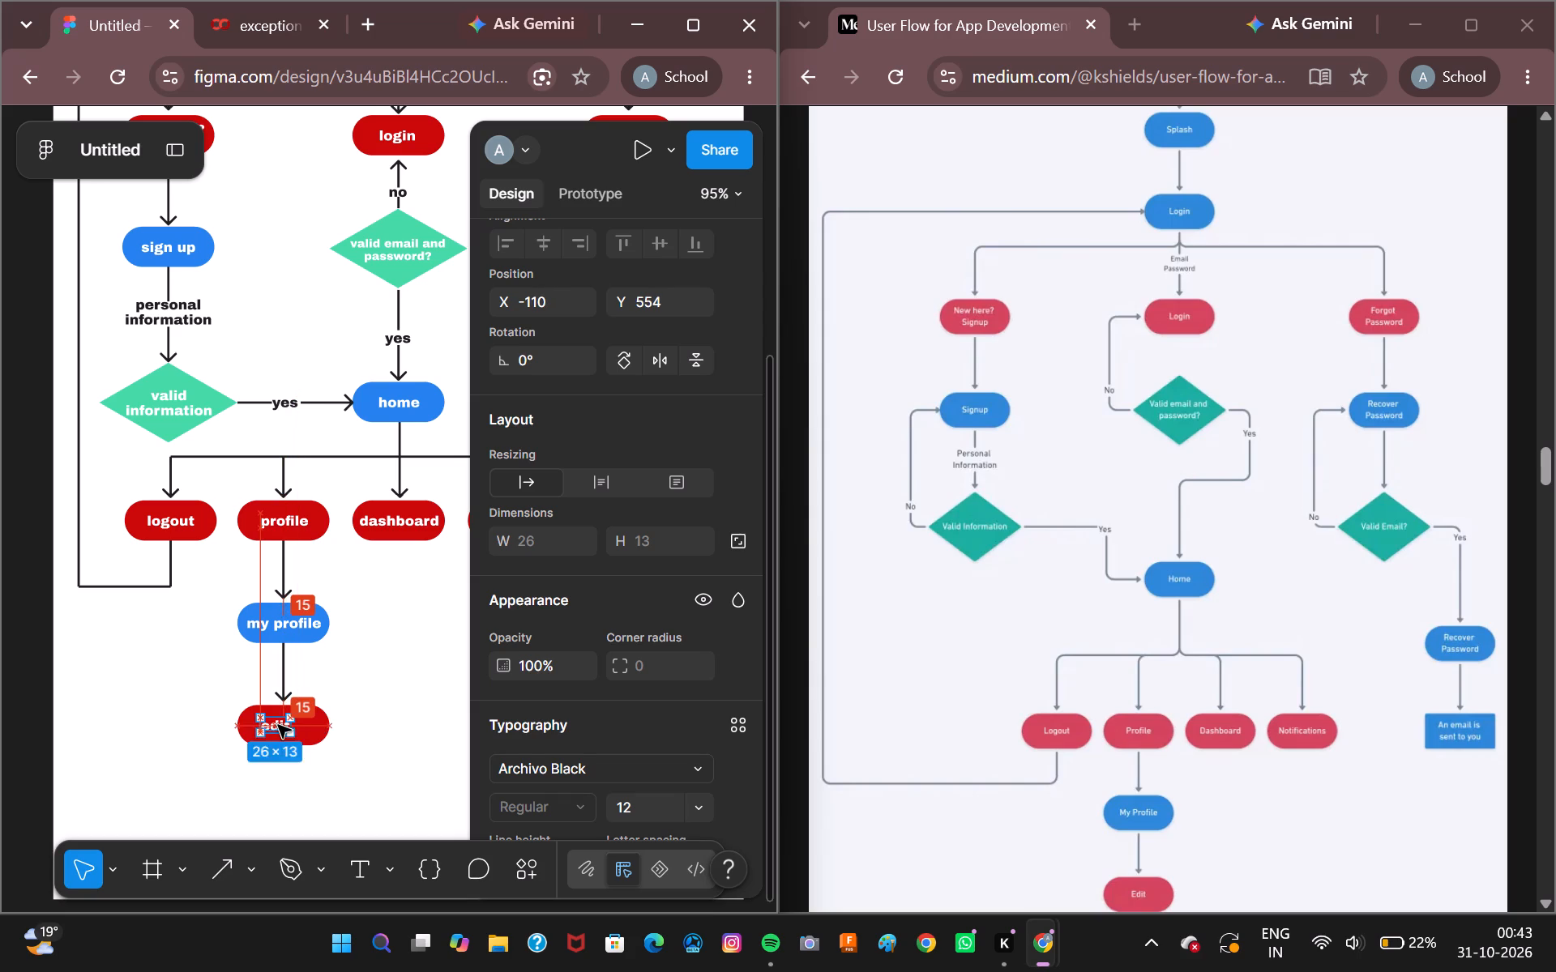
pyautogui.click(26, 680)
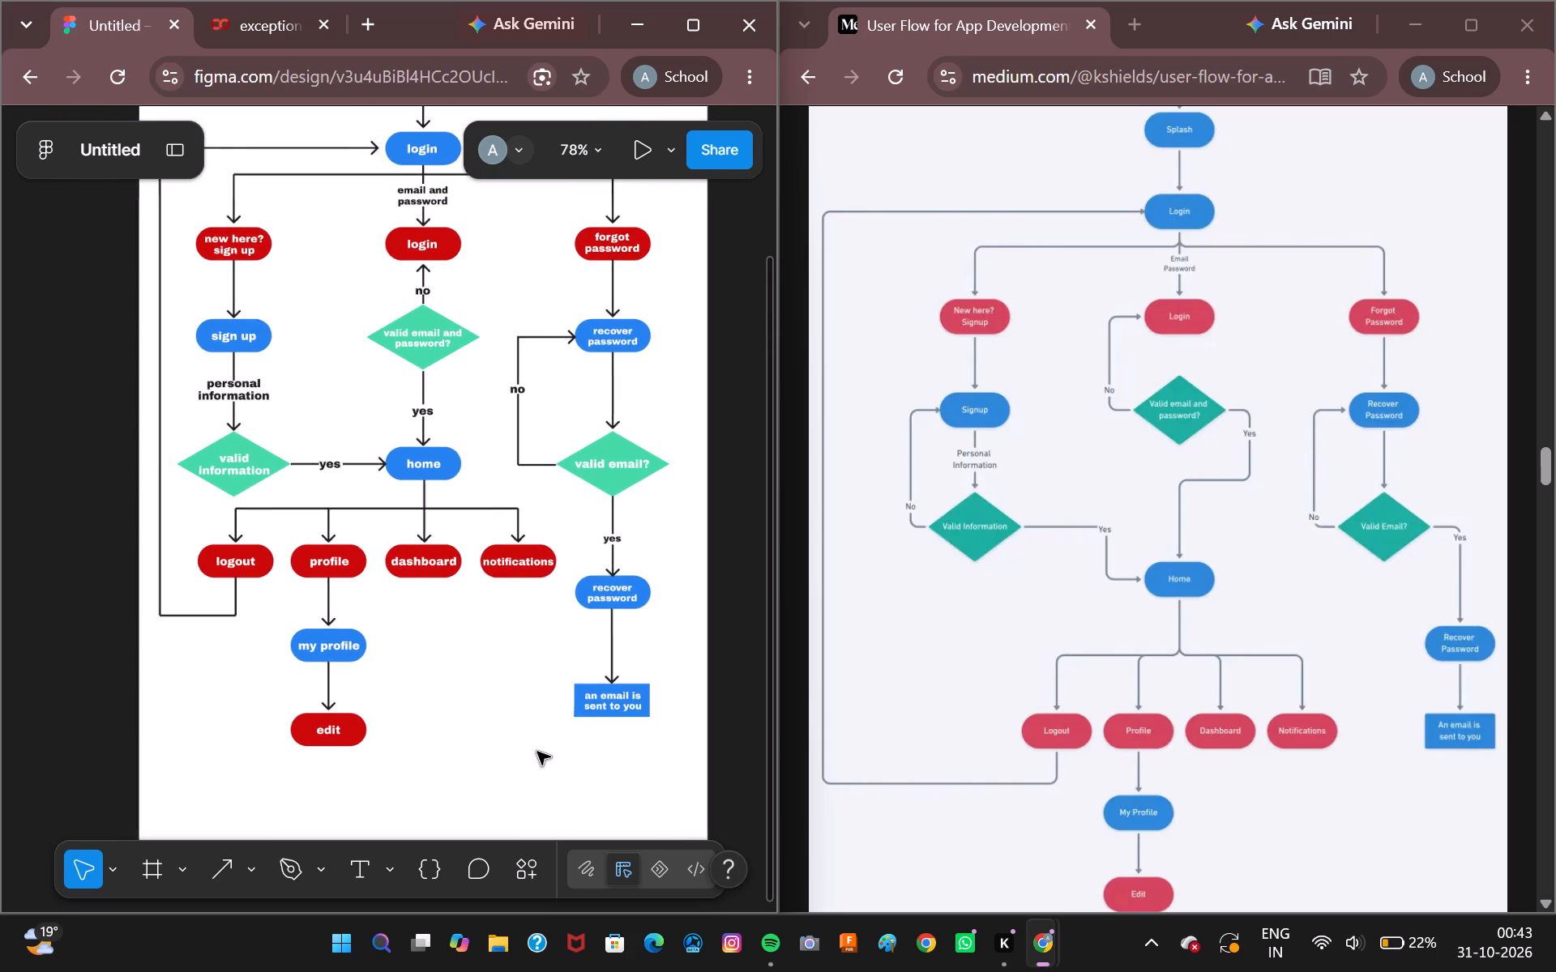
# Set the height of the white background rectangle behind the diagram to 900.
pyautogui.scroll(1, 537, 752)
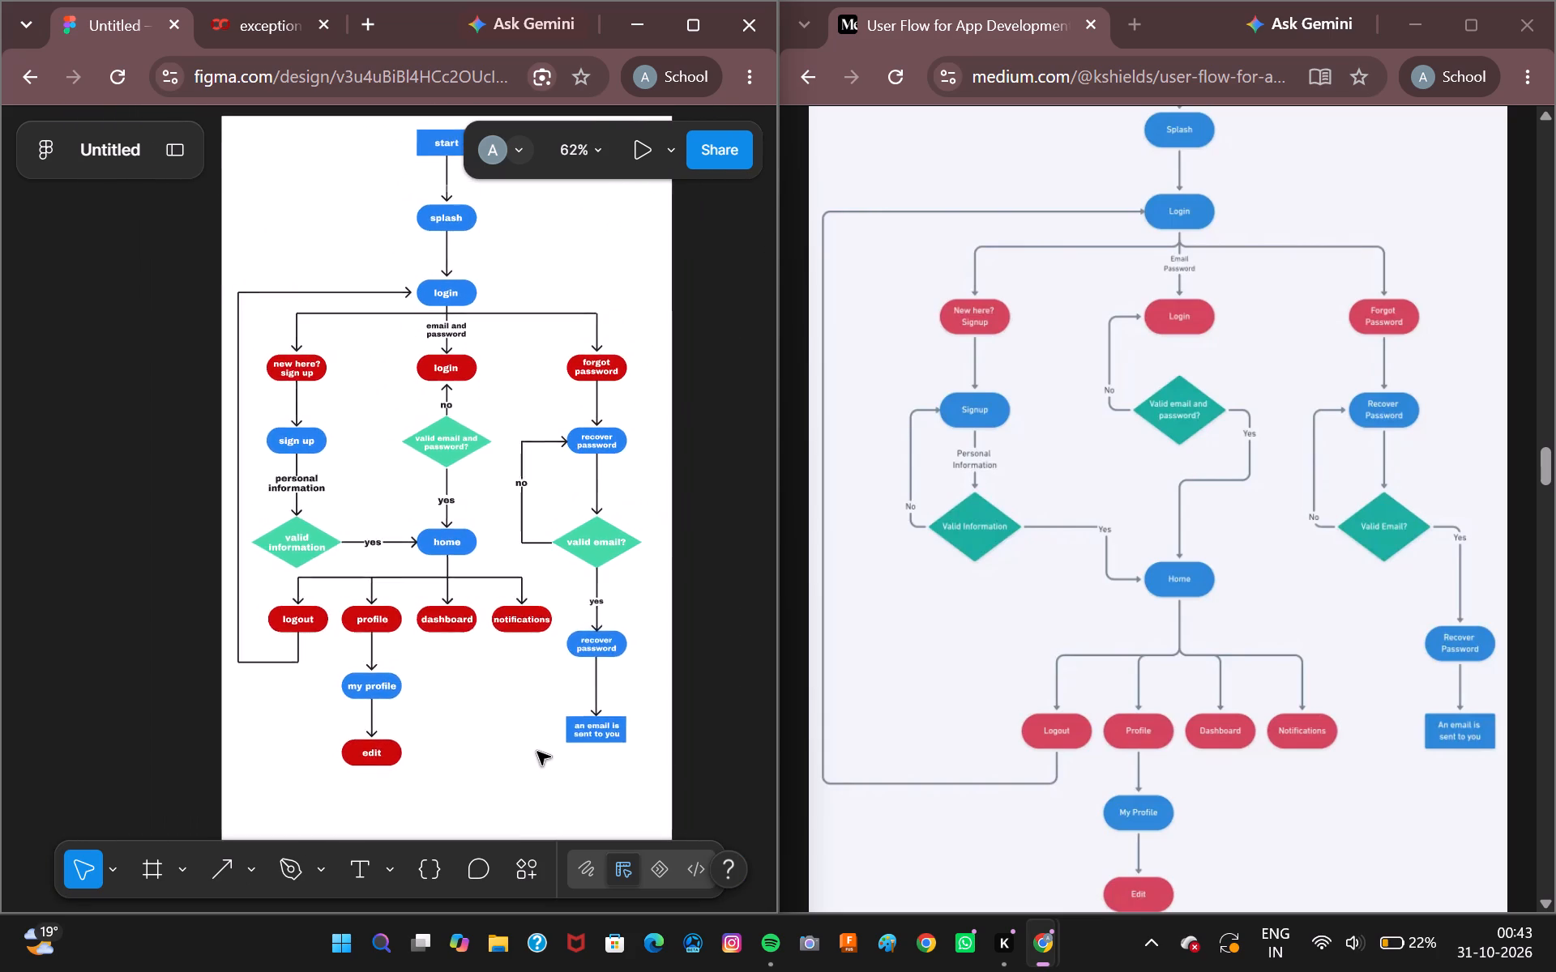
pyautogui.scroll(-1, 537, 752)
pyautogui.click(537, 752)
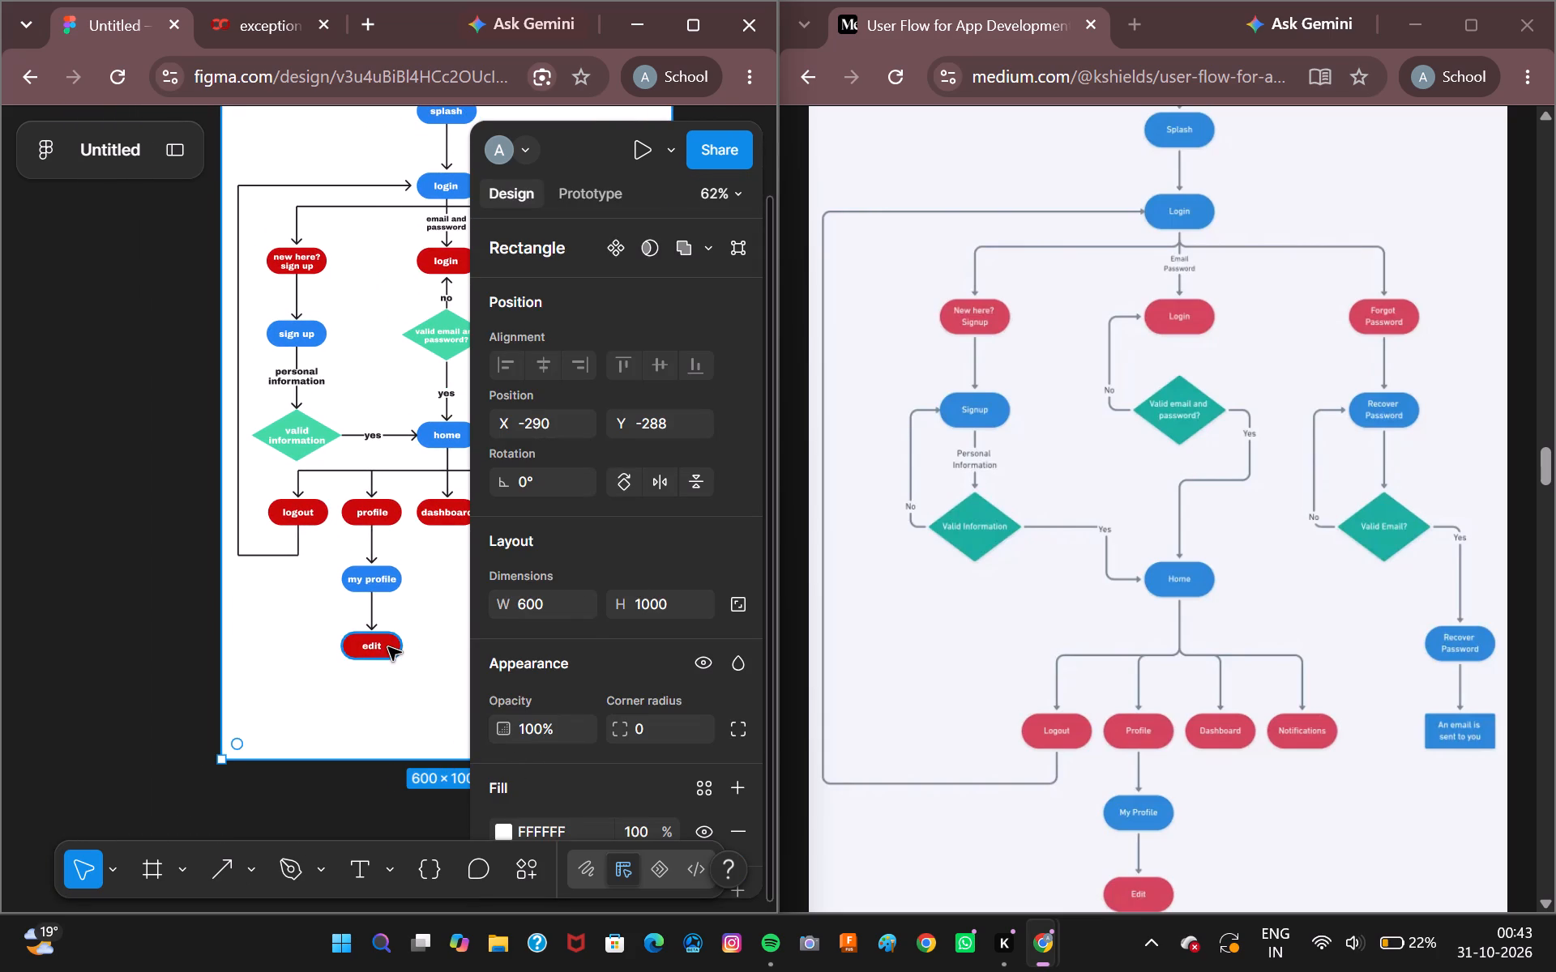
pyautogui.hscroll(-1, 388, 647)
pyautogui.click(678, 590)
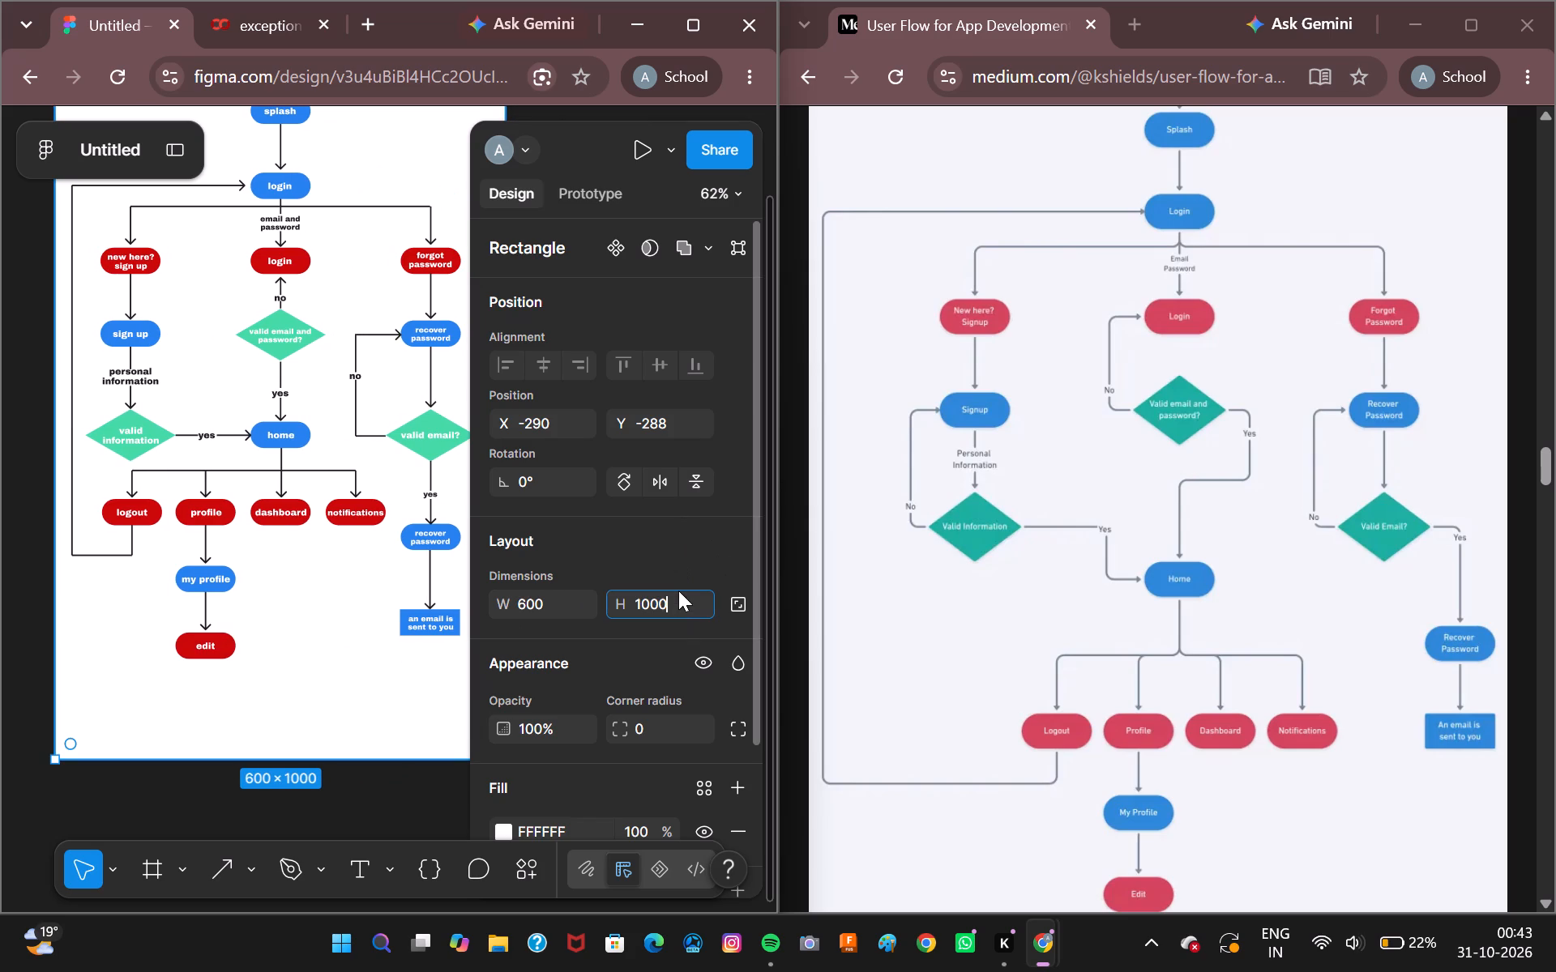
pyautogui.write('900')
pyautogui.press('Return')
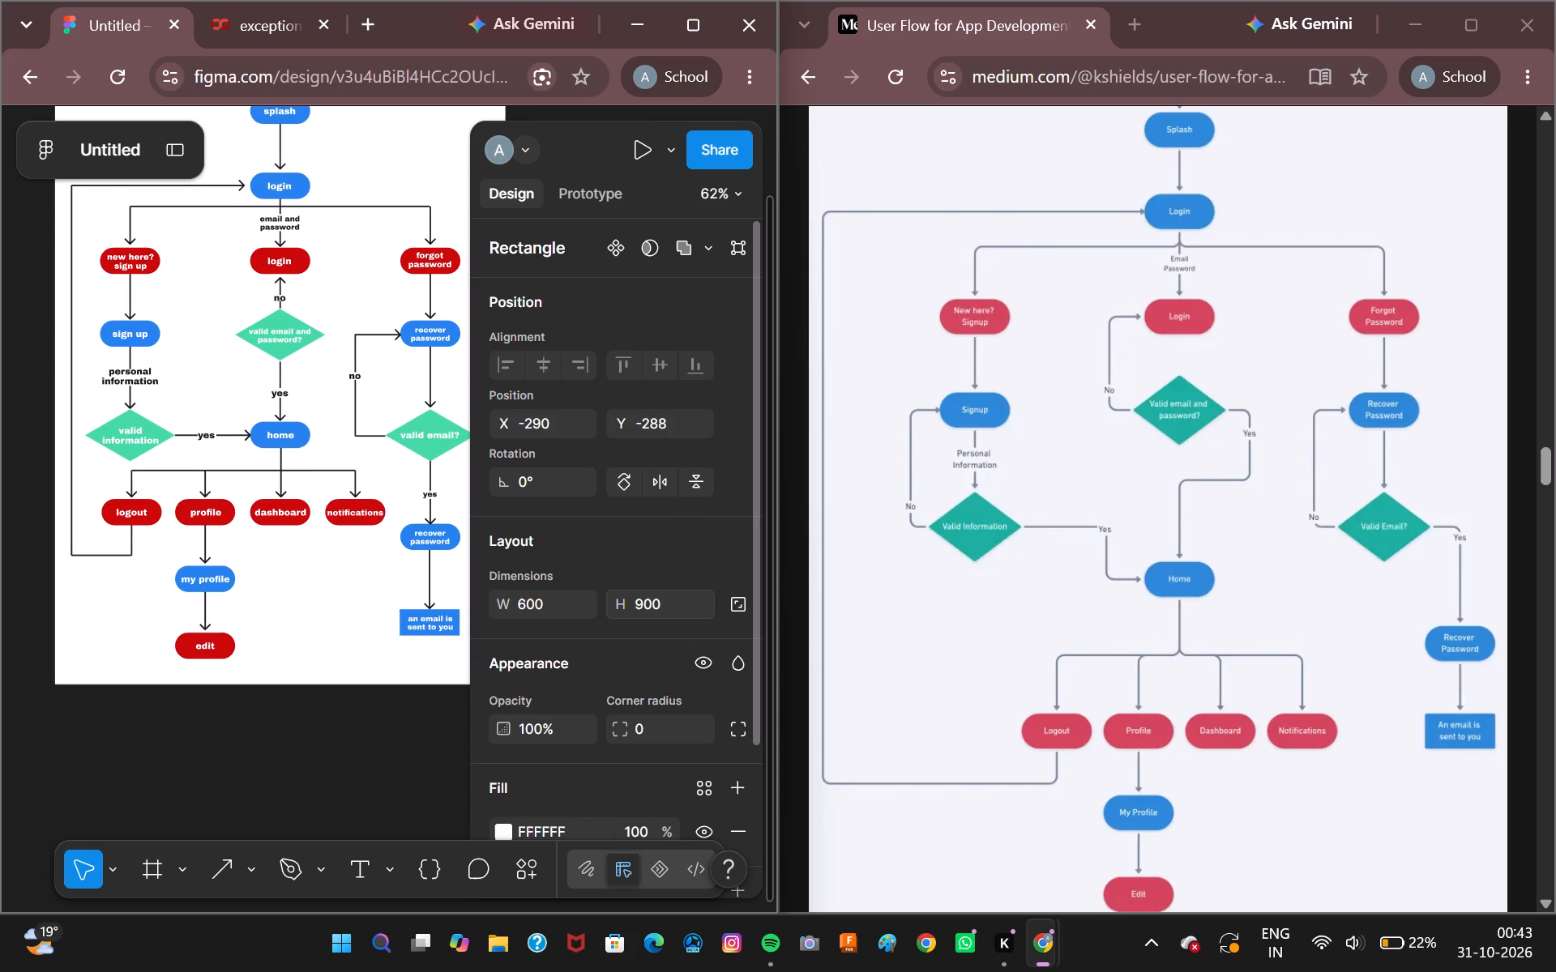
pyautogui.click(224, 755)
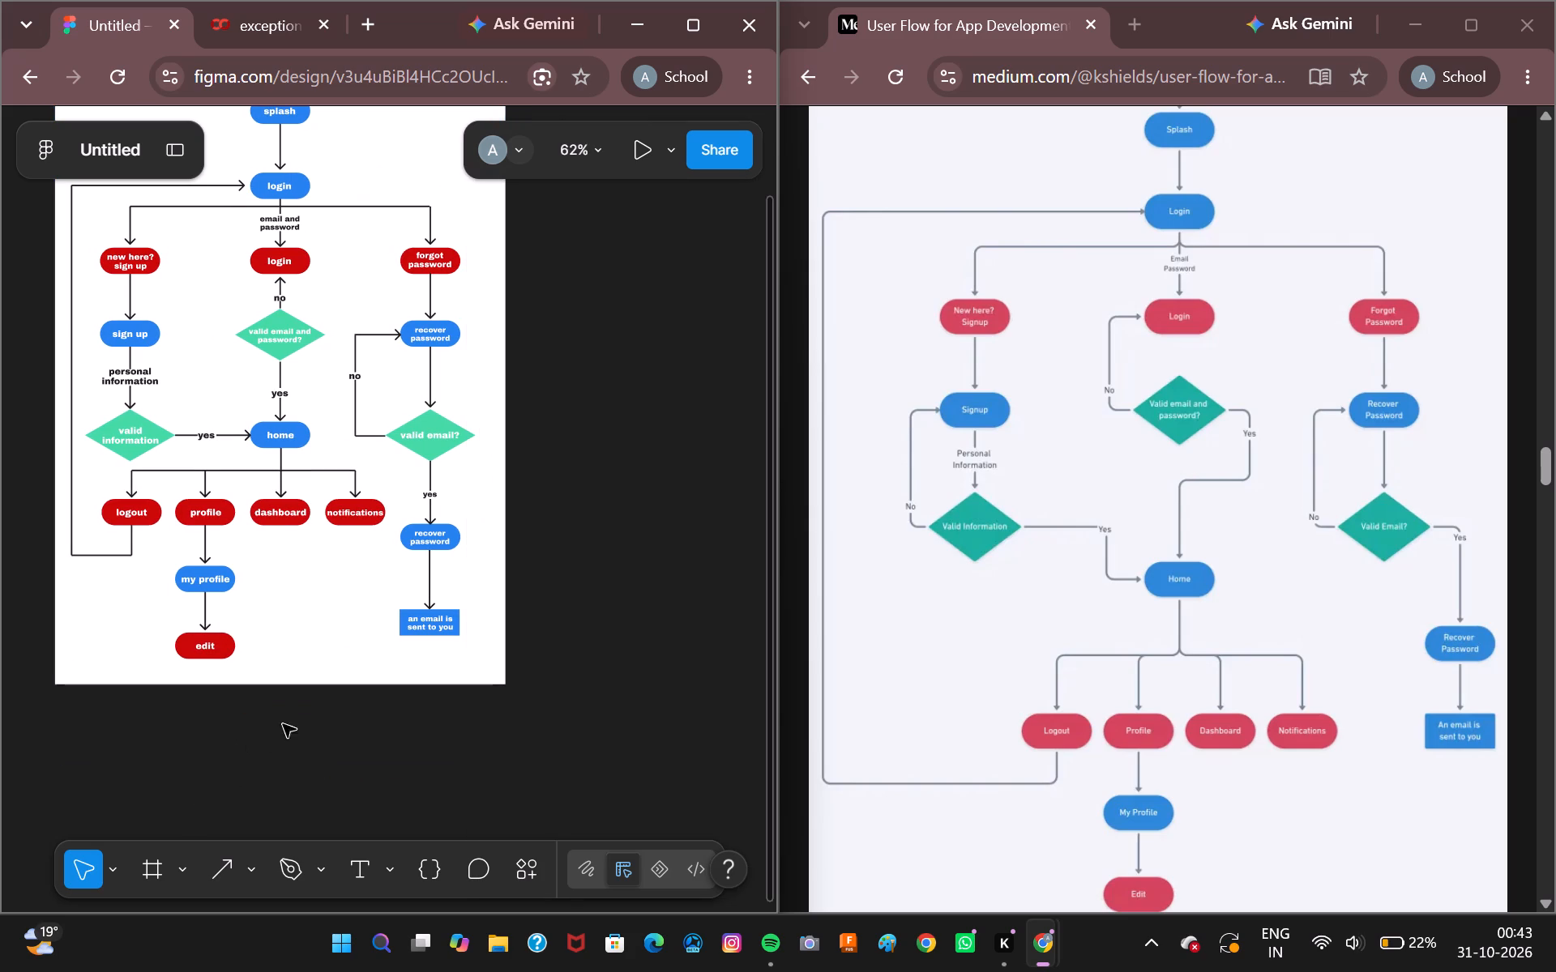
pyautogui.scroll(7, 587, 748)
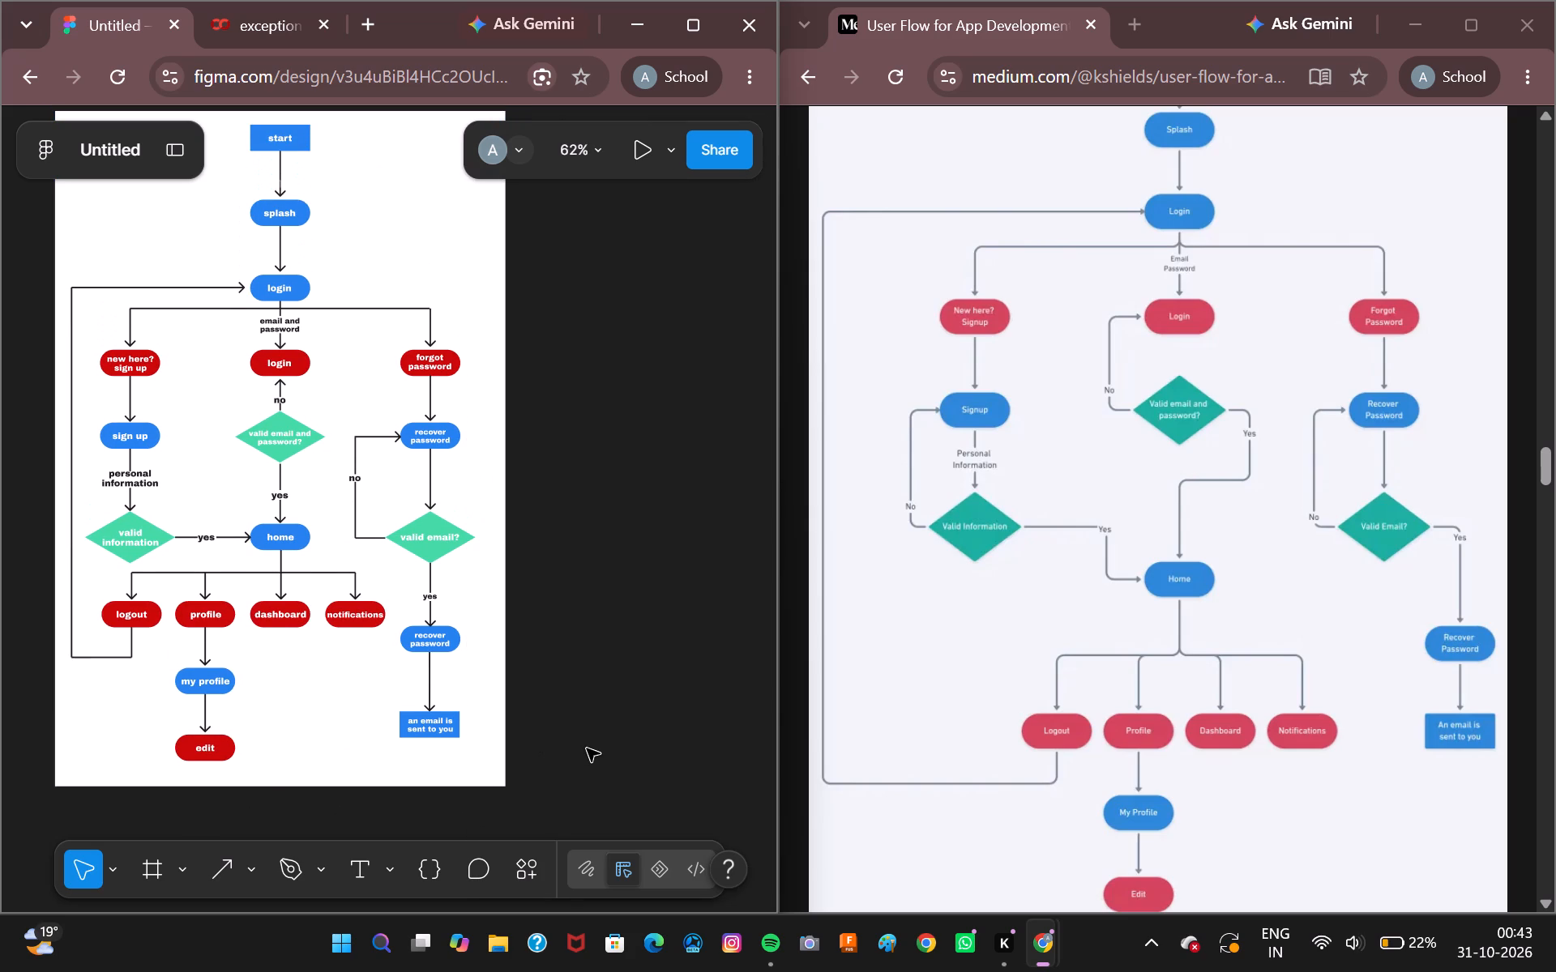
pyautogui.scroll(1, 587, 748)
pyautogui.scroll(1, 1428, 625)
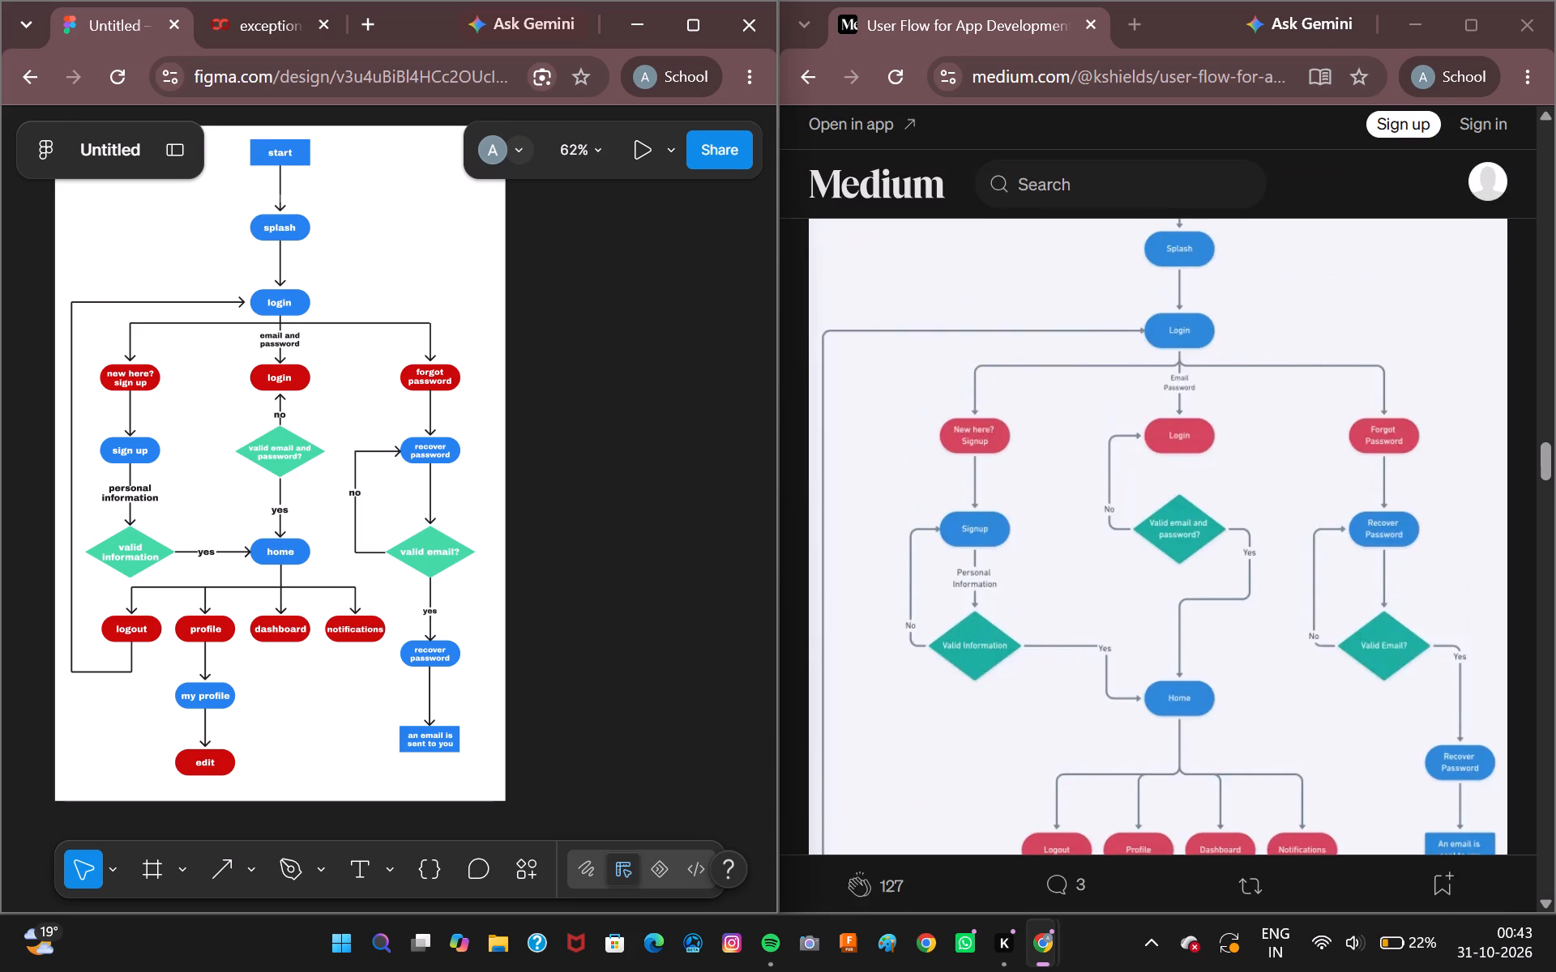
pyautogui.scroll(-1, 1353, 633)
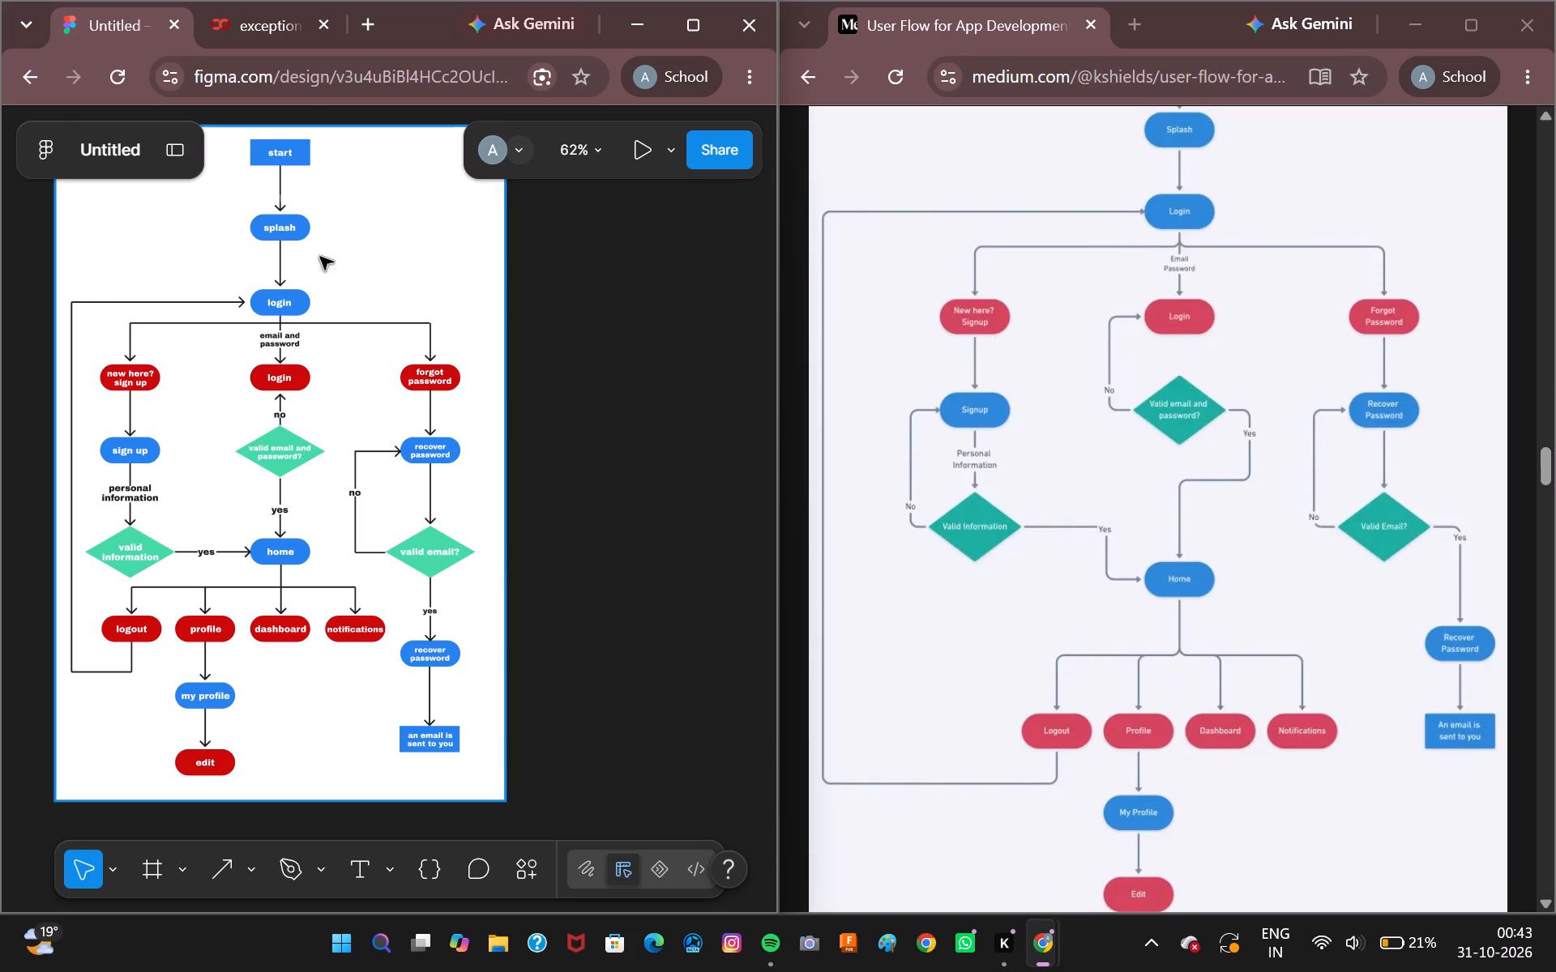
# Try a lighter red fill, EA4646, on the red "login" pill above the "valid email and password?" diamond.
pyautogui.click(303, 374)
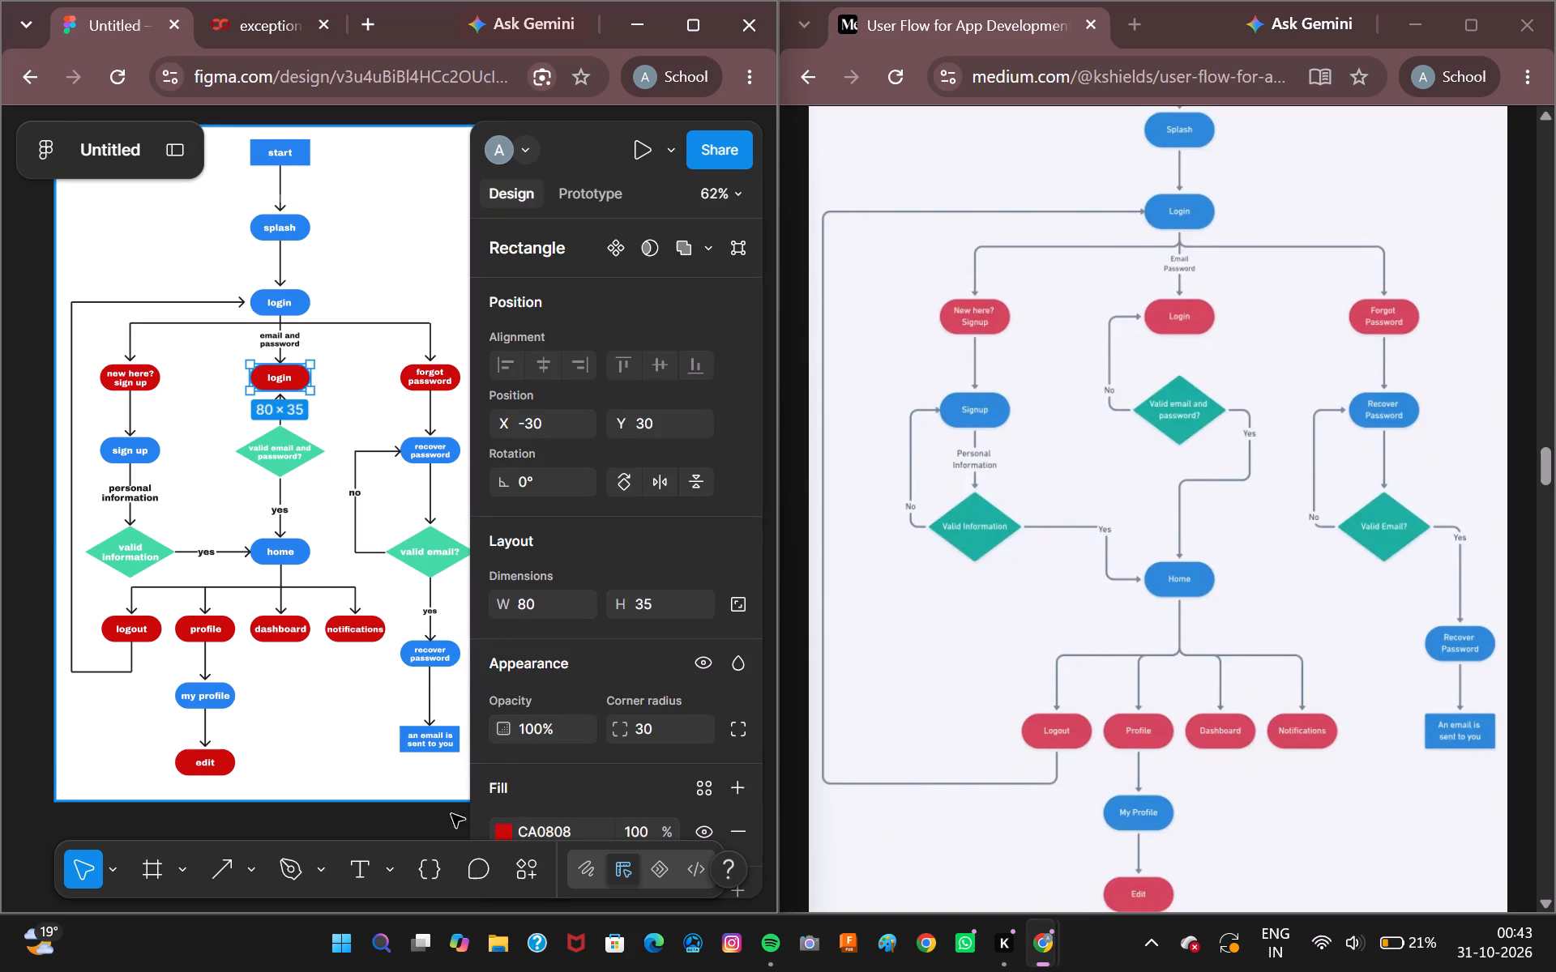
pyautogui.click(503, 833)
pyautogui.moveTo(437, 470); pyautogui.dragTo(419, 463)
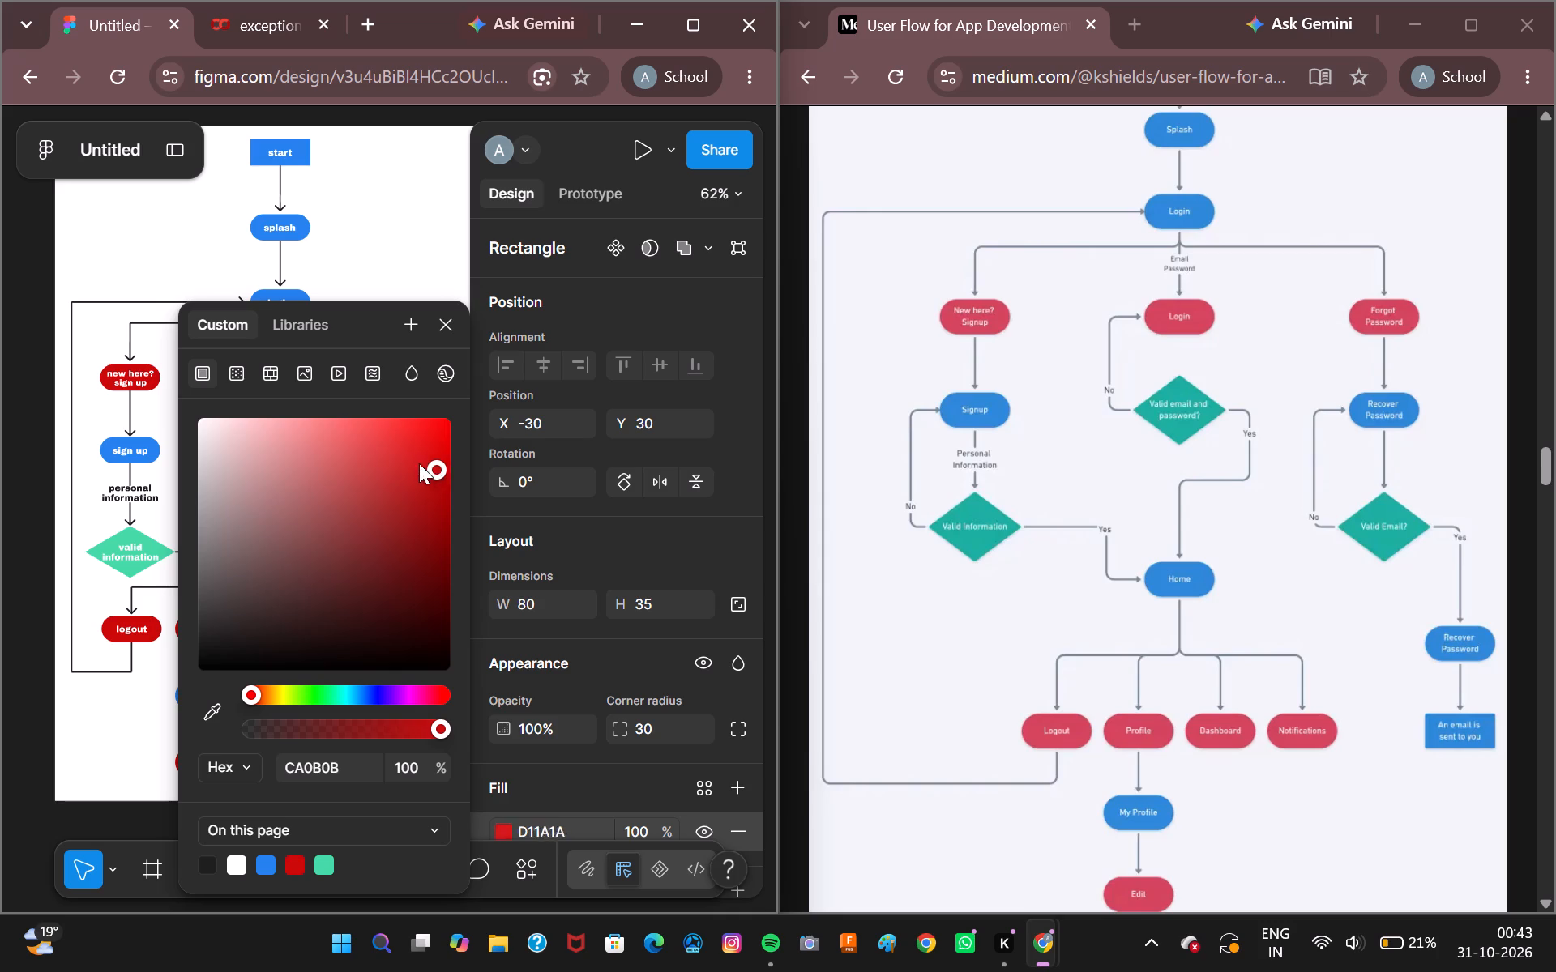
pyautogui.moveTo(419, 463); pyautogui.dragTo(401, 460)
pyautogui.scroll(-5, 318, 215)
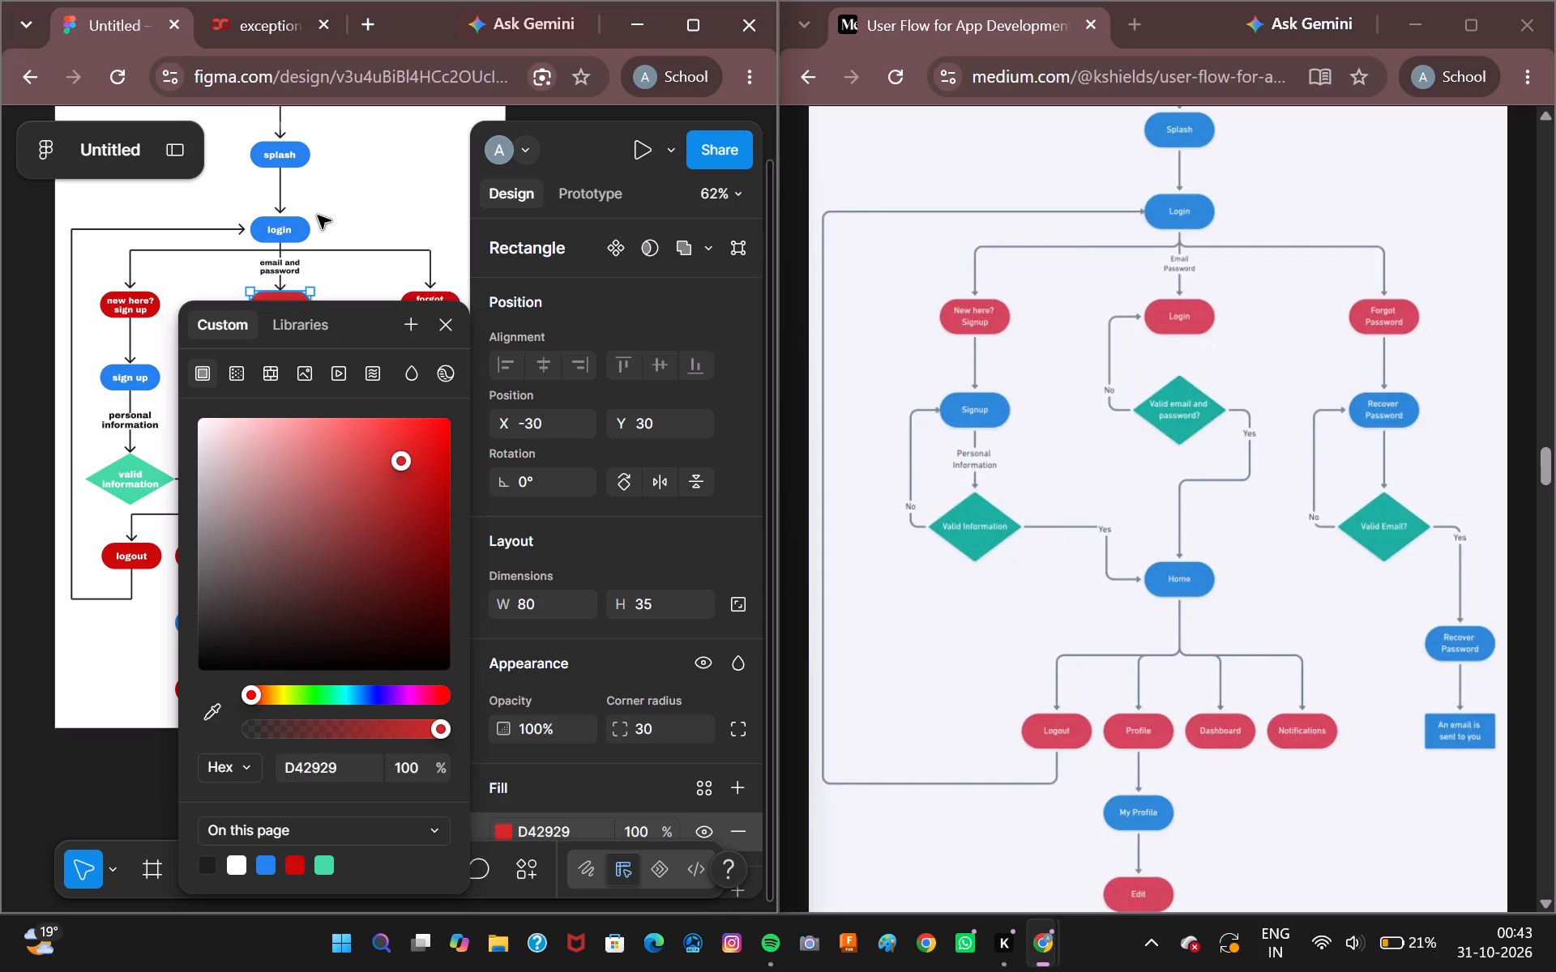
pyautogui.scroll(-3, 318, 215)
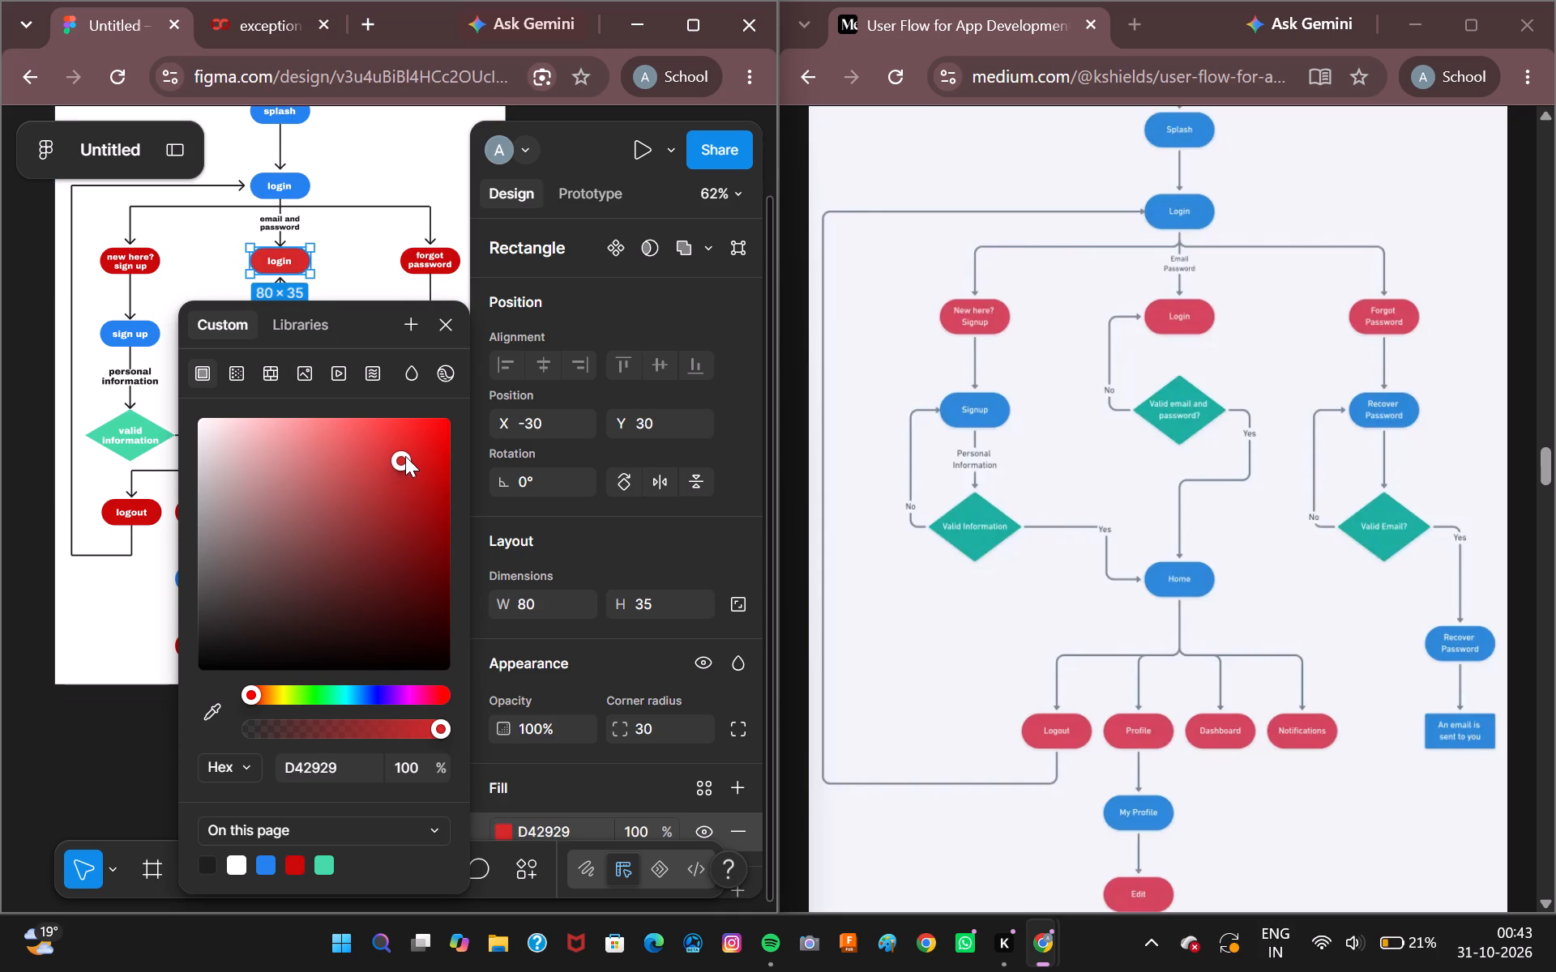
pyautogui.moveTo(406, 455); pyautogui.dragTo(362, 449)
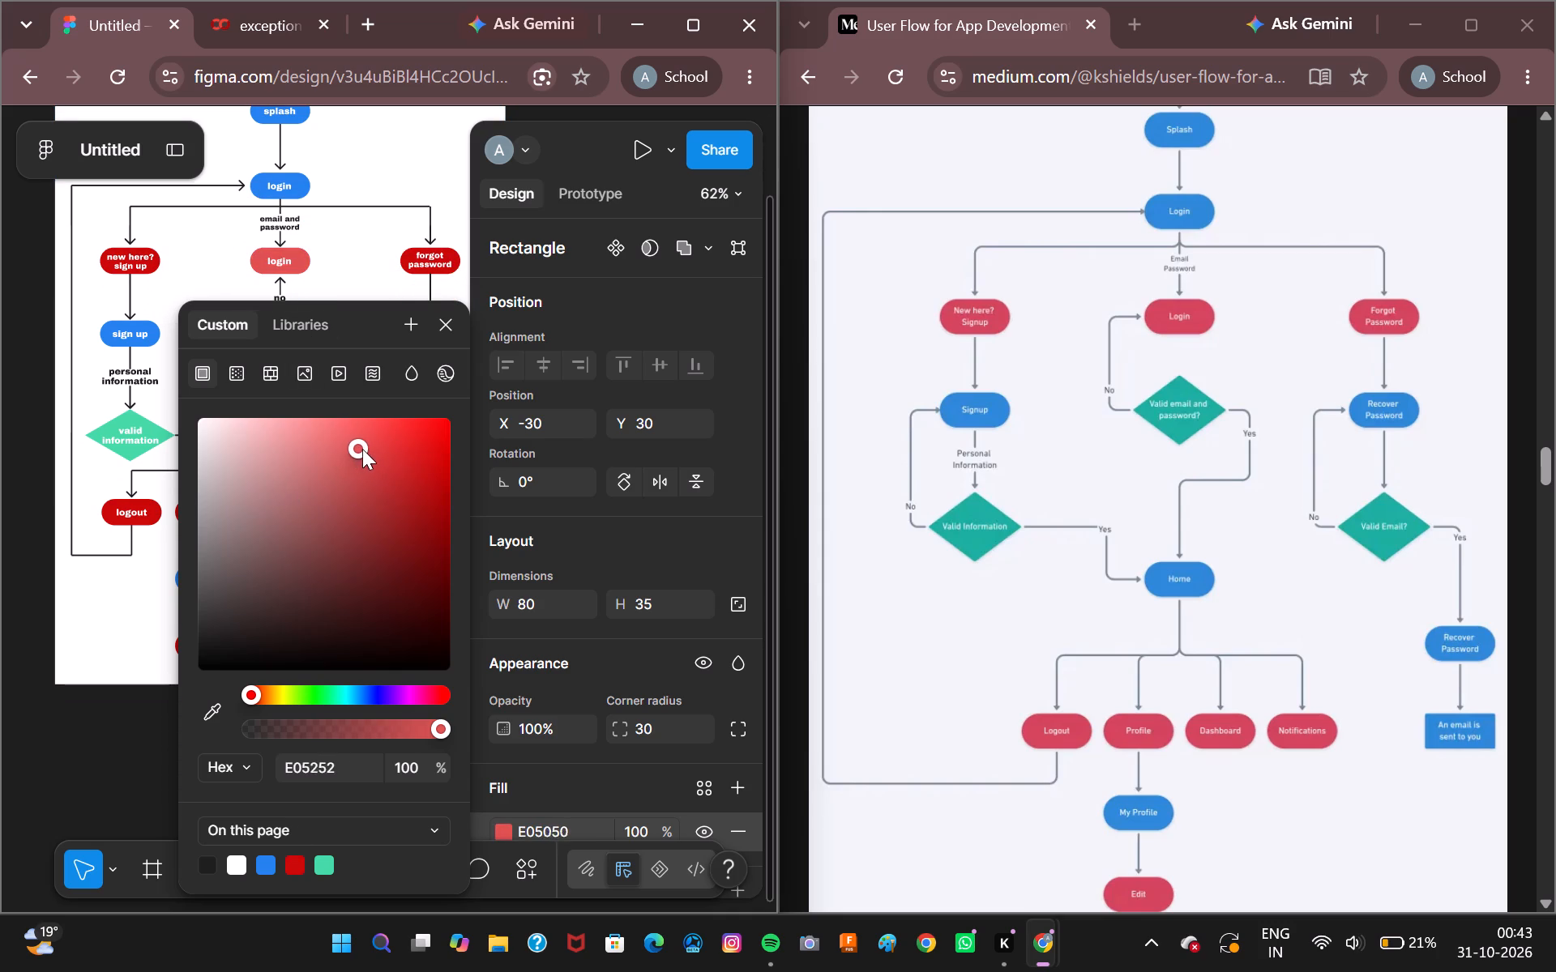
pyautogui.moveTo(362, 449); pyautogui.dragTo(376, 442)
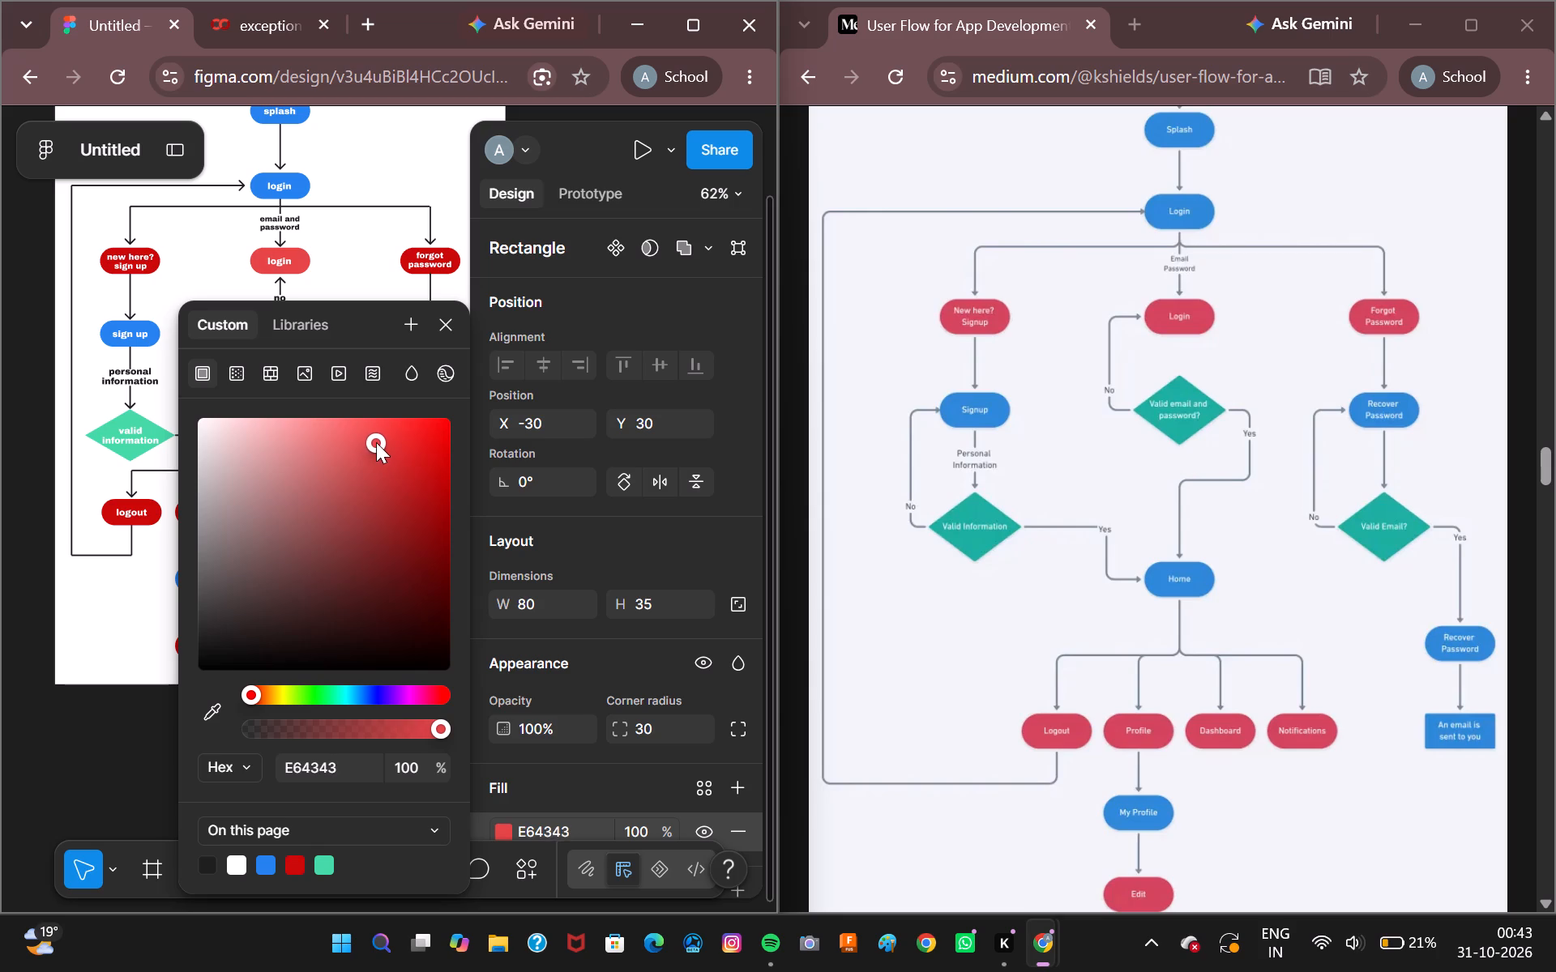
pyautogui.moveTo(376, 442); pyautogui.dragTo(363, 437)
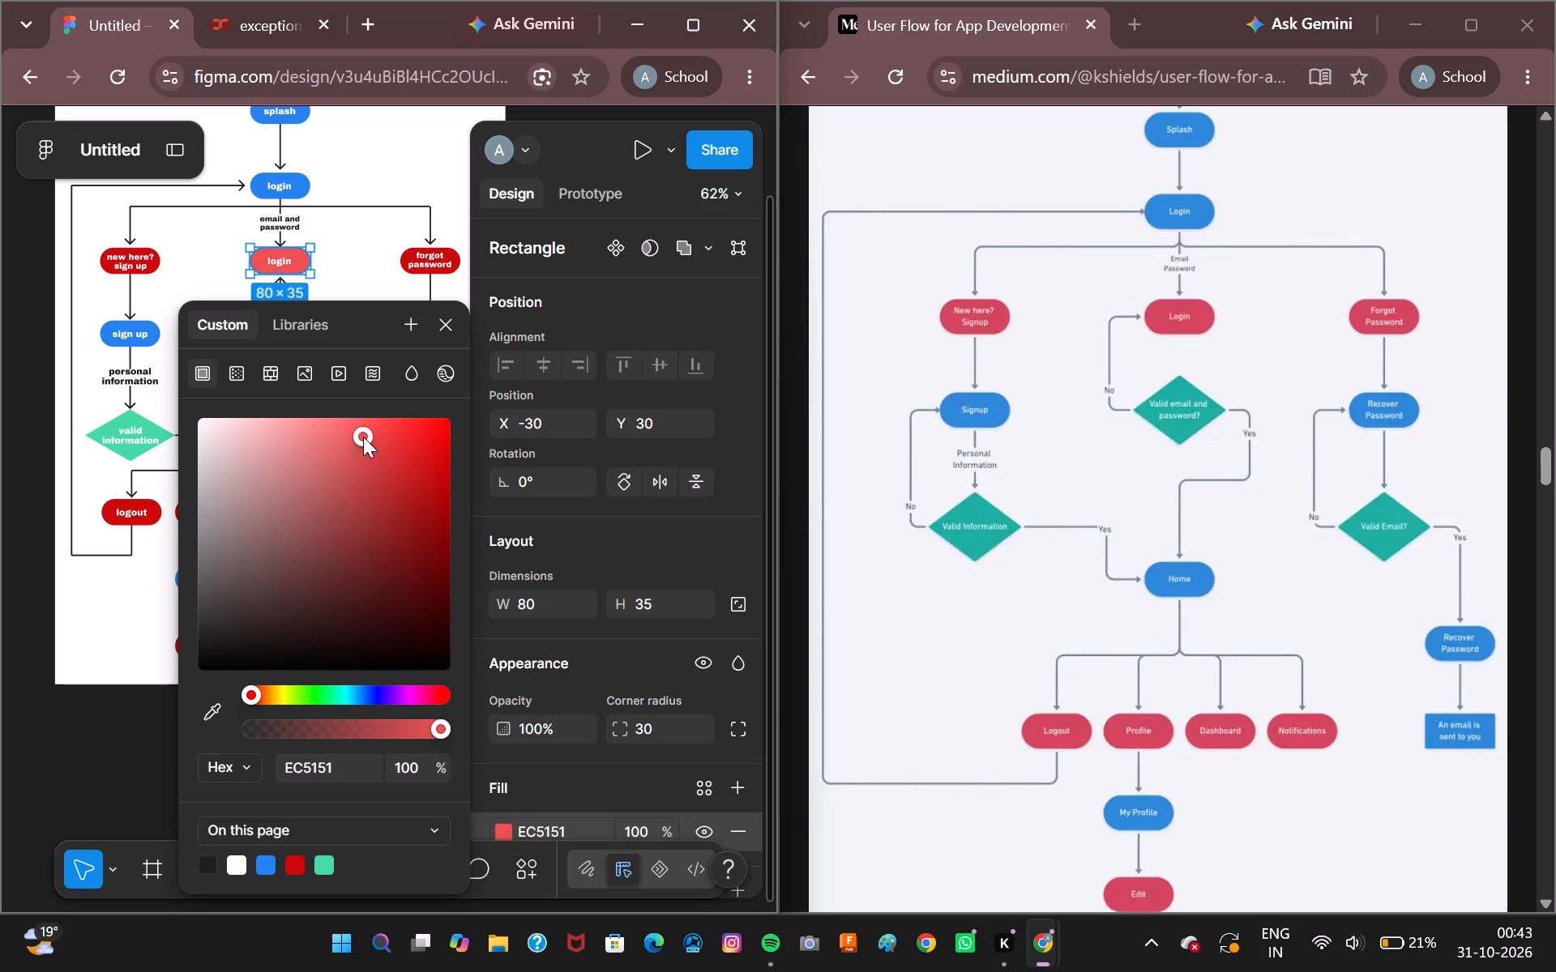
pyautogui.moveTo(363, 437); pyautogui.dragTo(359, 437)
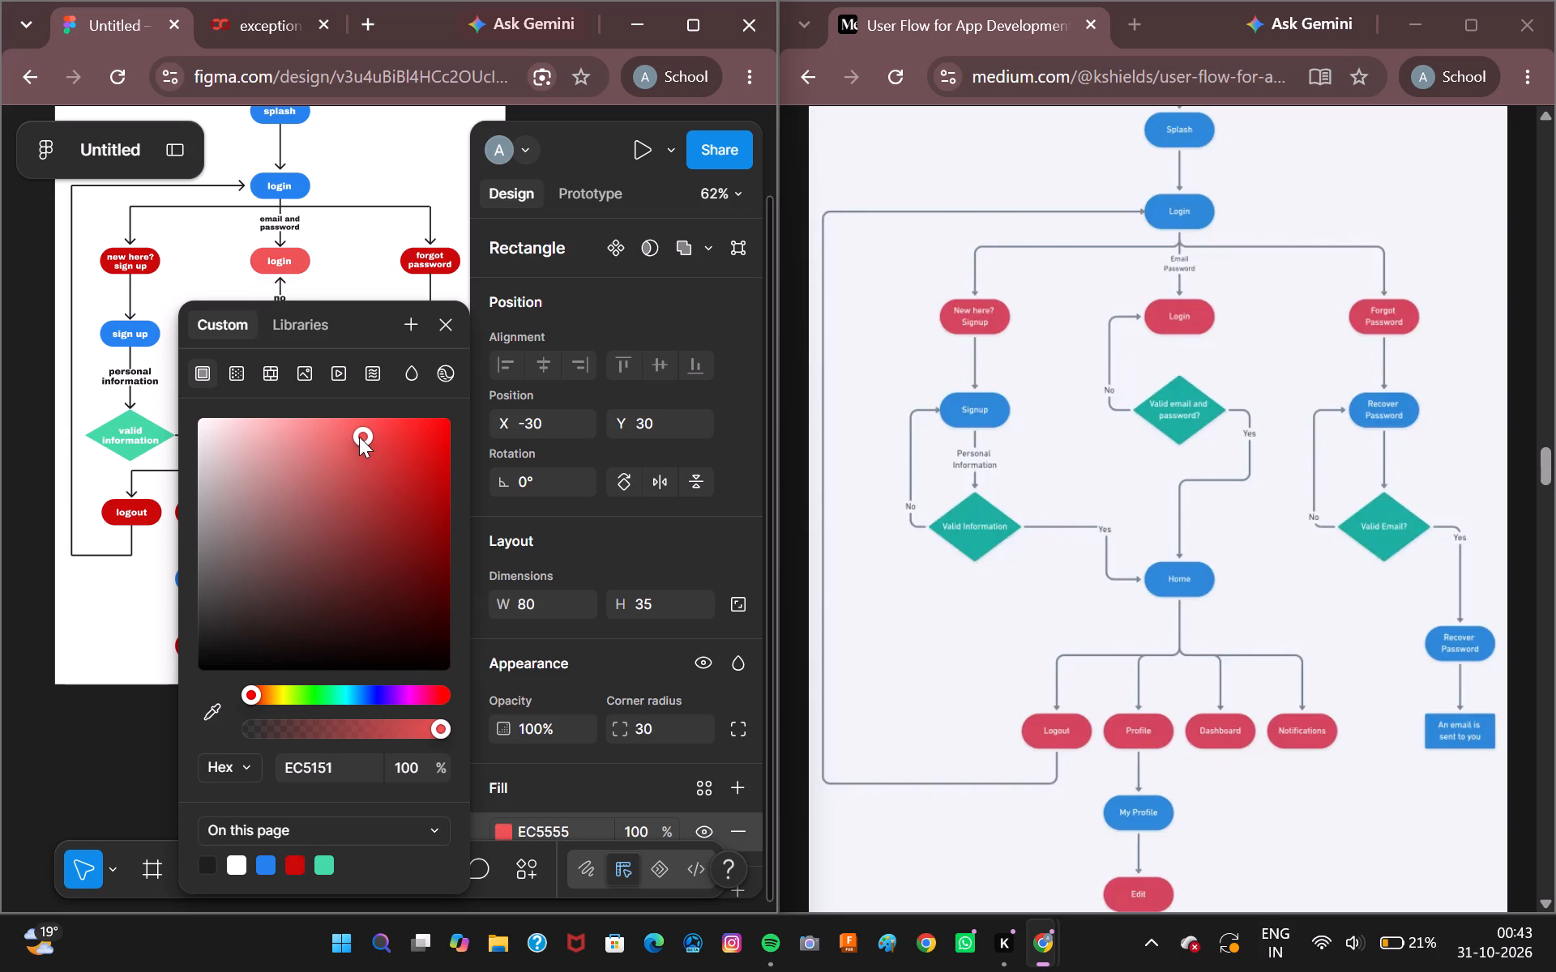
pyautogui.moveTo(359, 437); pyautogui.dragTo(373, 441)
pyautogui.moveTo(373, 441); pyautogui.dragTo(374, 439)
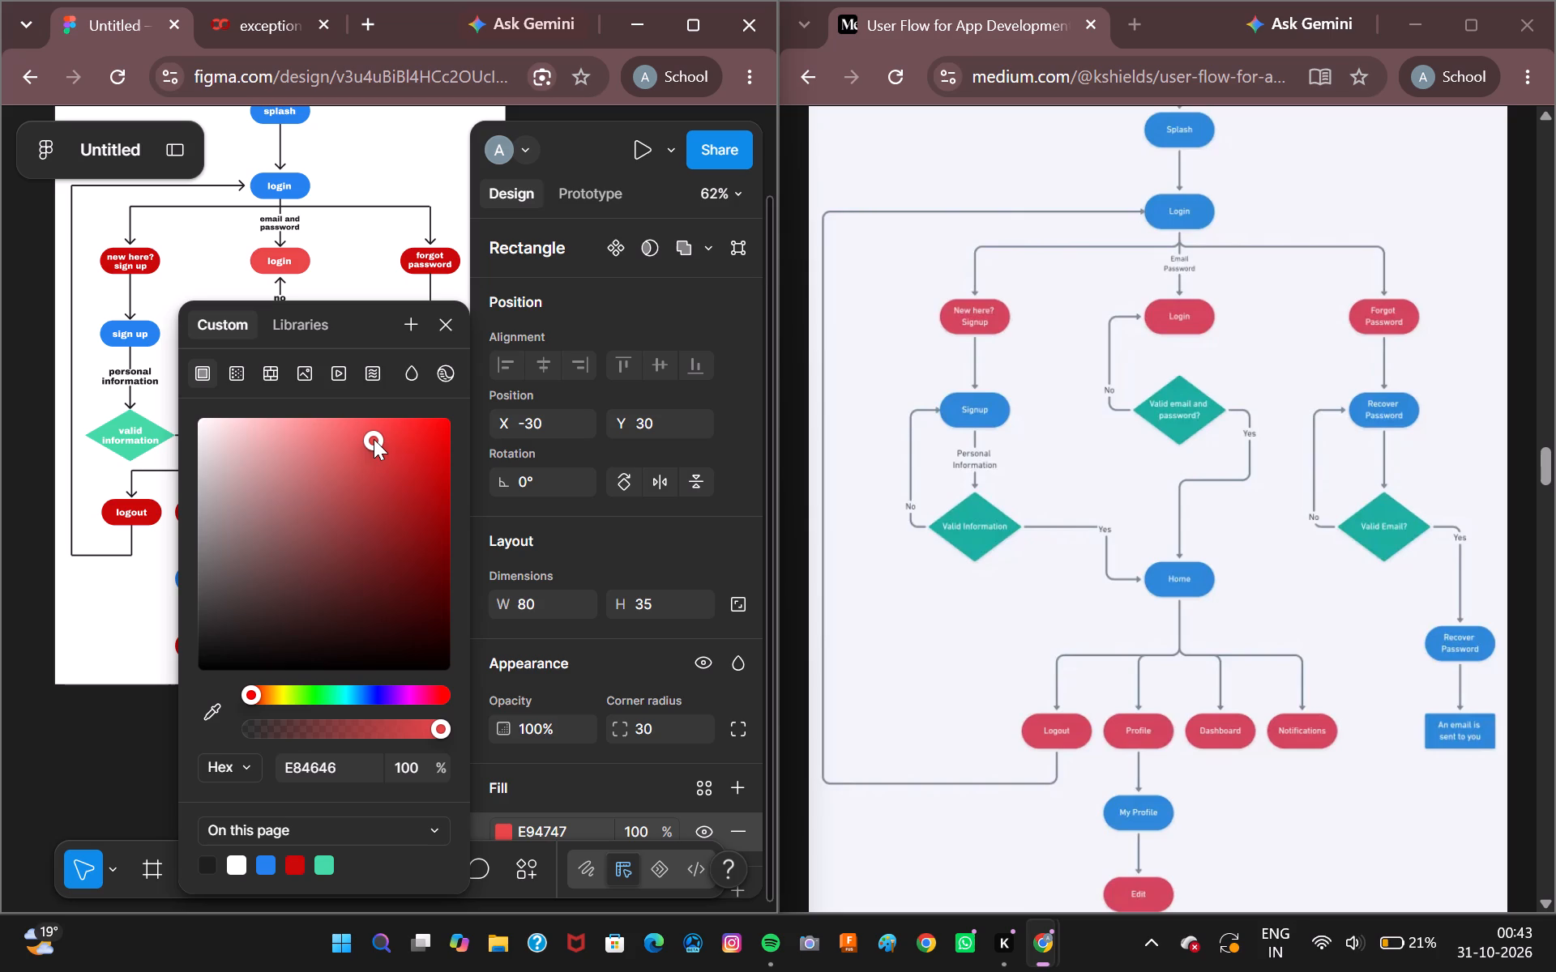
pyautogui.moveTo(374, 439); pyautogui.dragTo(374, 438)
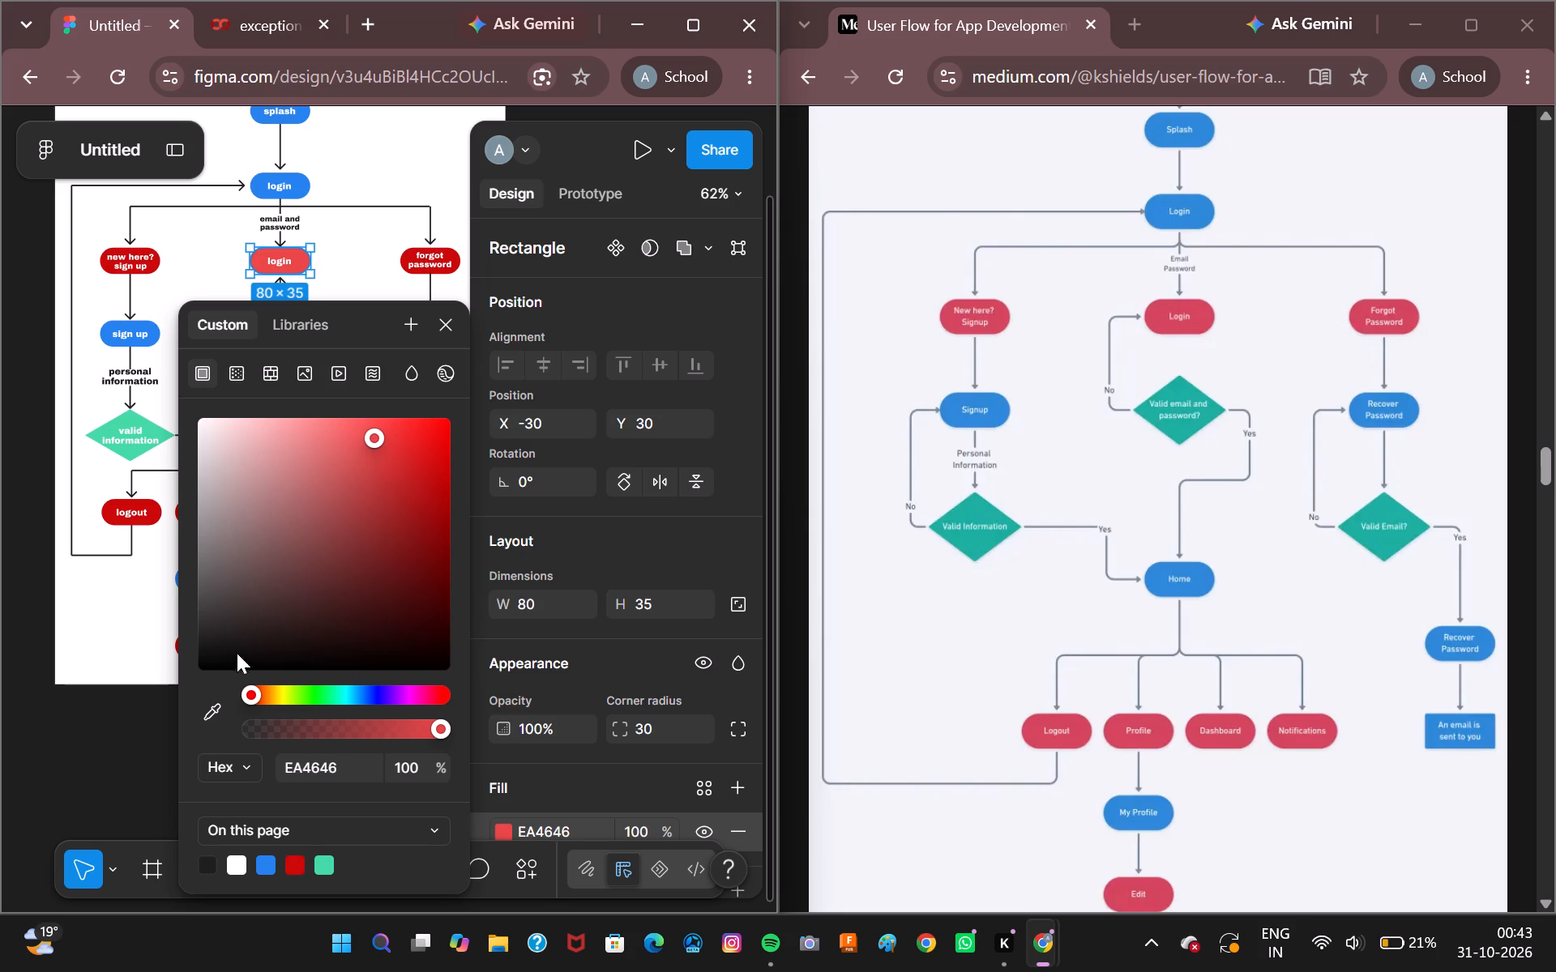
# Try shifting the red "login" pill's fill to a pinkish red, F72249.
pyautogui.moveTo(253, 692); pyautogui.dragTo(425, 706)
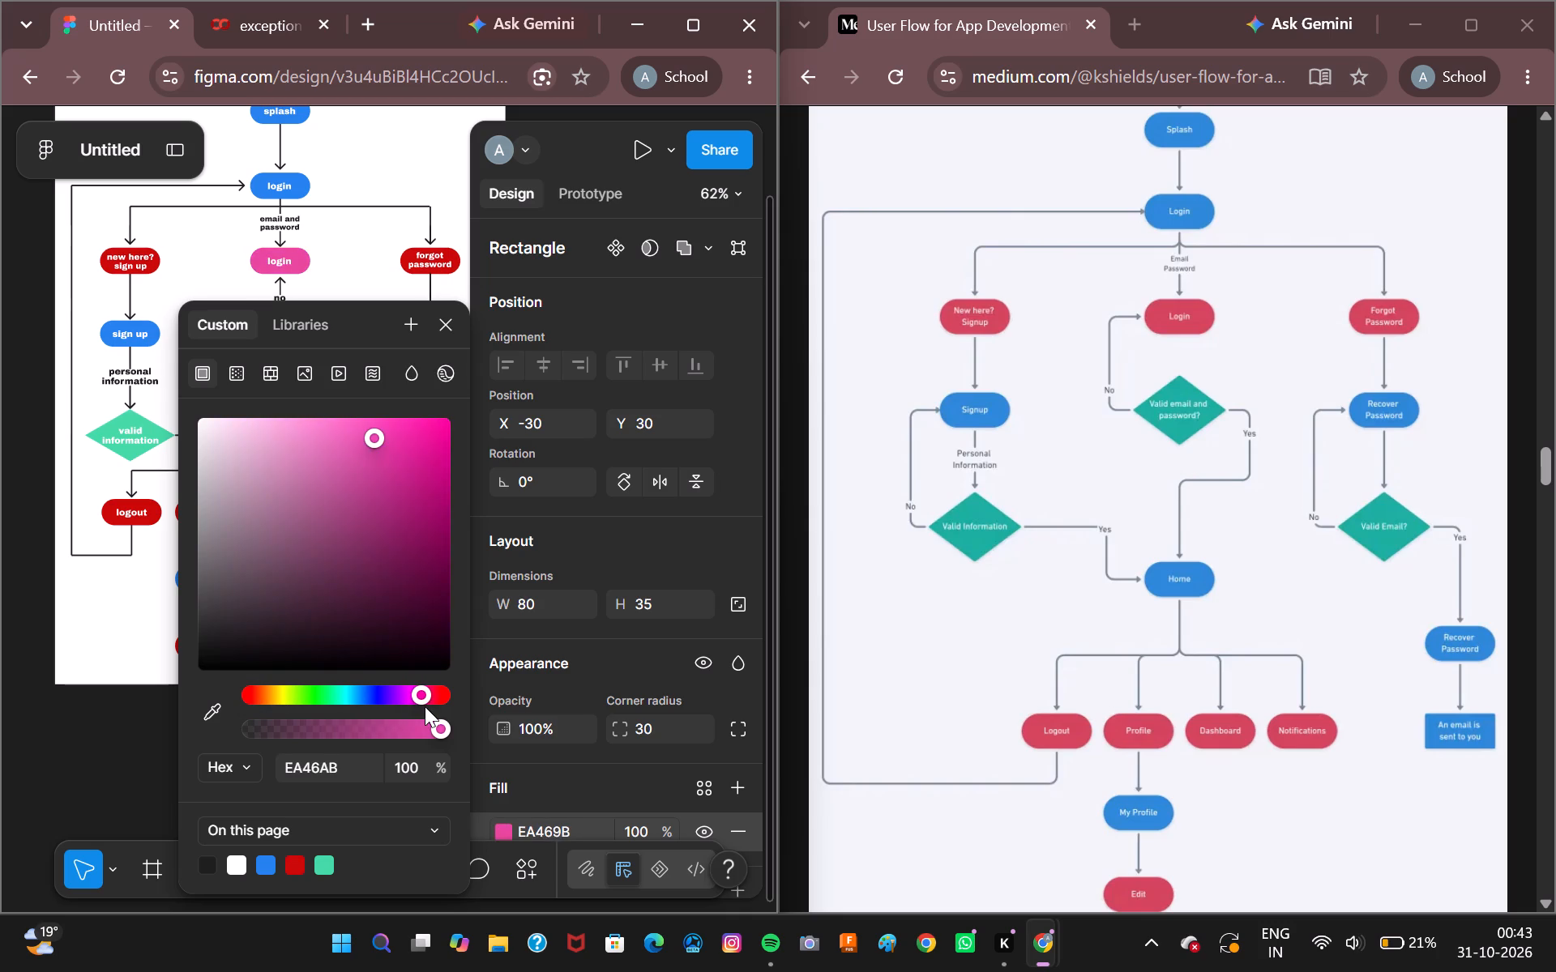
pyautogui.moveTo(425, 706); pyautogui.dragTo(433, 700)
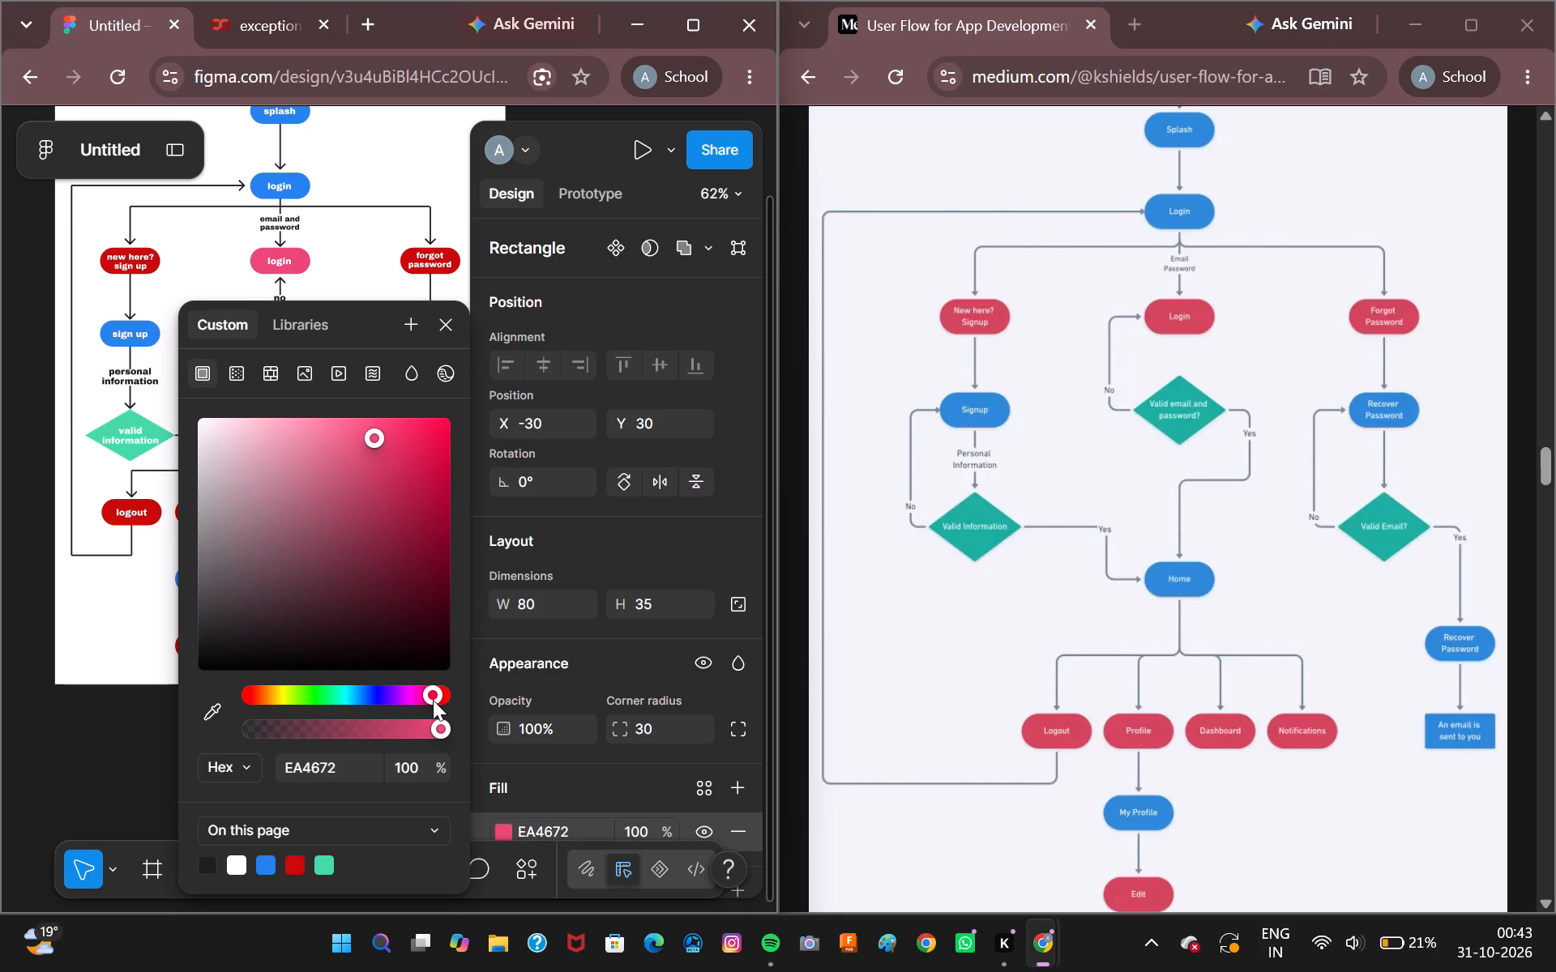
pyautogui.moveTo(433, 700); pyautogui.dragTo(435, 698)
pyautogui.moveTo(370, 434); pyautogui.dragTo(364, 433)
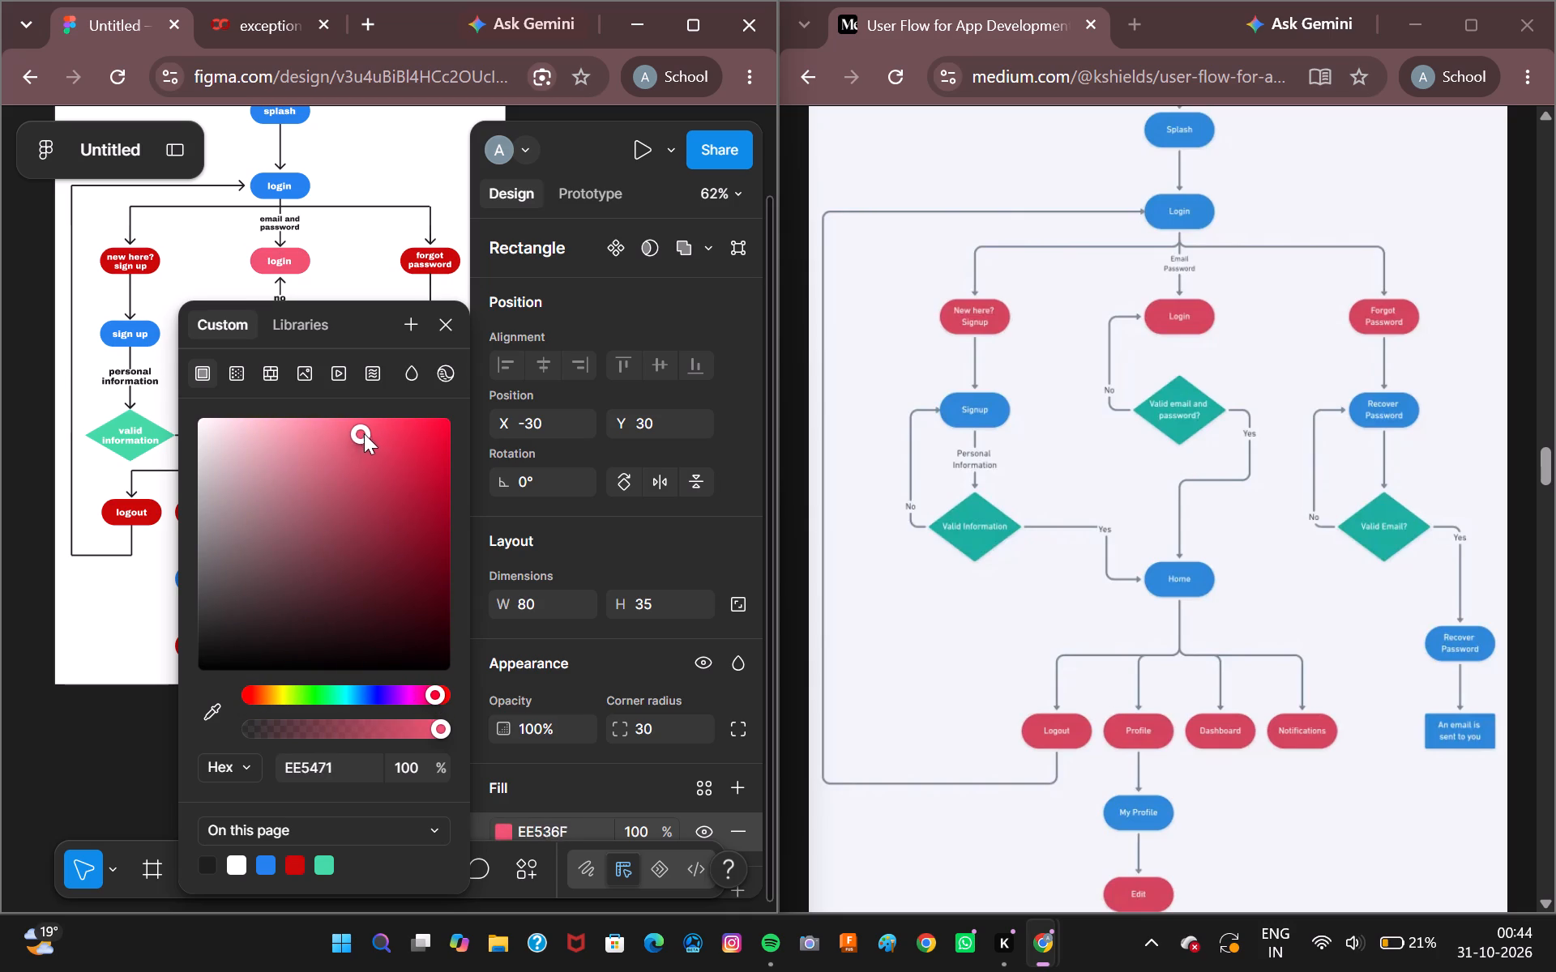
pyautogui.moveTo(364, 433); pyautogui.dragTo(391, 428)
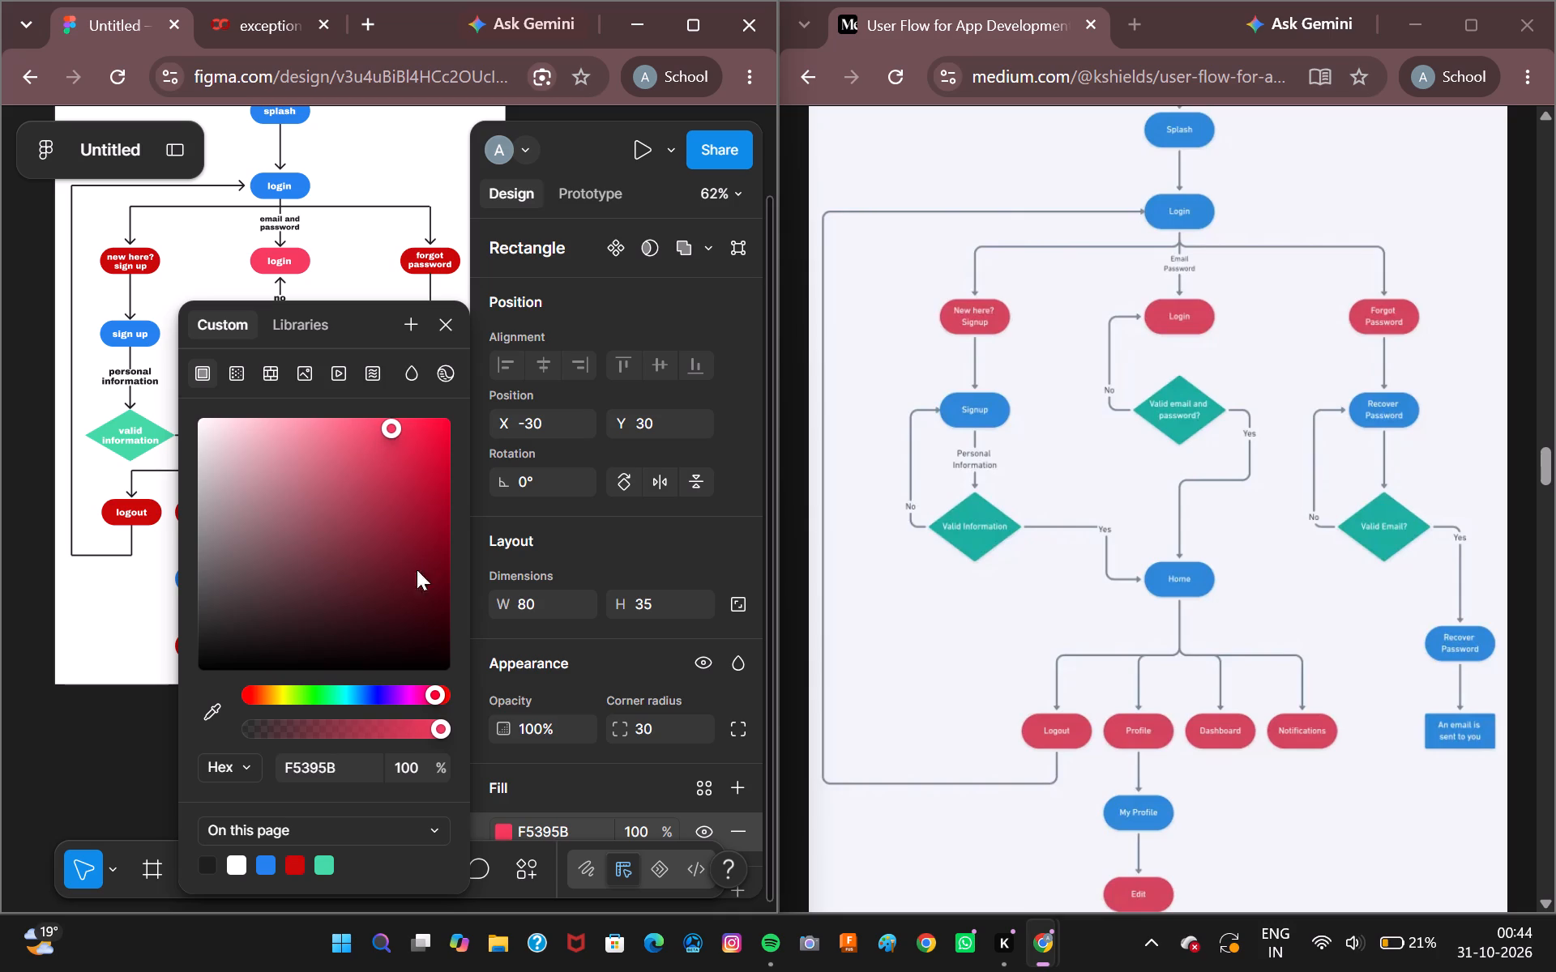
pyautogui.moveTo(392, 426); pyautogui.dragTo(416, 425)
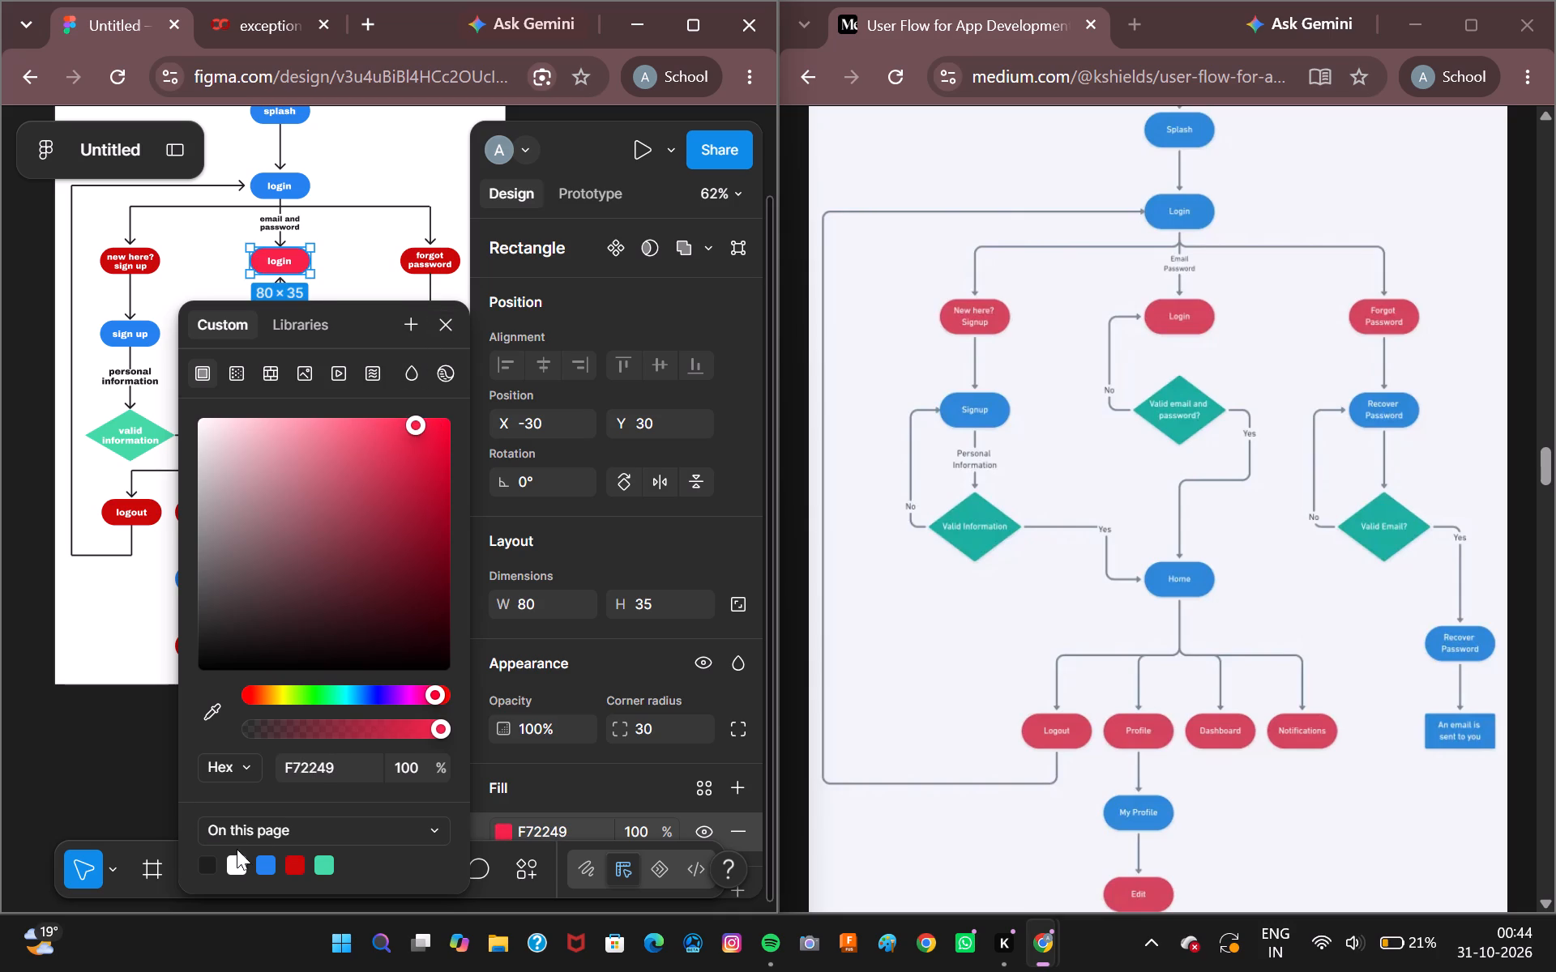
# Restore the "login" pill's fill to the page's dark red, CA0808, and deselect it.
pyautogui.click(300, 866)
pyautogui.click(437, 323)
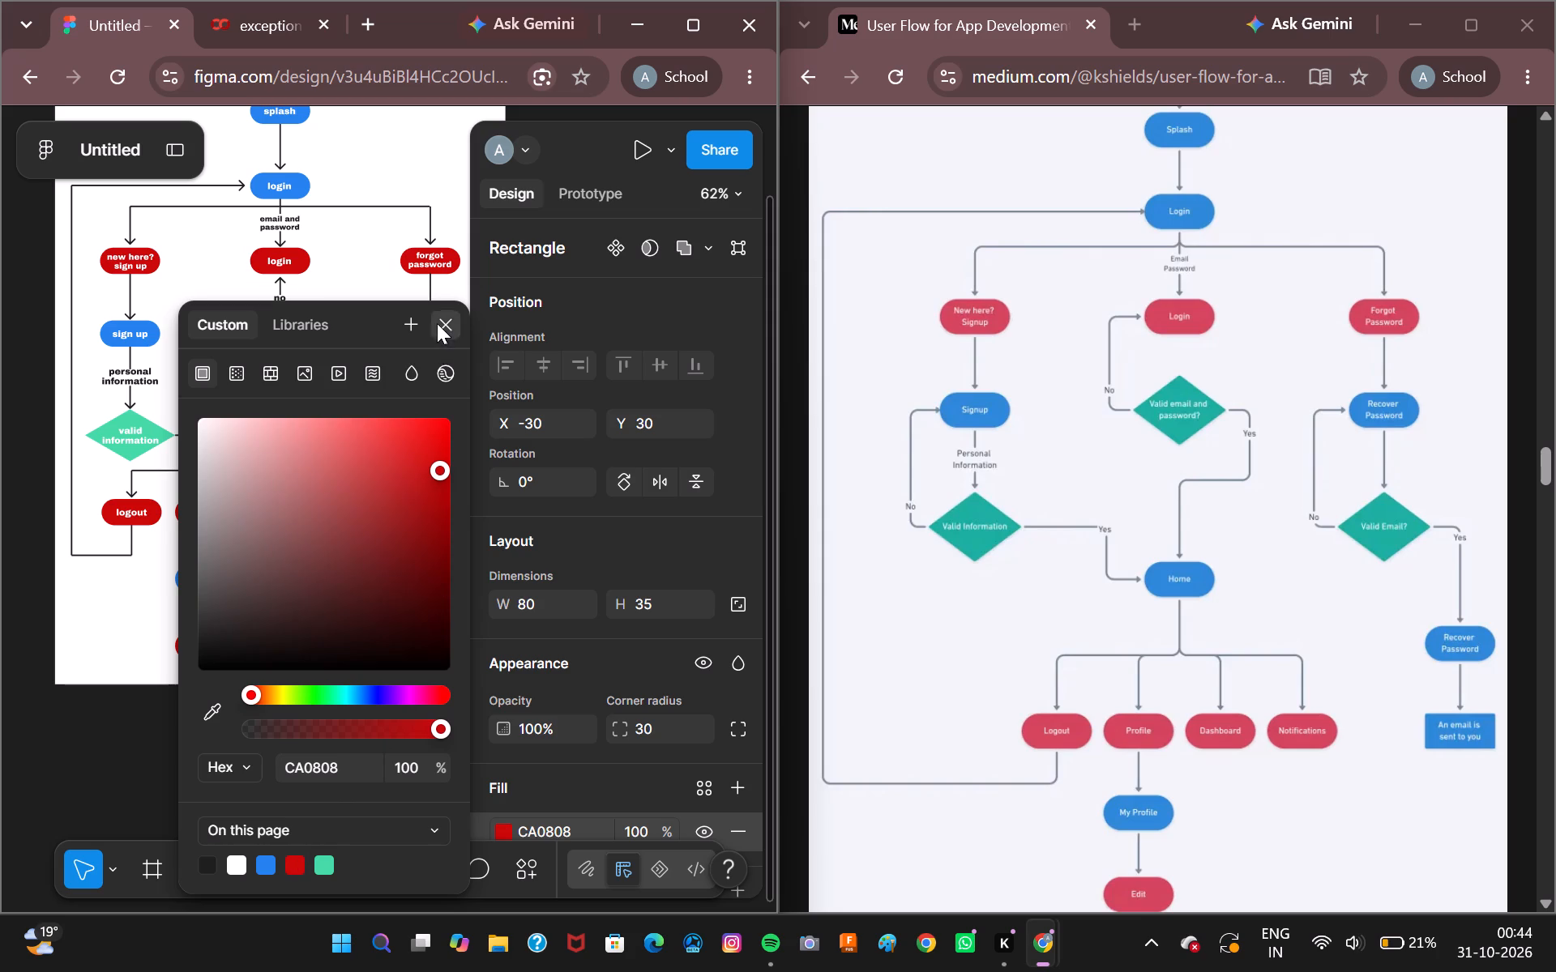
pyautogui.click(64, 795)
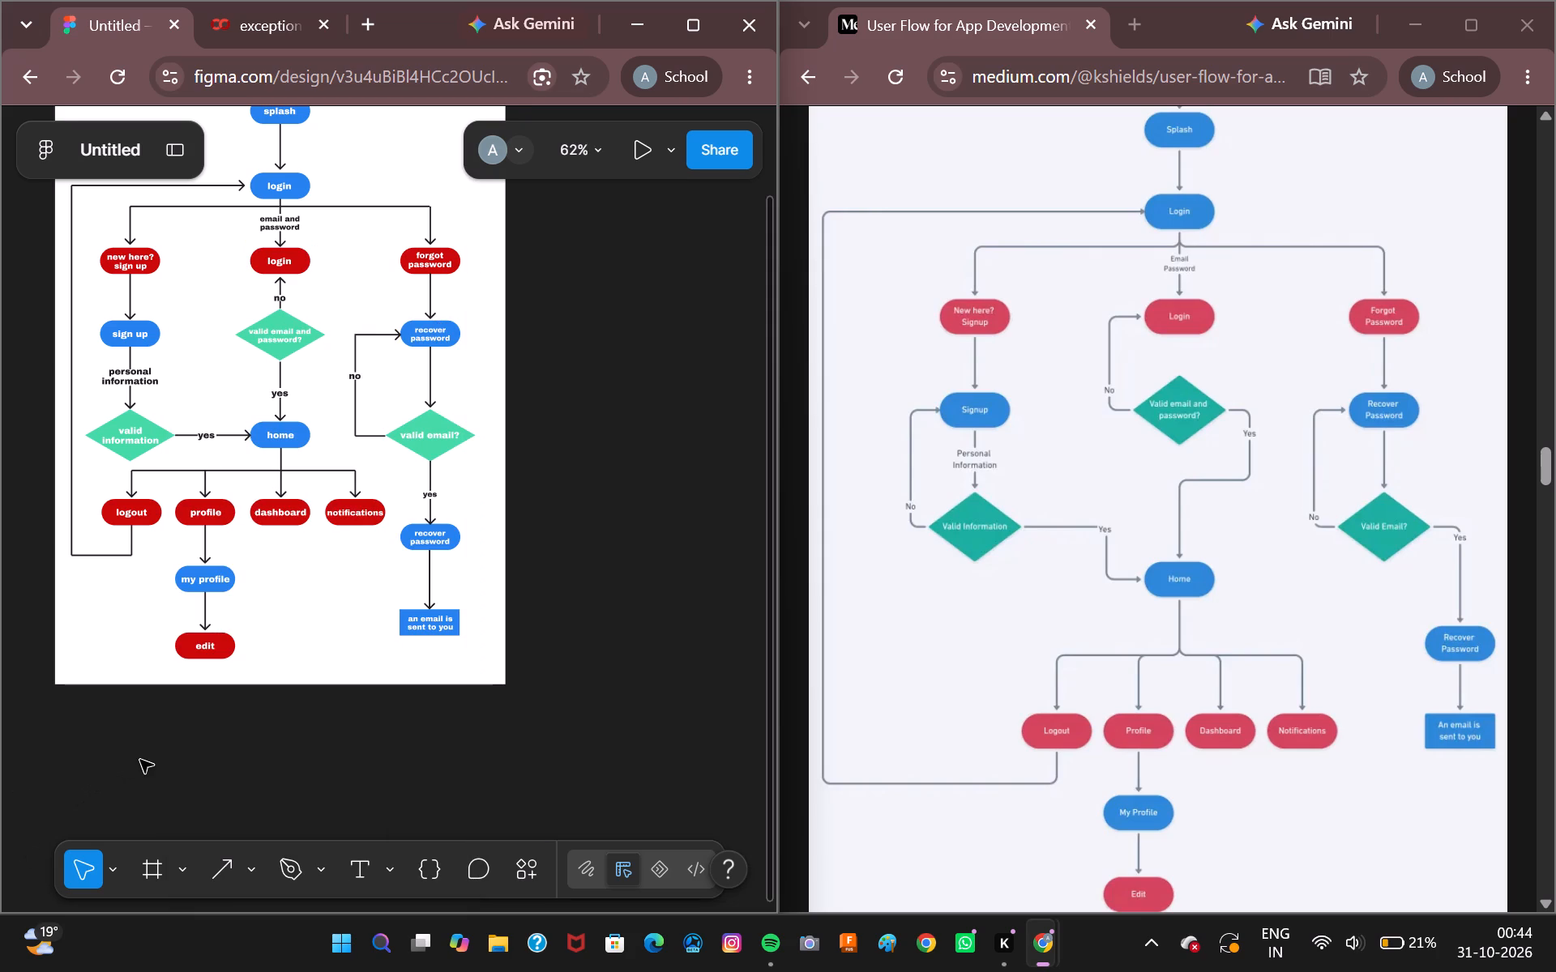
# Inspect the stroke and end-point settings of the arrow between the "my profile" and "edit" pills, and deselect it.
pyautogui.scroll(4, 140, 760)
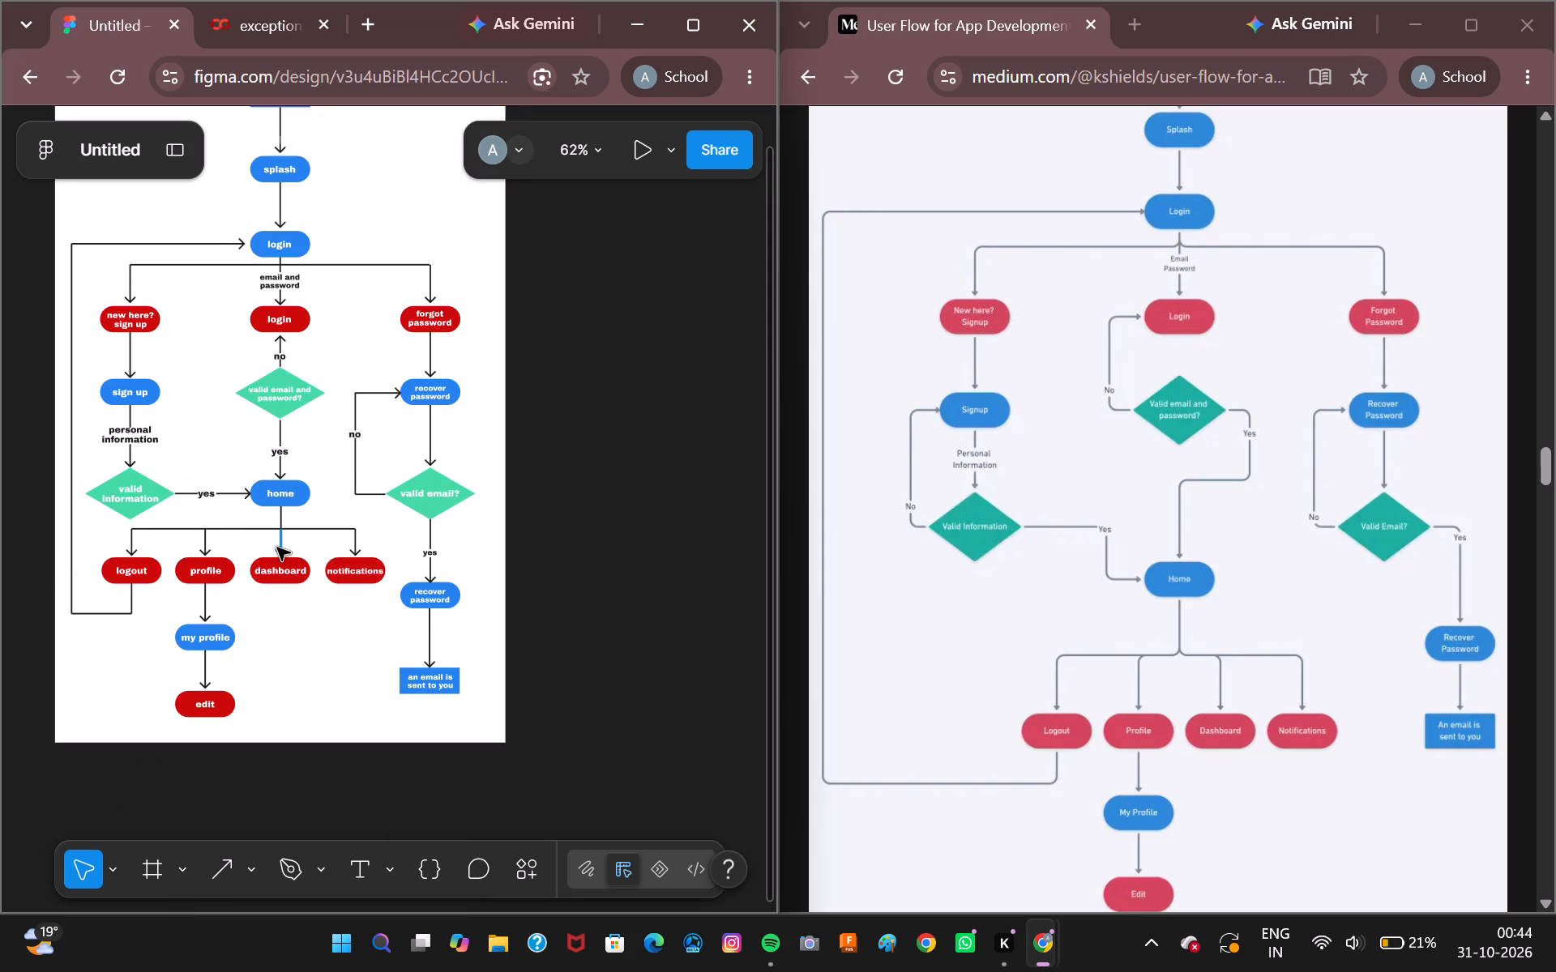
pyautogui.click(204, 676)
pyautogui.scroll(-3, 643, 710)
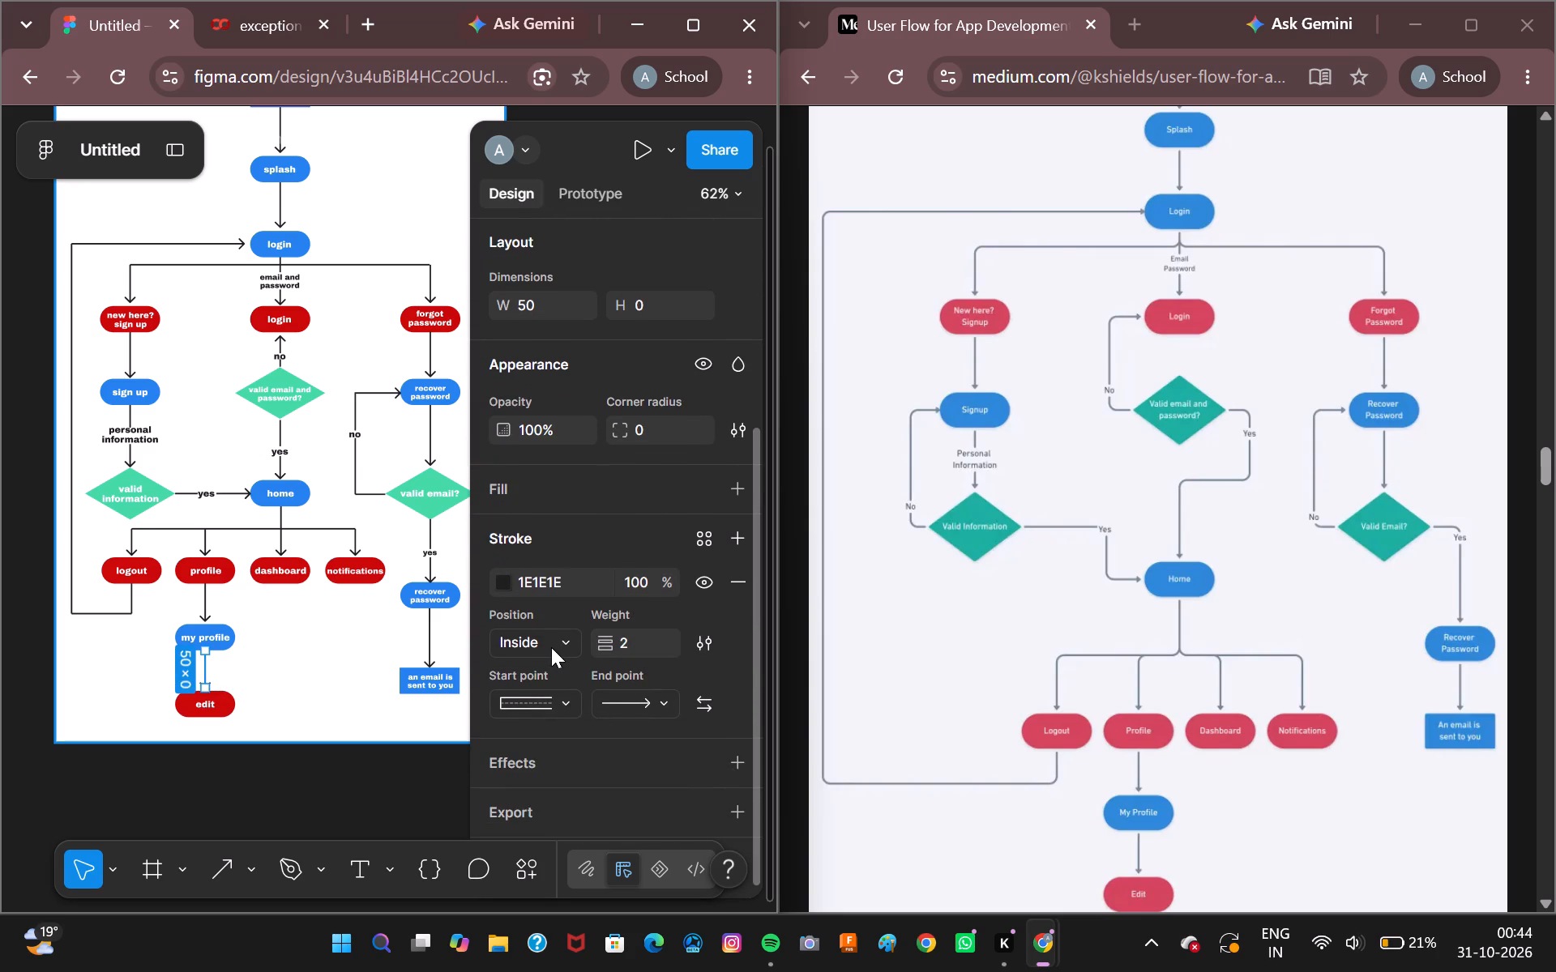
pyautogui.scroll(-2, 551, 647)
pyautogui.scroll(3, 551, 647)
pyautogui.scroll(-4, 551, 647)
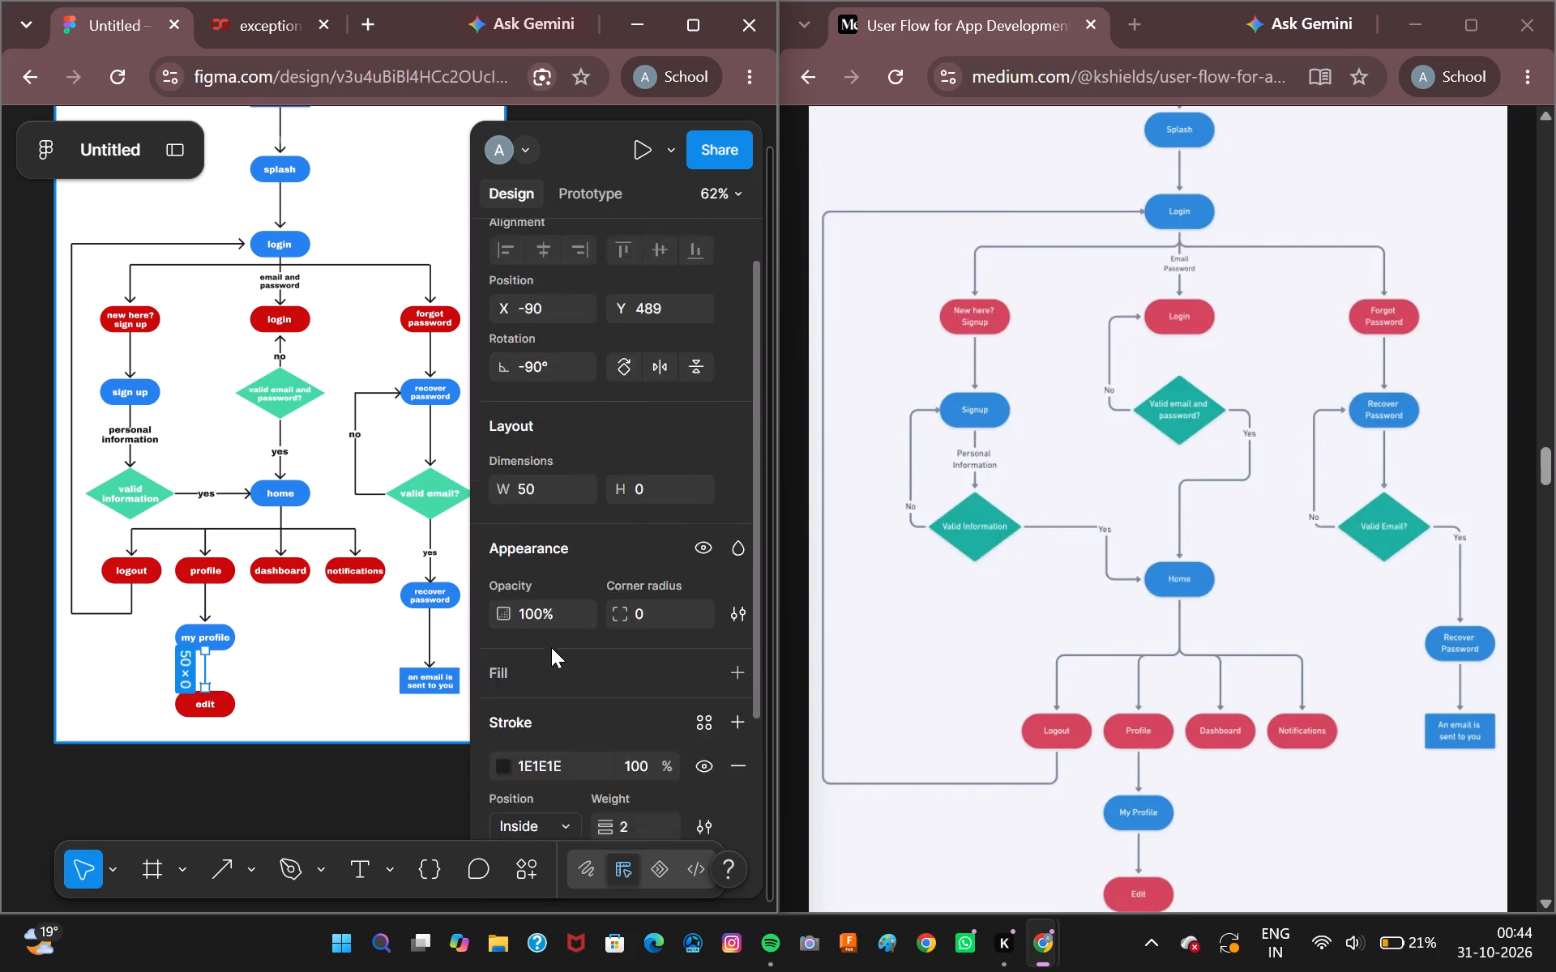
pyautogui.scroll(-2, 551, 647)
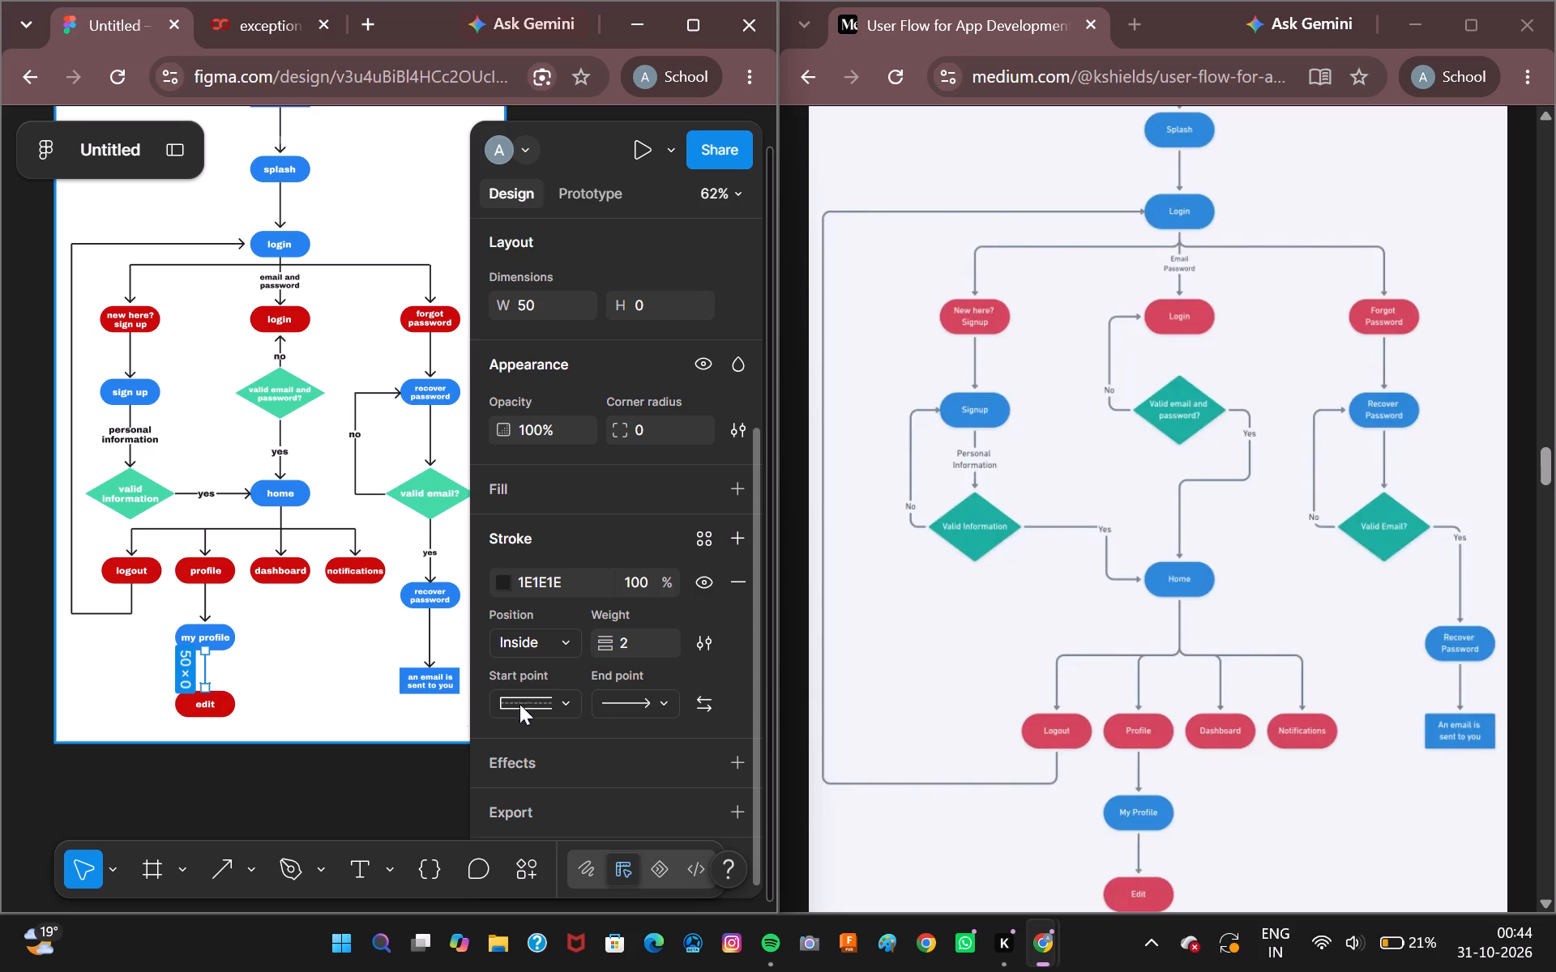
pyautogui.click(337, 792)
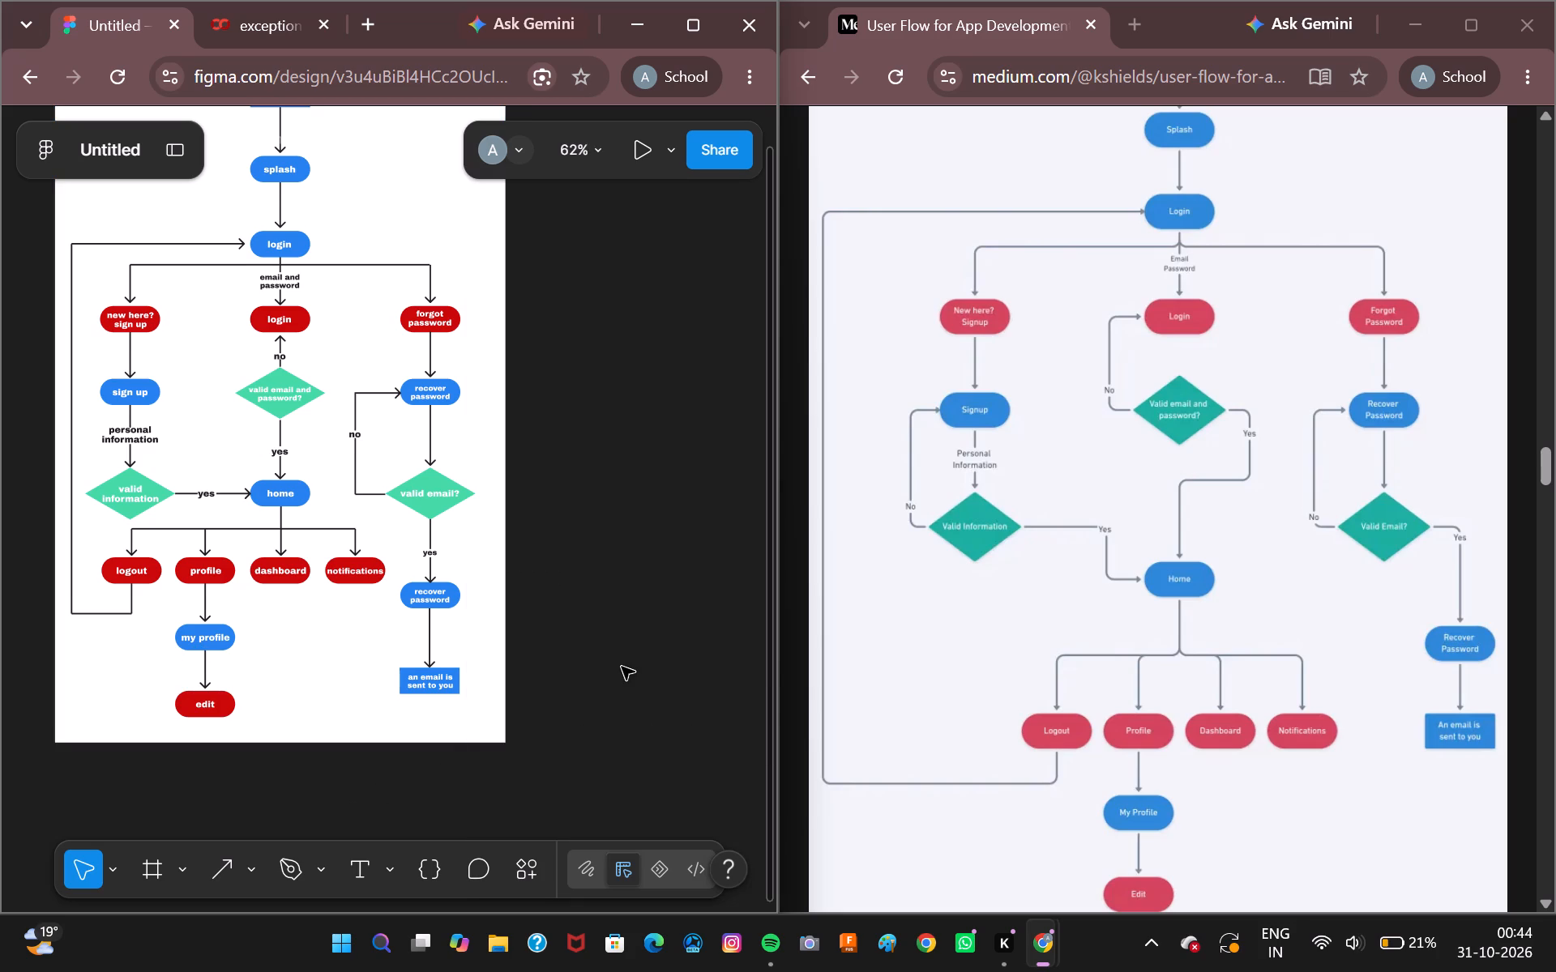
pyautogui.scroll(9, 622, 667)
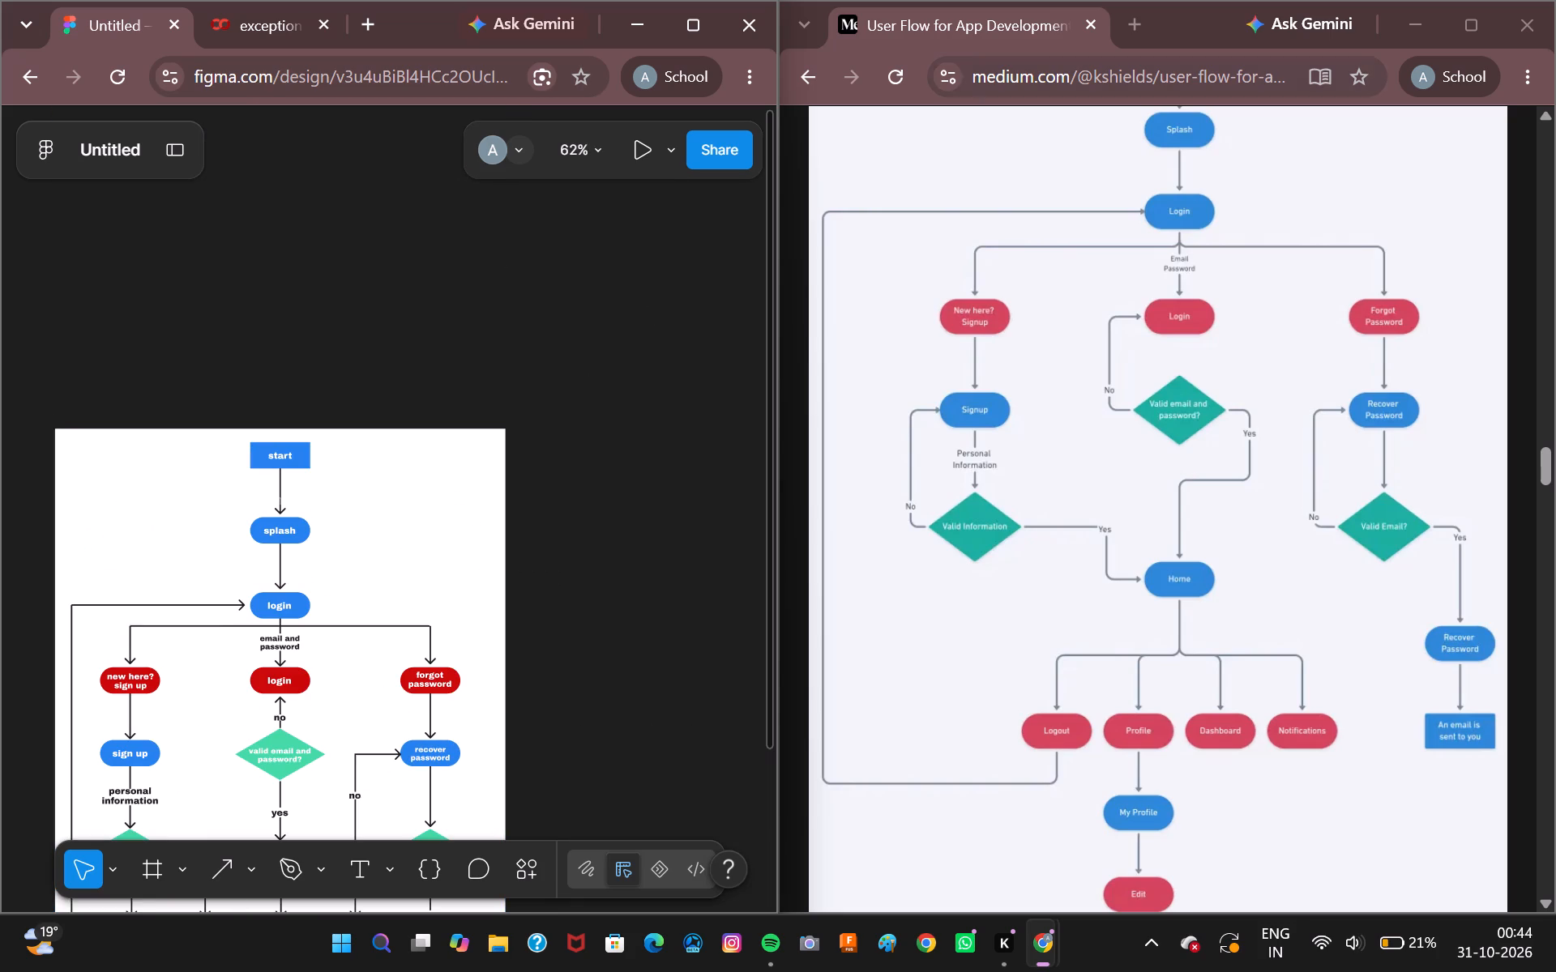
# Move the Medium article's tab into the browser window holding the Figma file and maximize that window.
pyautogui.click(940, 26)
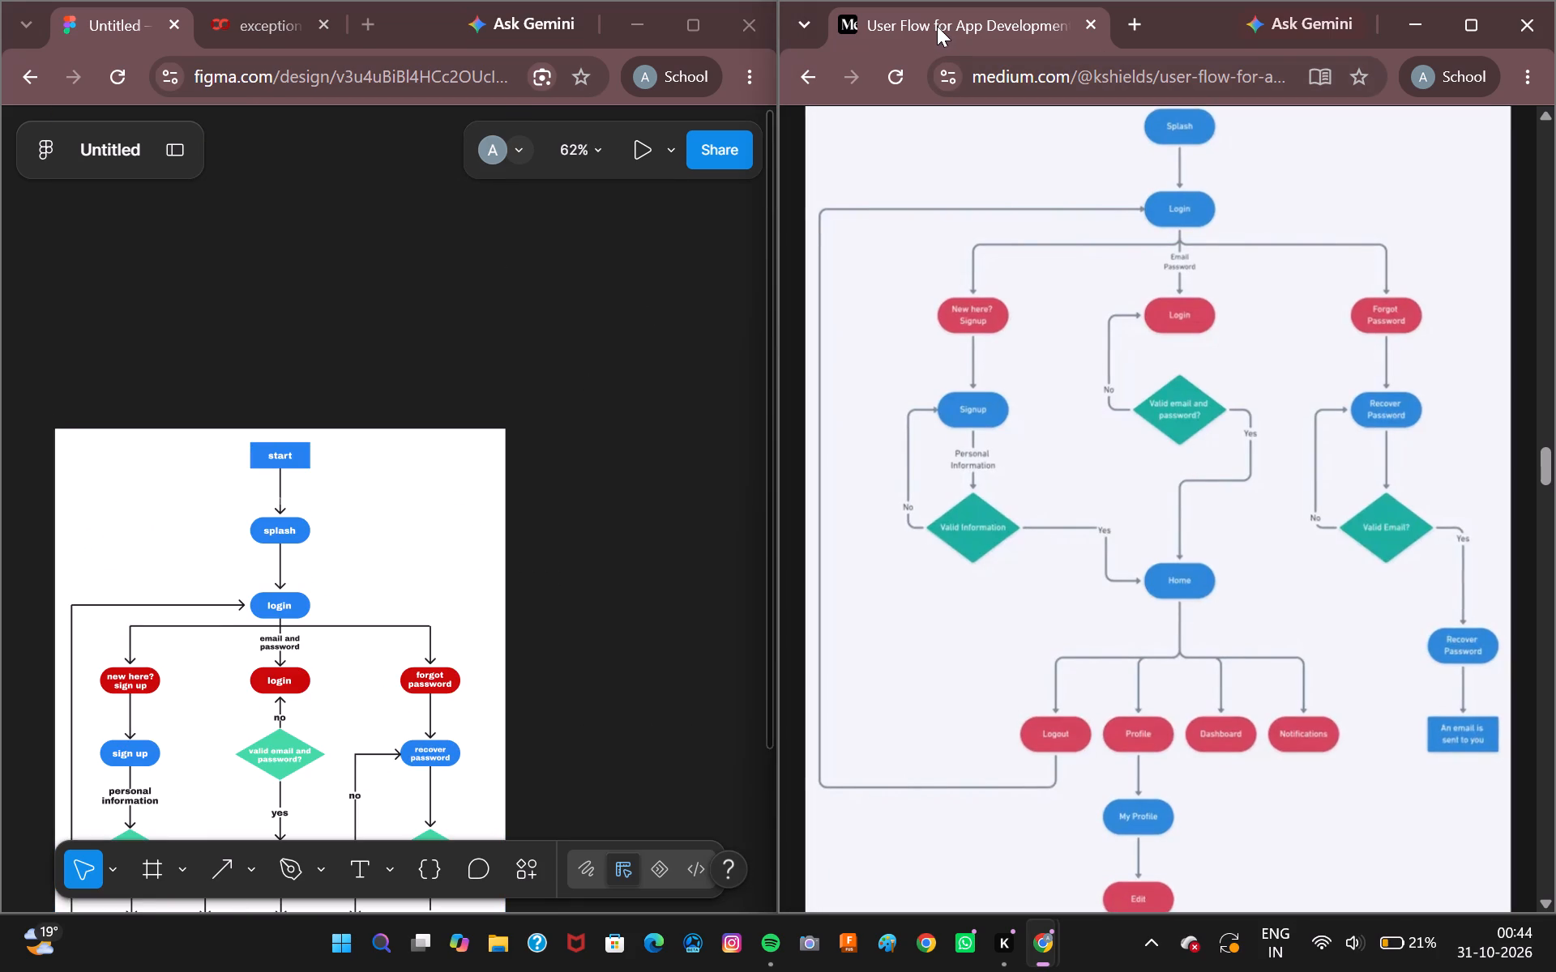
pyautogui.click(1483, 22)
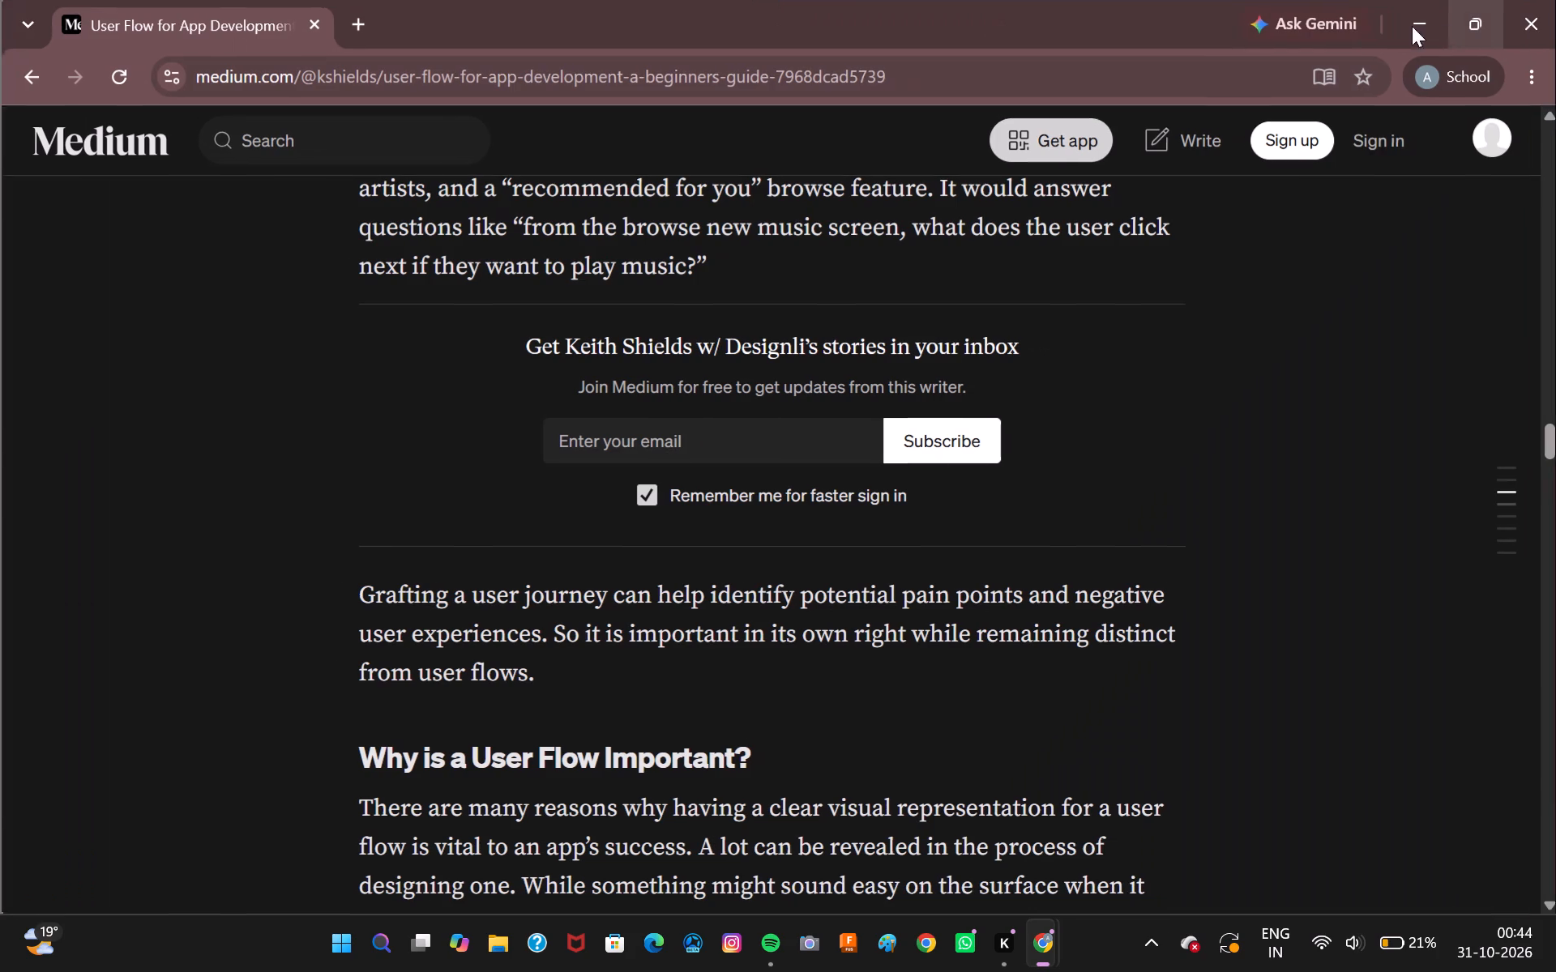
pyautogui.moveTo(117, 27); pyautogui.dragTo(210, 47)
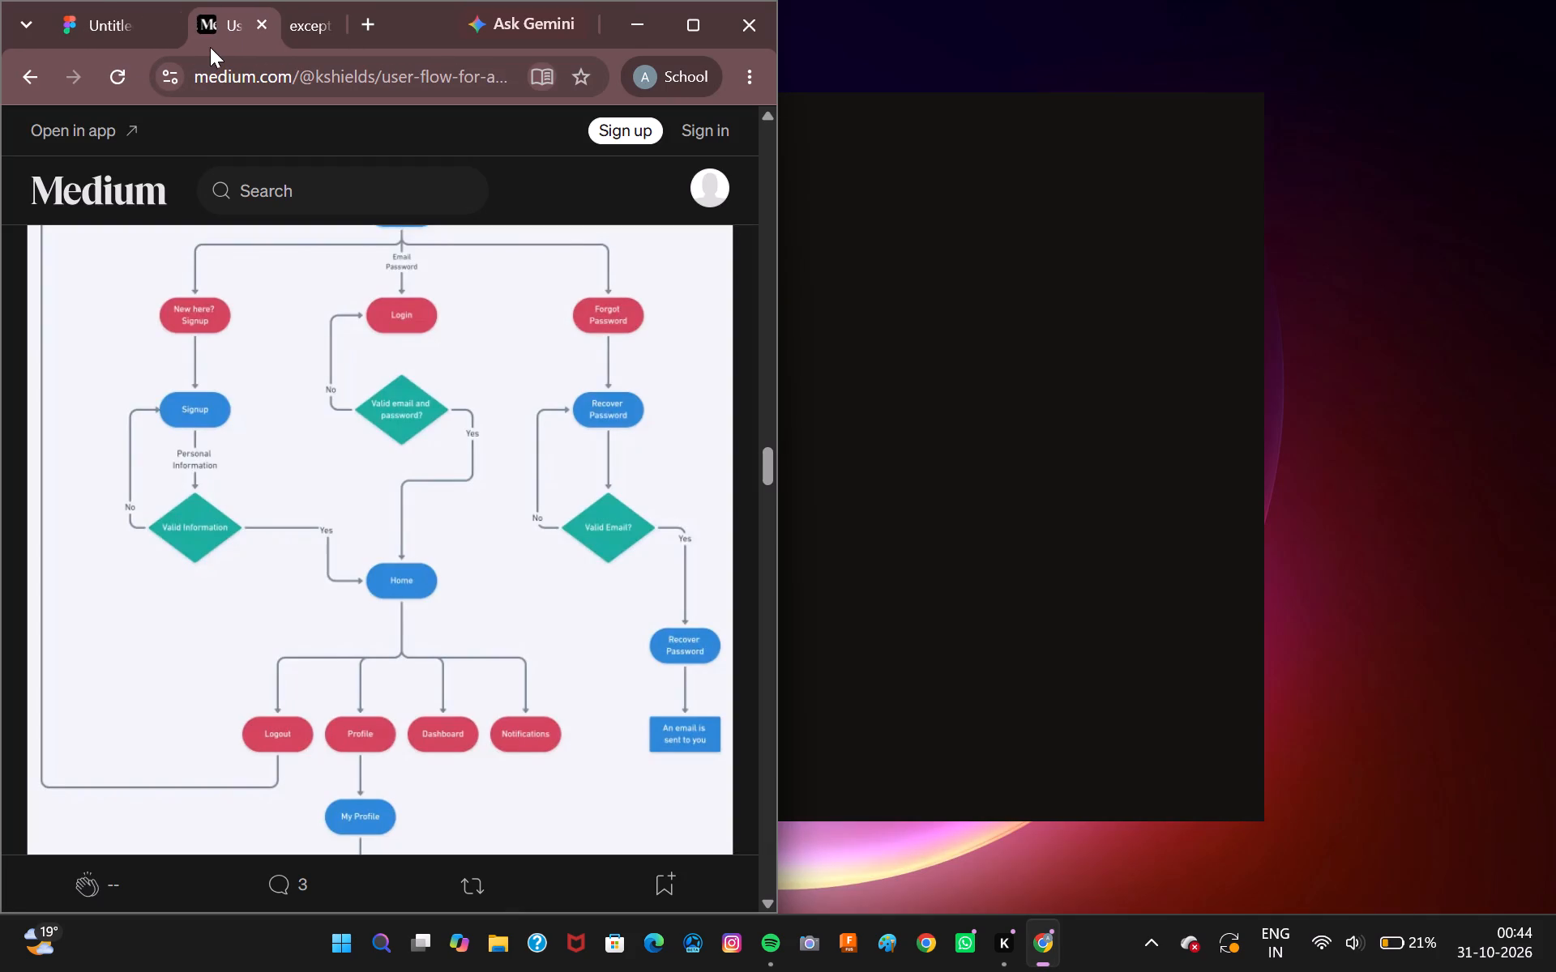
pyautogui.moveTo(210, 47); pyautogui.dragTo(205, 47)
pyautogui.click(680, 7)
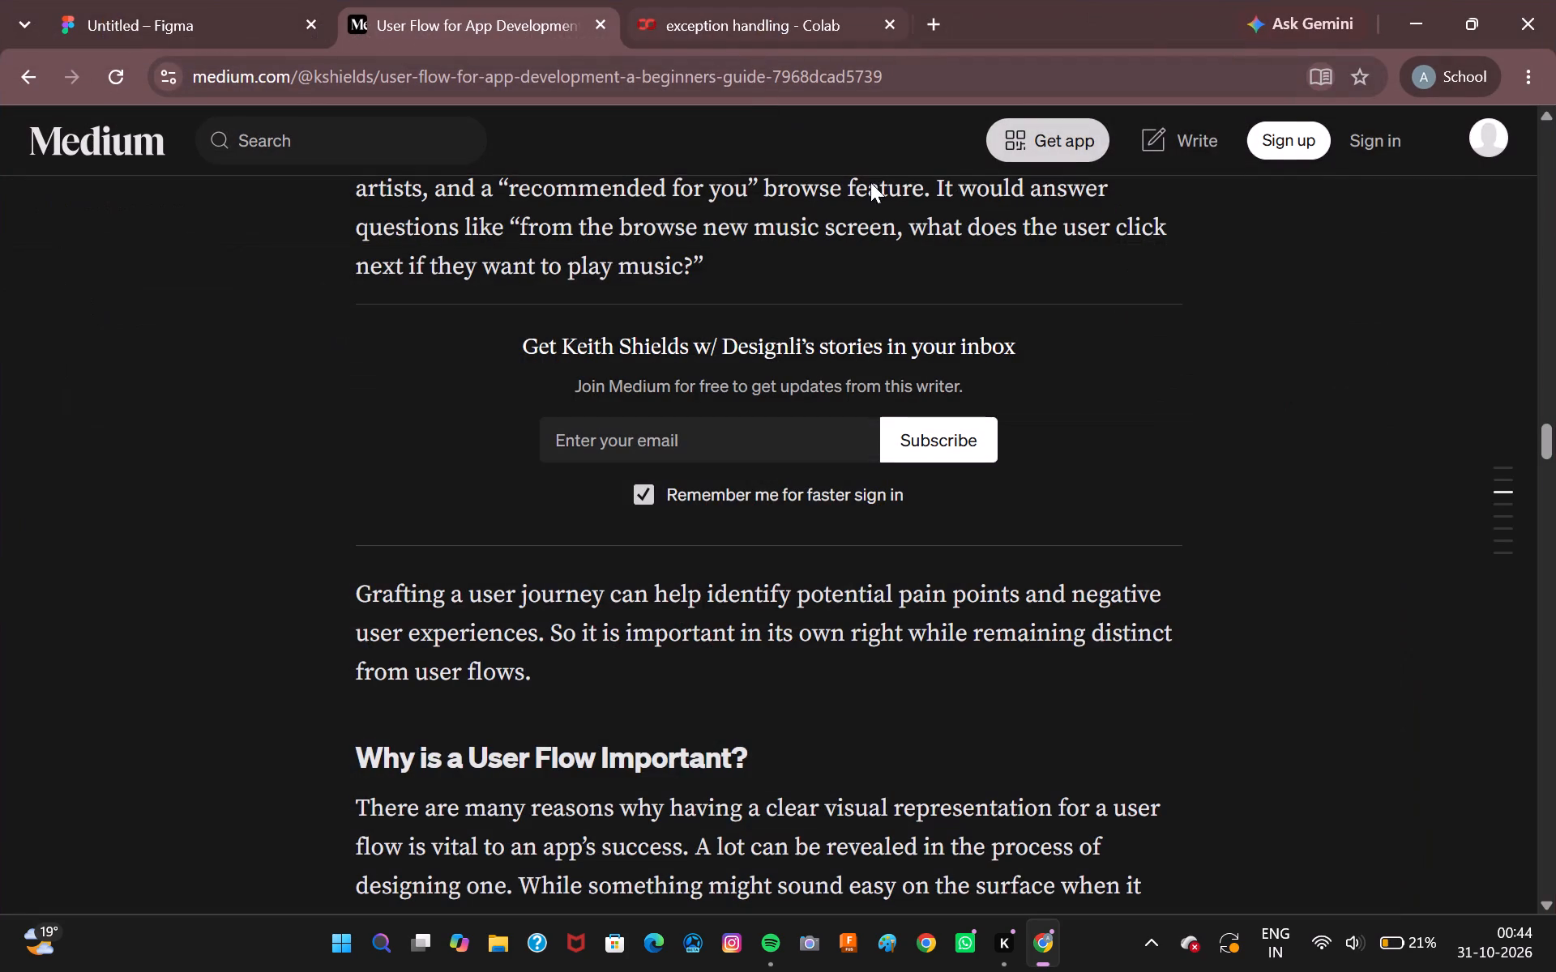
# Look through the Medium article around its user-journey section and re-examine the reference user-flow diagram.
pyautogui.scroll(4, 731, 396)
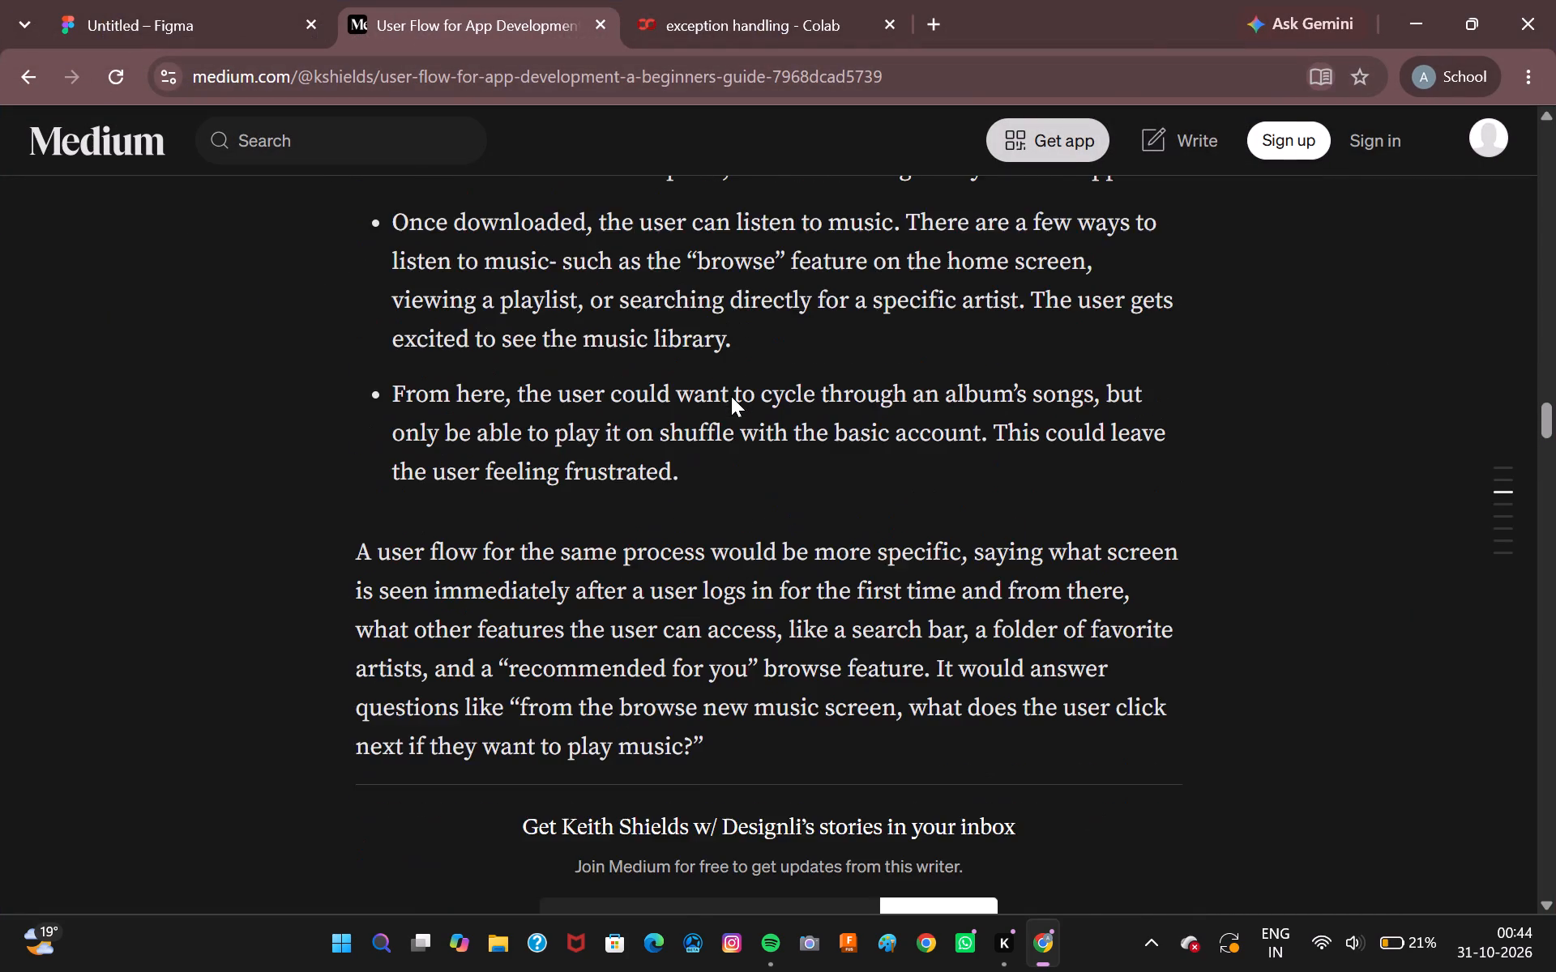
pyautogui.scroll(11, 732, 394)
pyautogui.scroll(-4, 732, 394)
pyautogui.scroll(4, 732, 394)
pyautogui.scroll(-13, 732, 394)
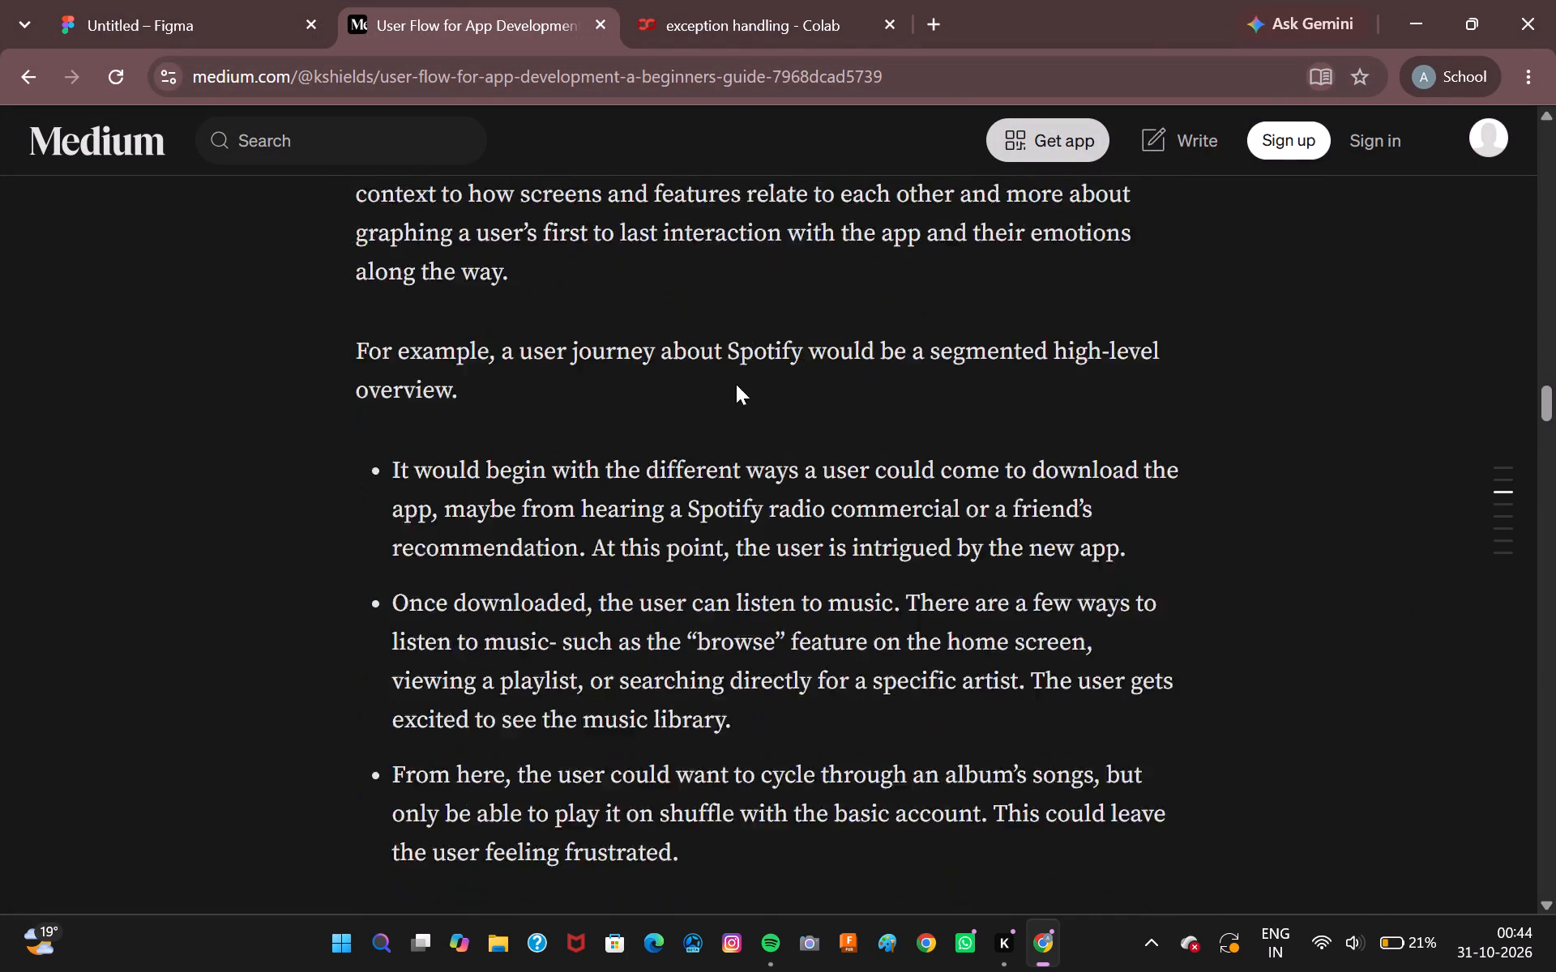
pyautogui.scroll(-11, 736, 384)
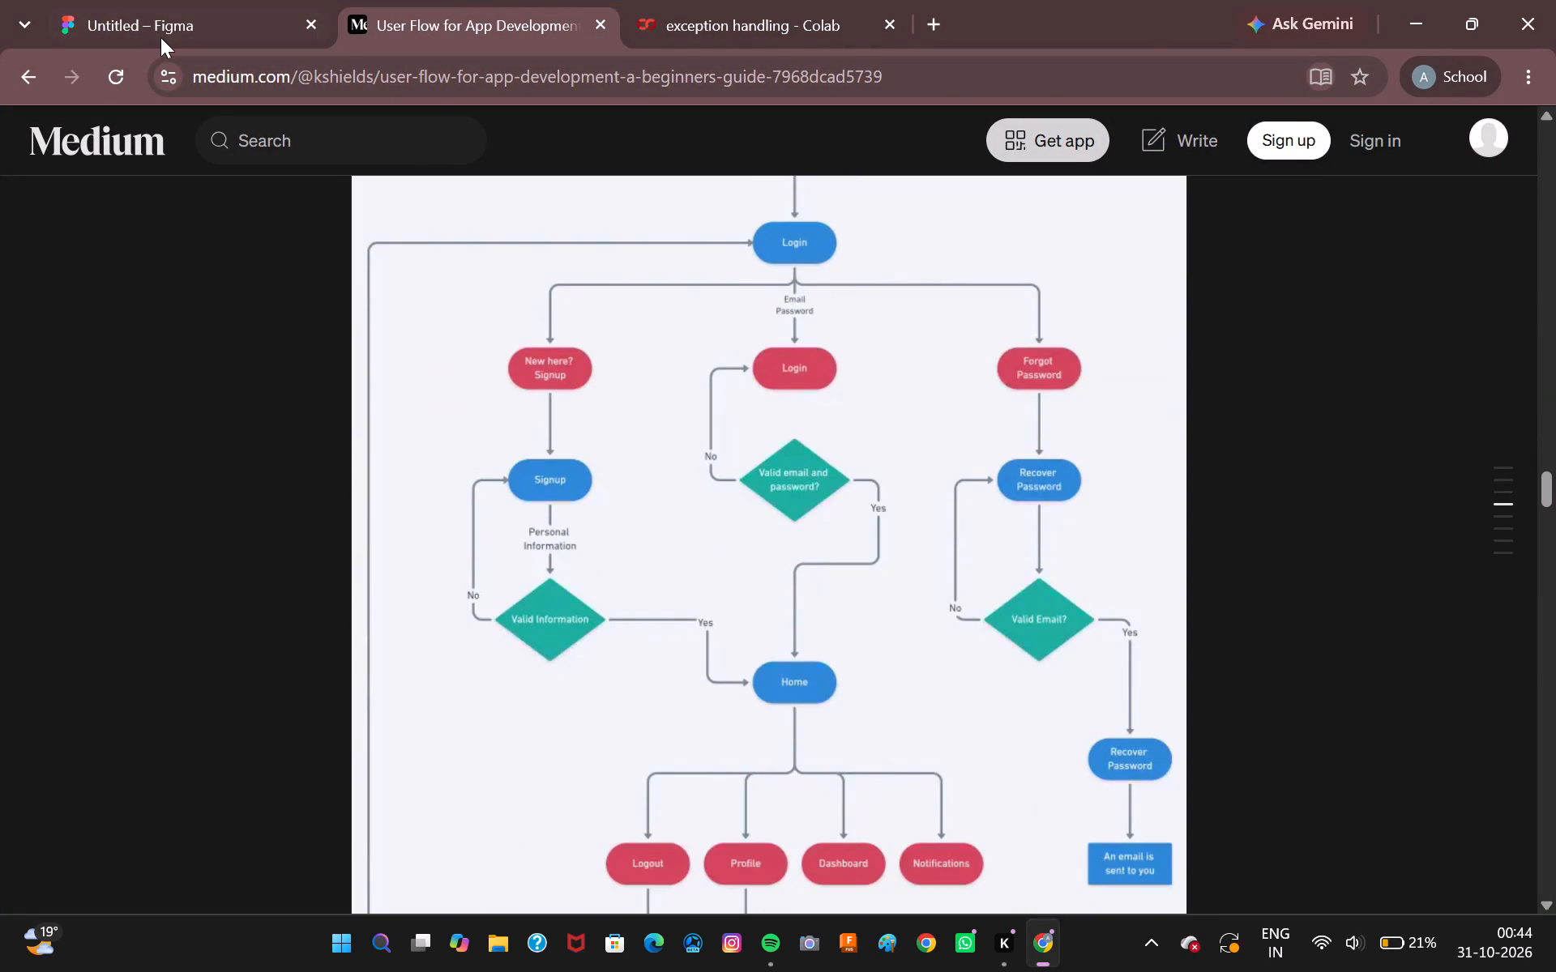
# Return to the Figma file and restore the full interface with the layers and design properties beside the whole diagram.
pyautogui.click(158, 30)
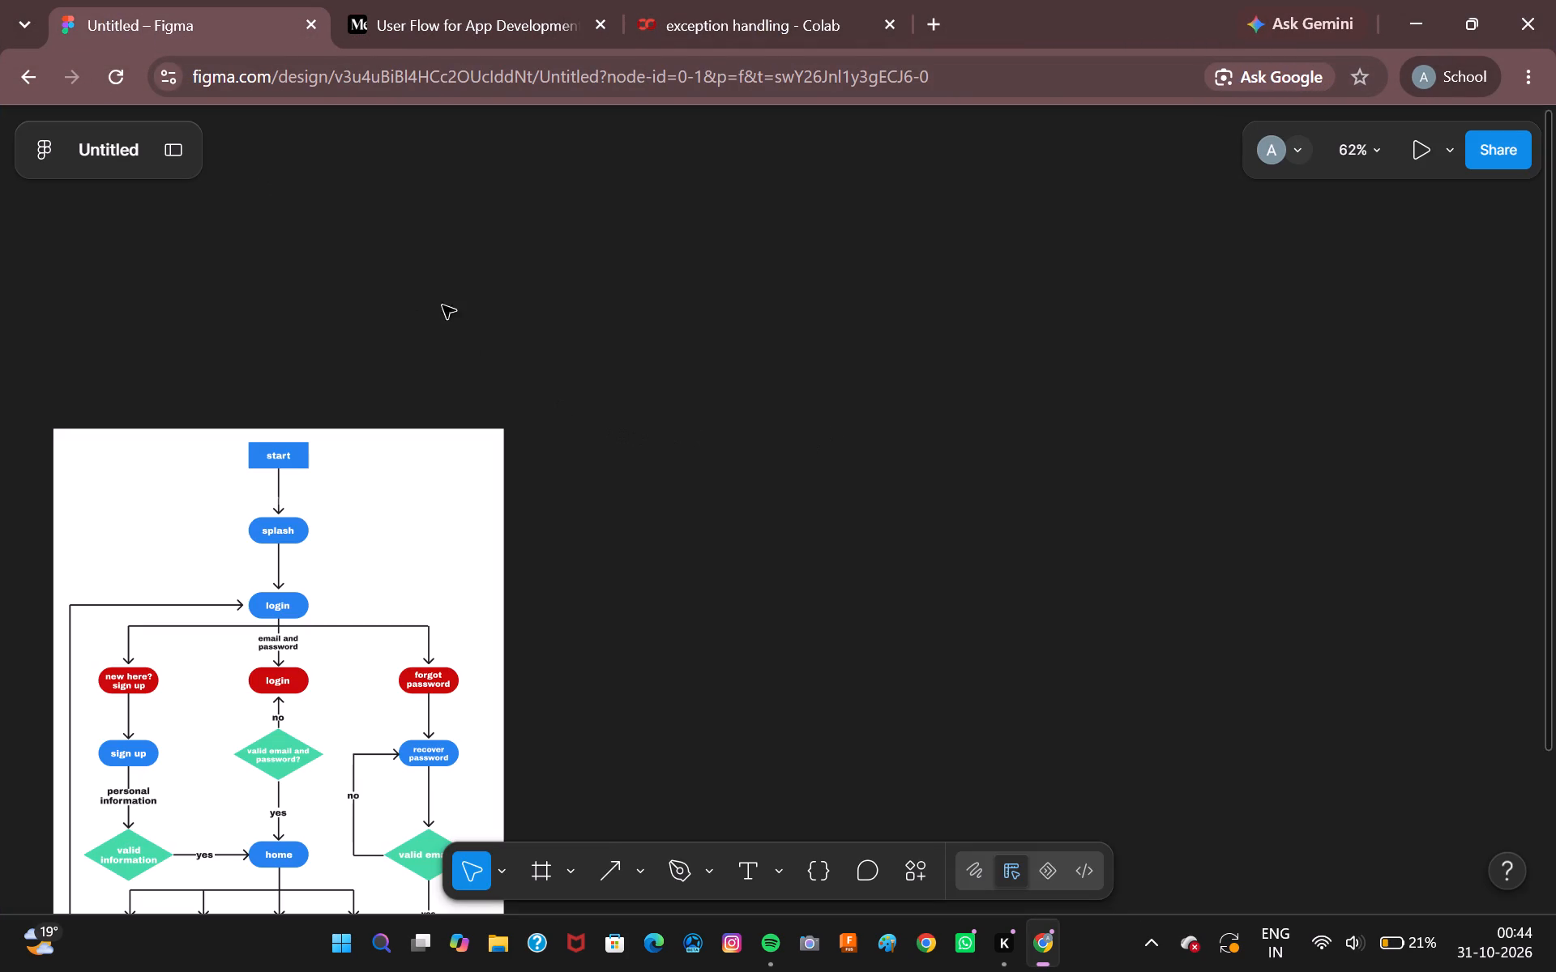
pyautogui.click(181, 146)
pyautogui.hscroll(3, 710, 365)
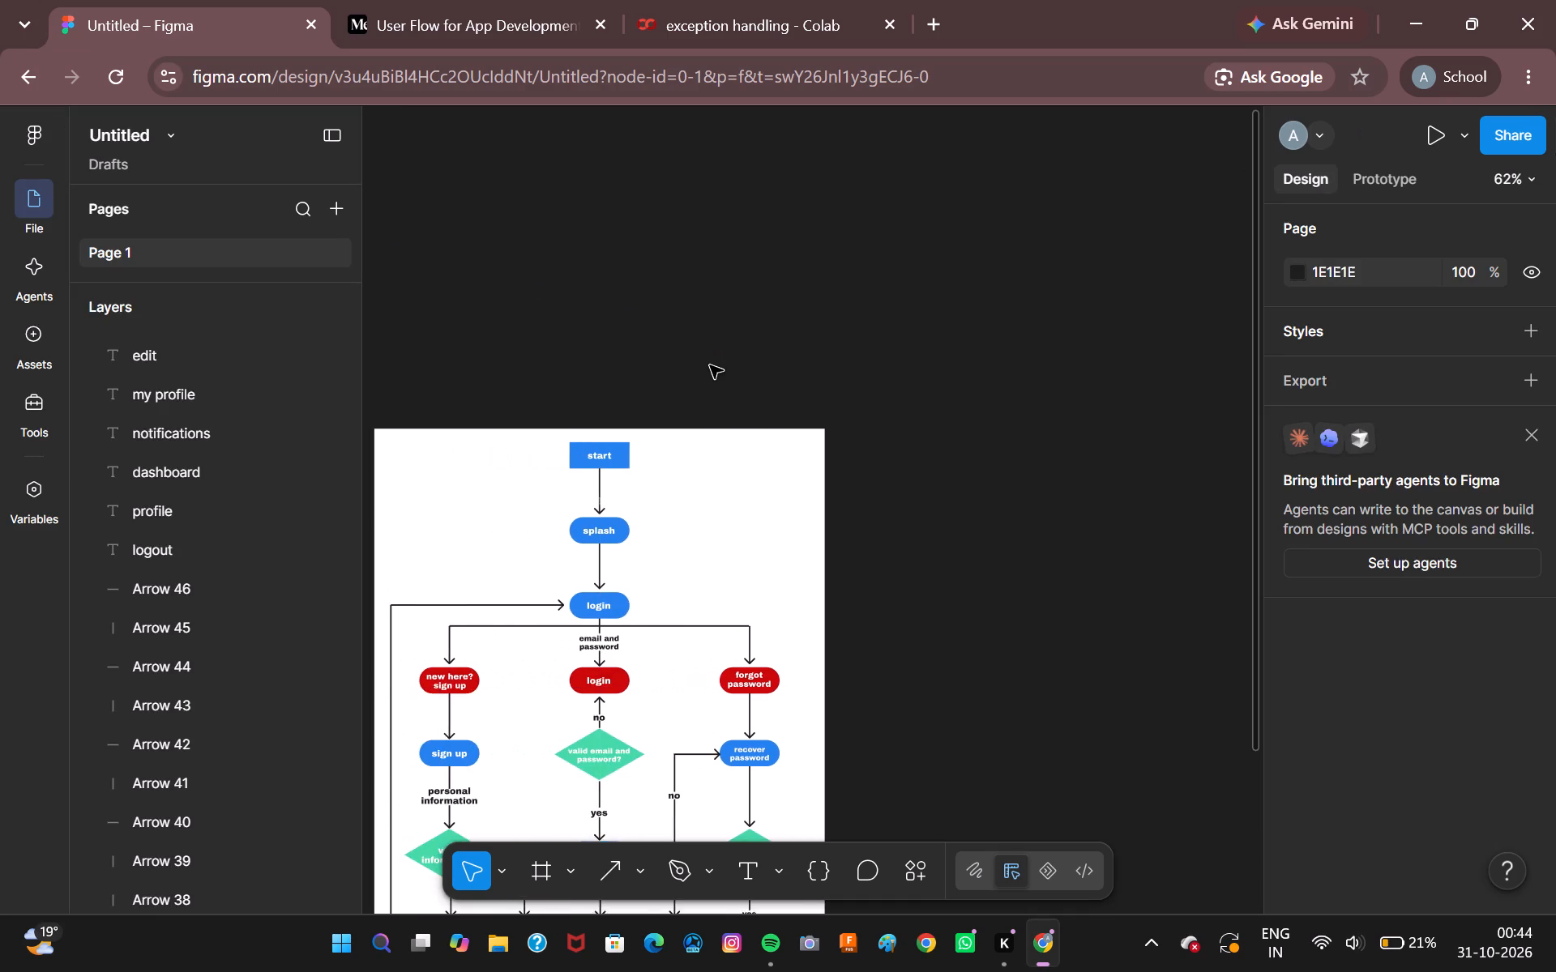
pyautogui.scroll(-2, 710, 365)
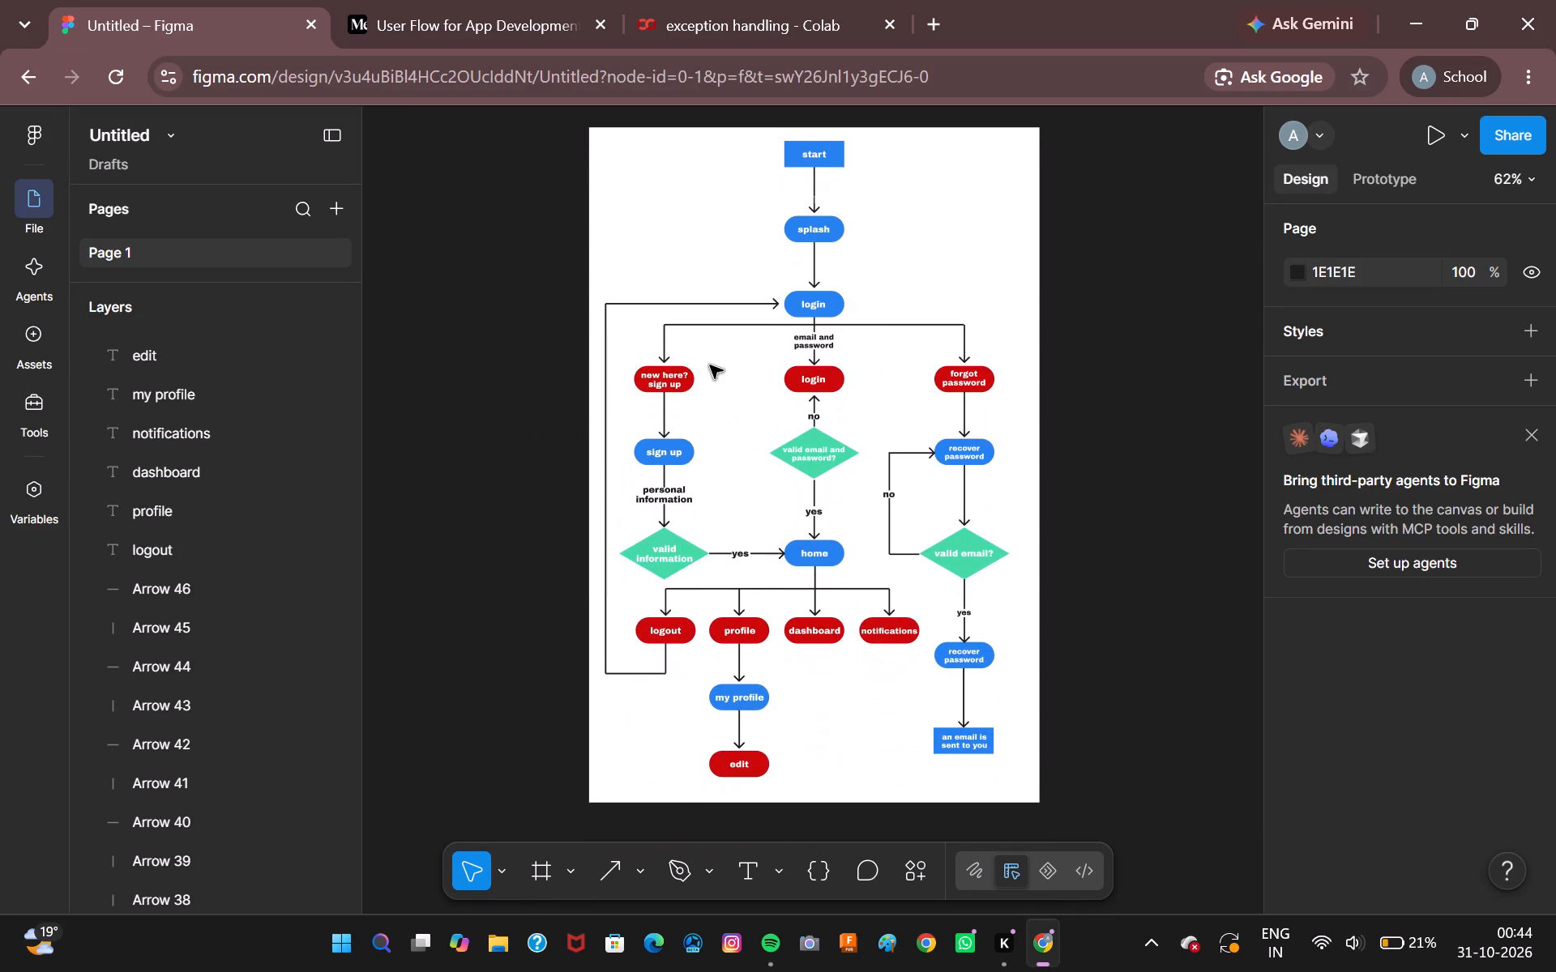
pyautogui.scroll(-1, 710, 365)
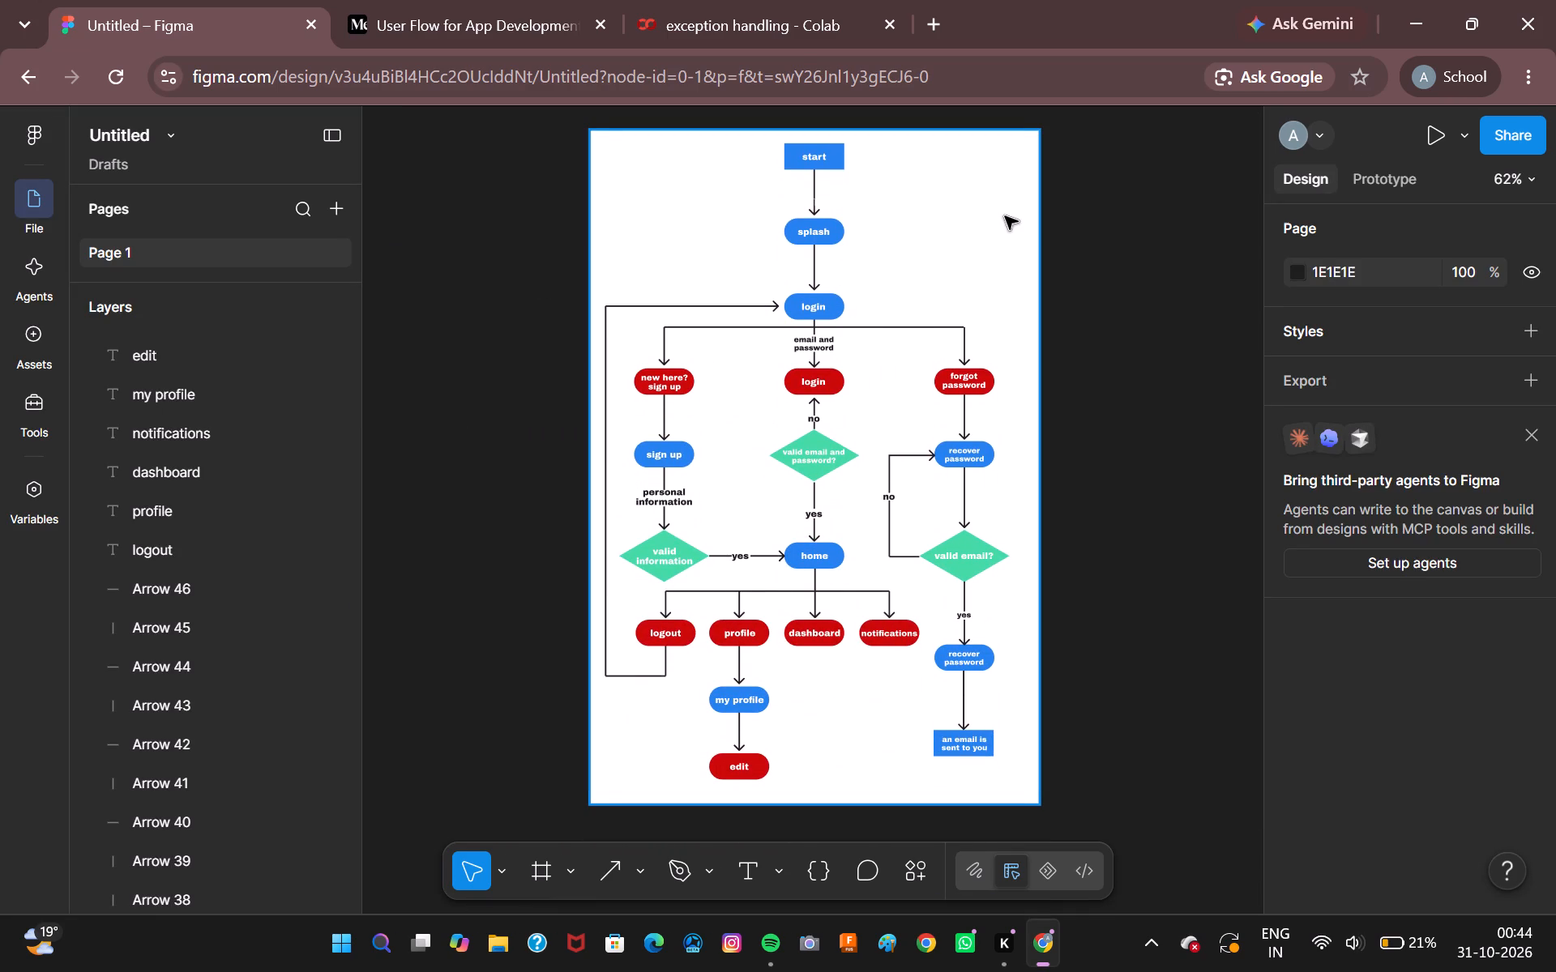
# Inspect the properties of the white background rectangle behind the diagram, and deselect it.
pyautogui.click(1005, 216)
pyautogui.click(985, 225)
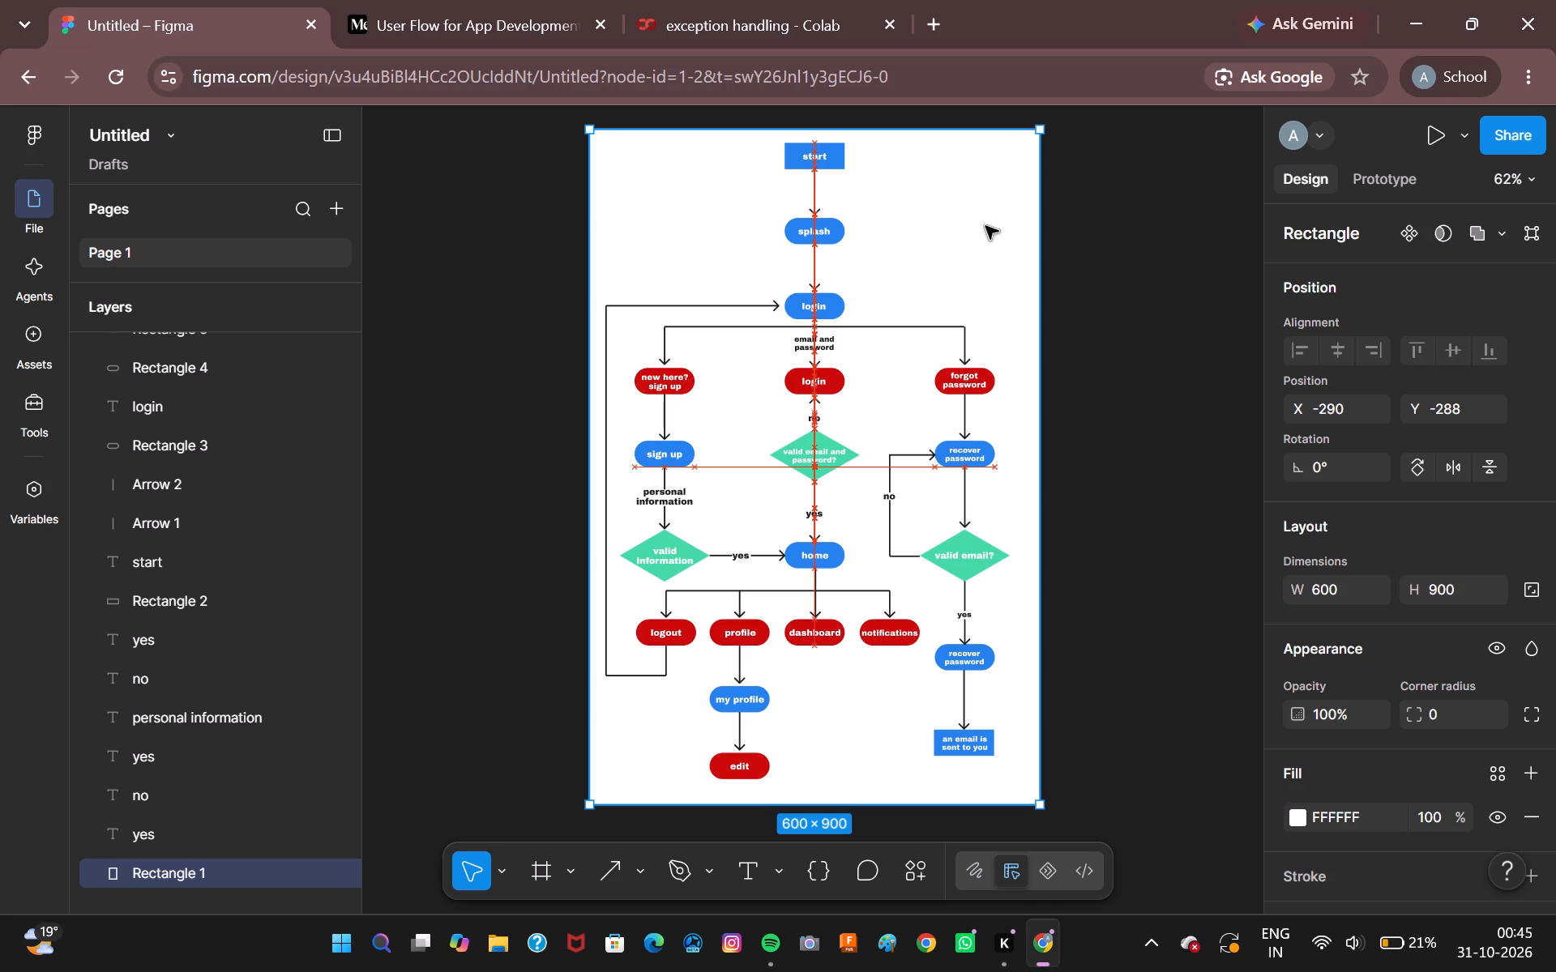
pyautogui.click(1121, 228)
# Inspect the two halves of the horizontal connector line beneath the blue "login" pill.
pyautogui.click(904, 325)
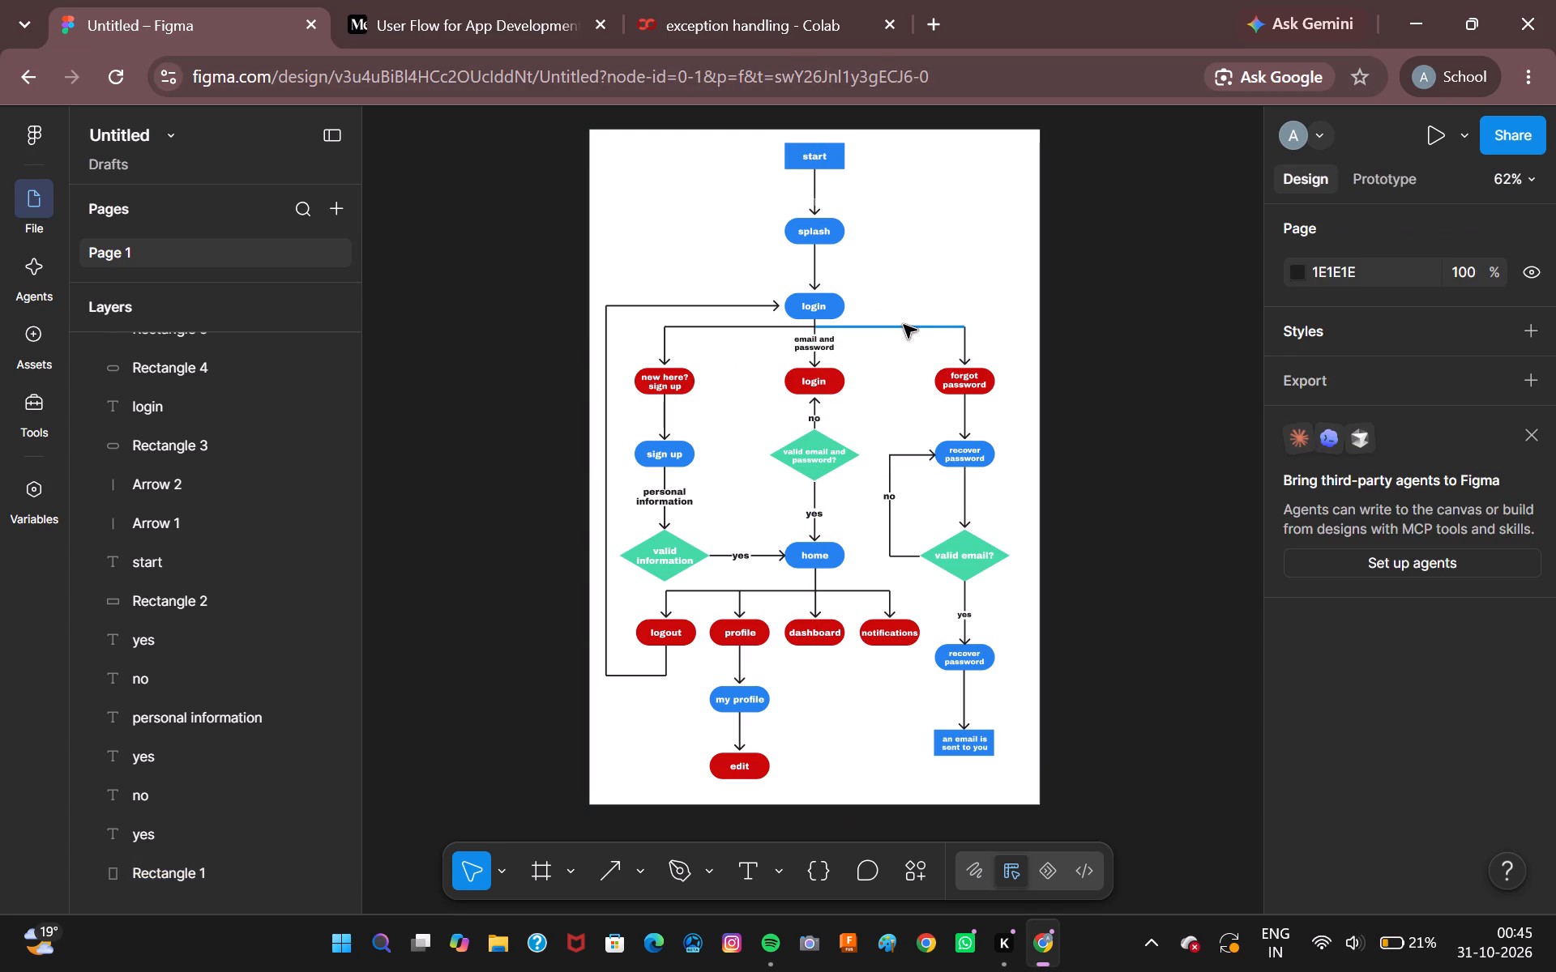
pyautogui.click(720, 325)
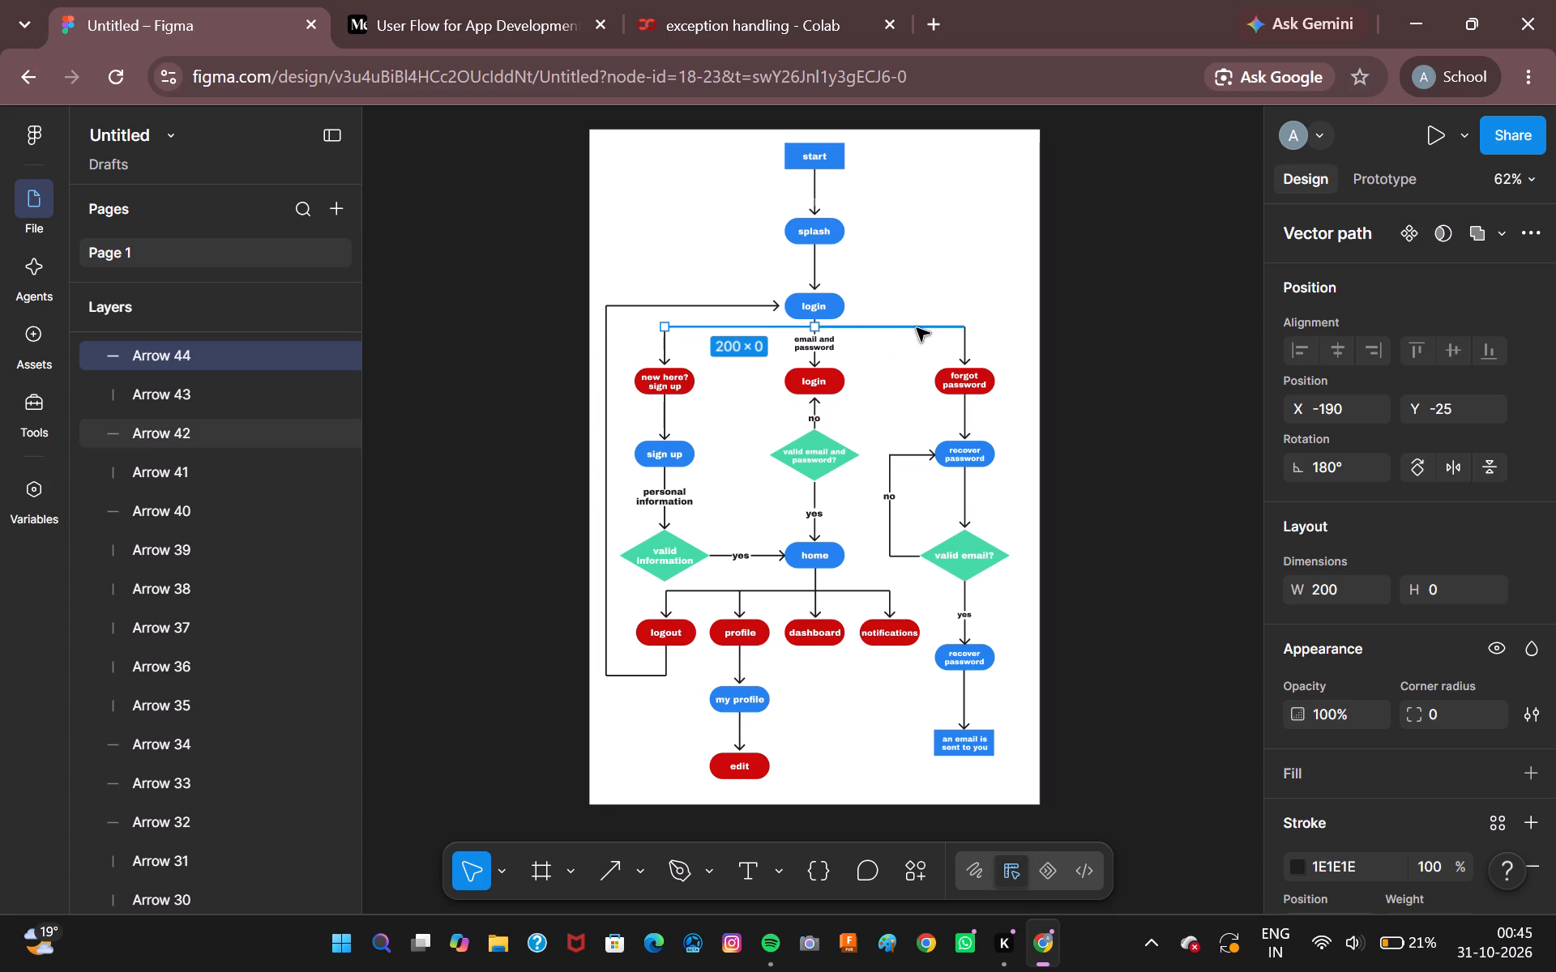
# Set the width of the horizontal connector segment running from beneath the blue "login" pill toward "forgot password" to 200.
pyautogui.click(917, 328)
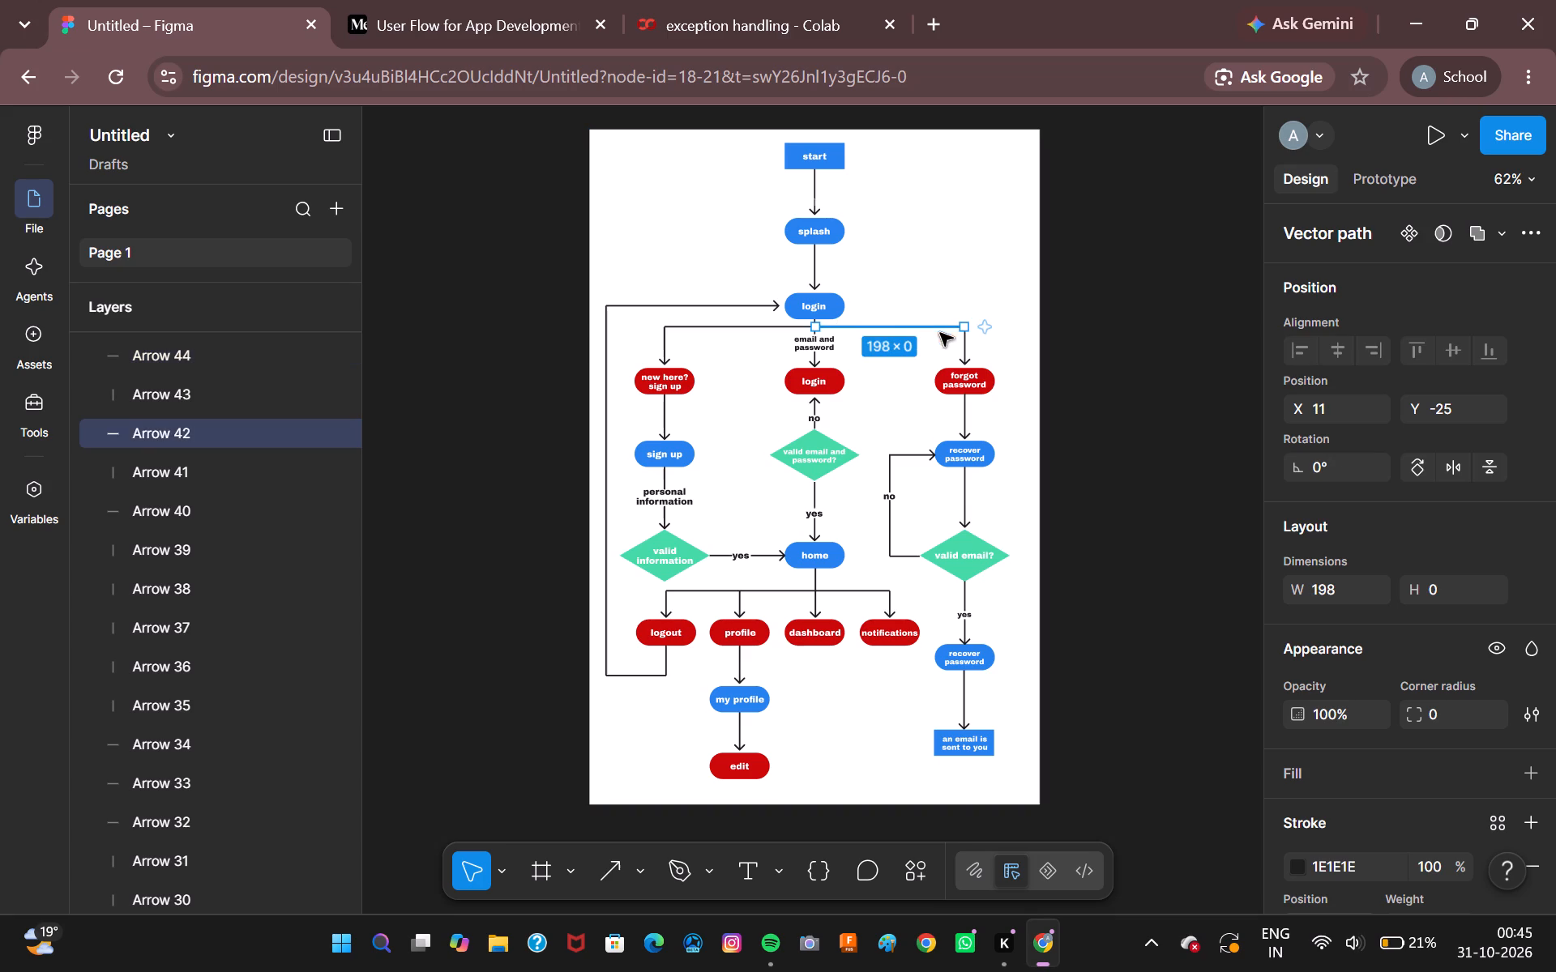
pyautogui.click(1334, 588)
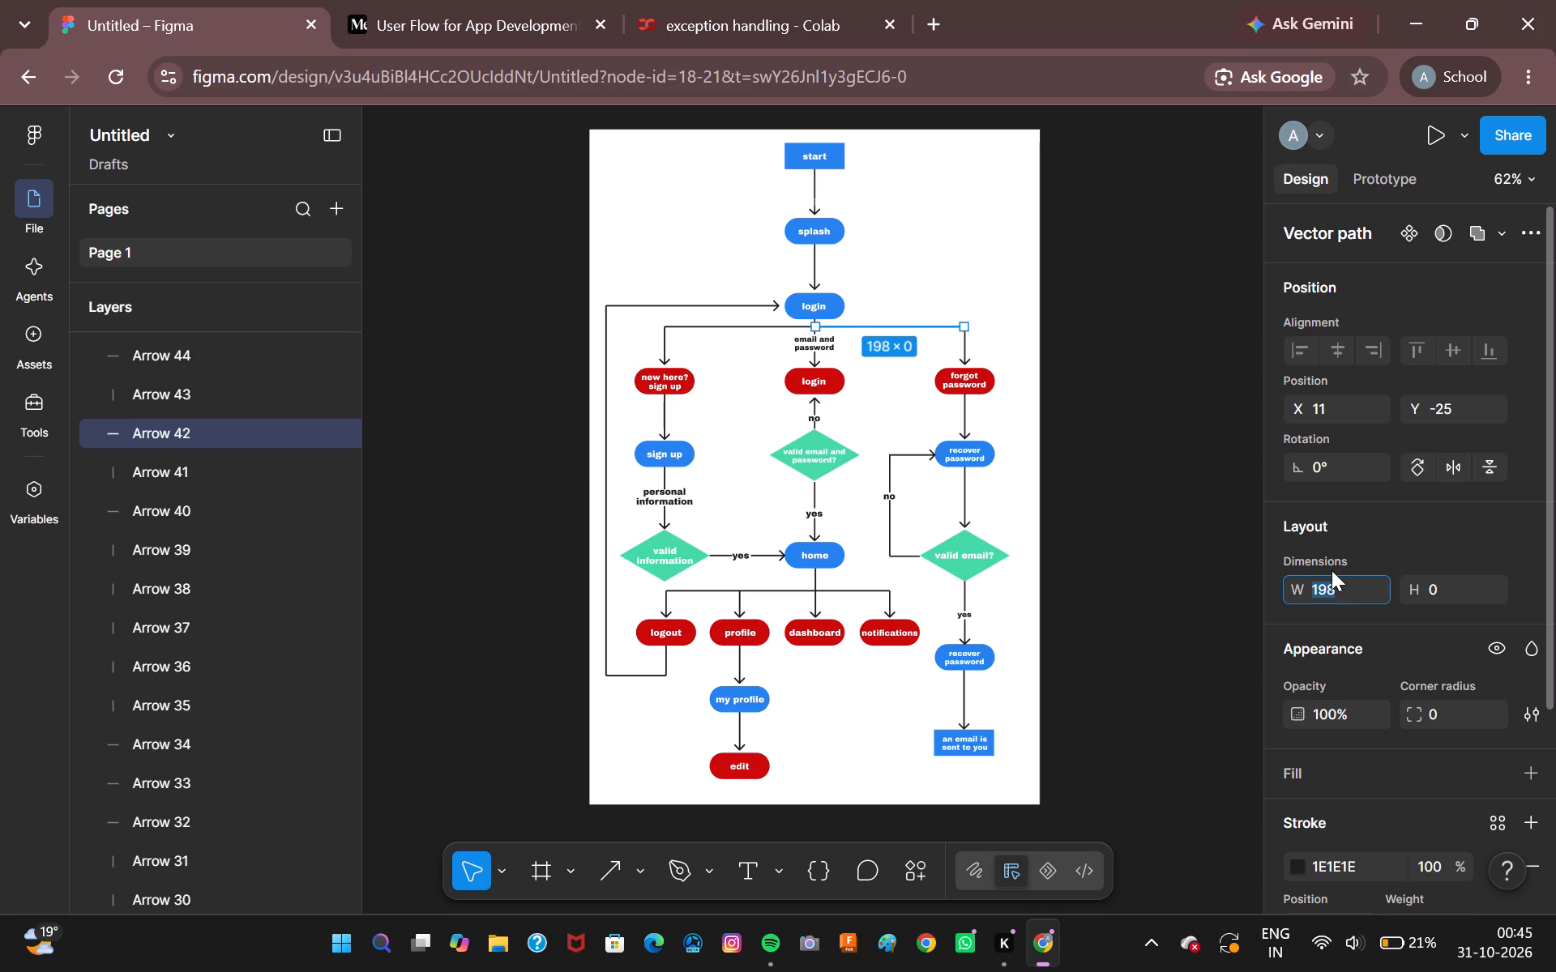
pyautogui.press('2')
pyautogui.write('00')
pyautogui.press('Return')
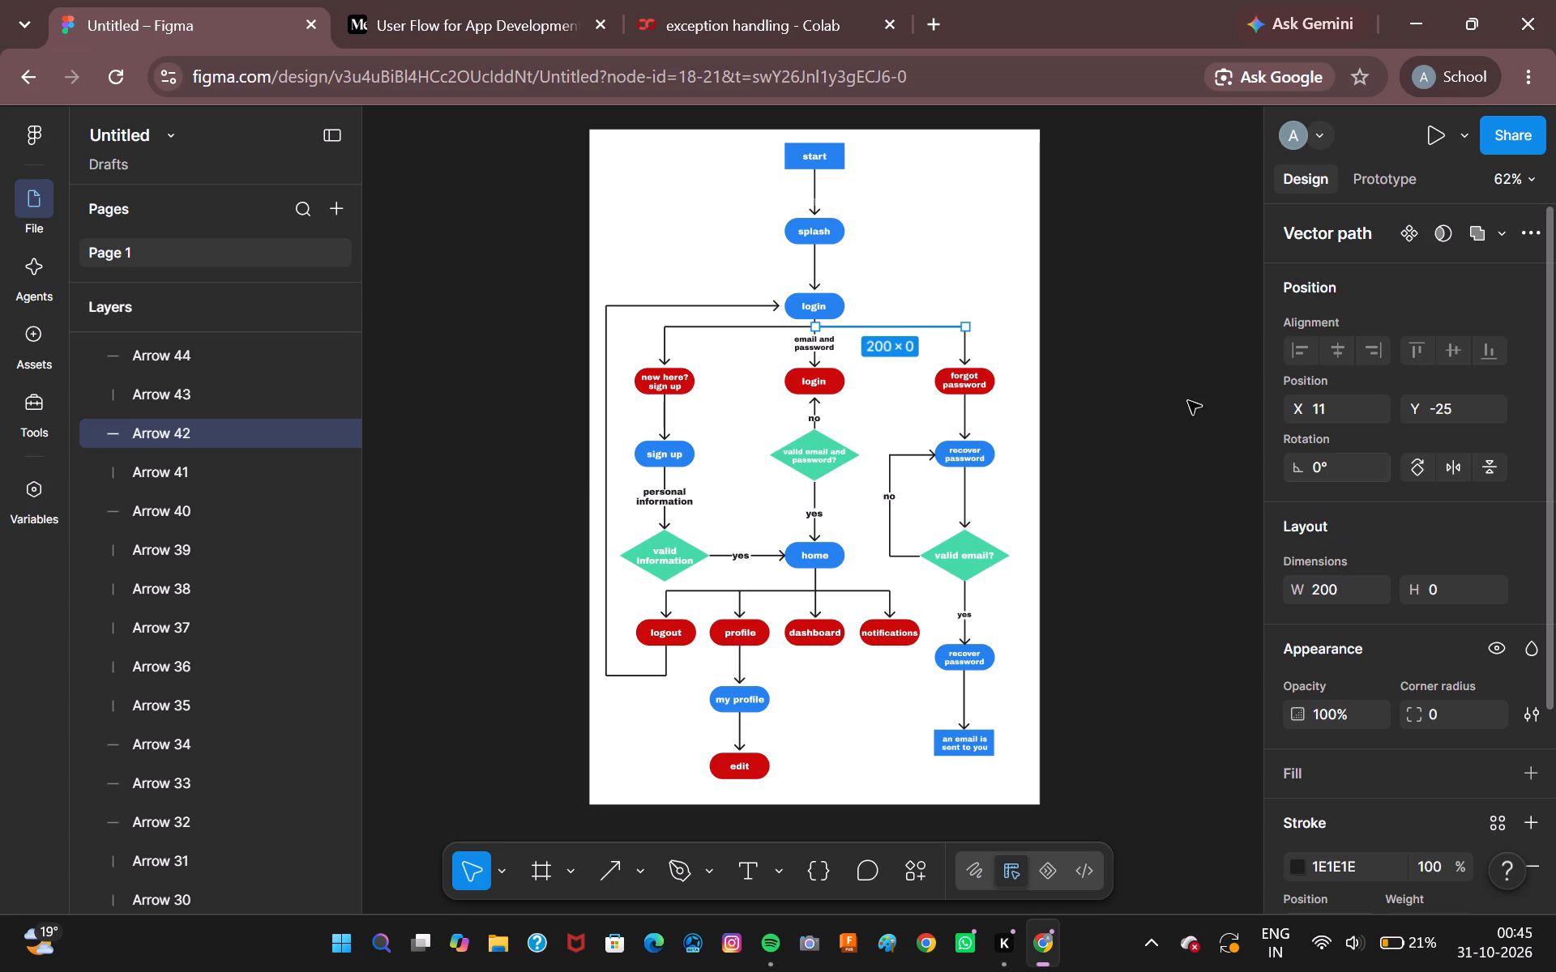
pyautogui.click(1145, 386)
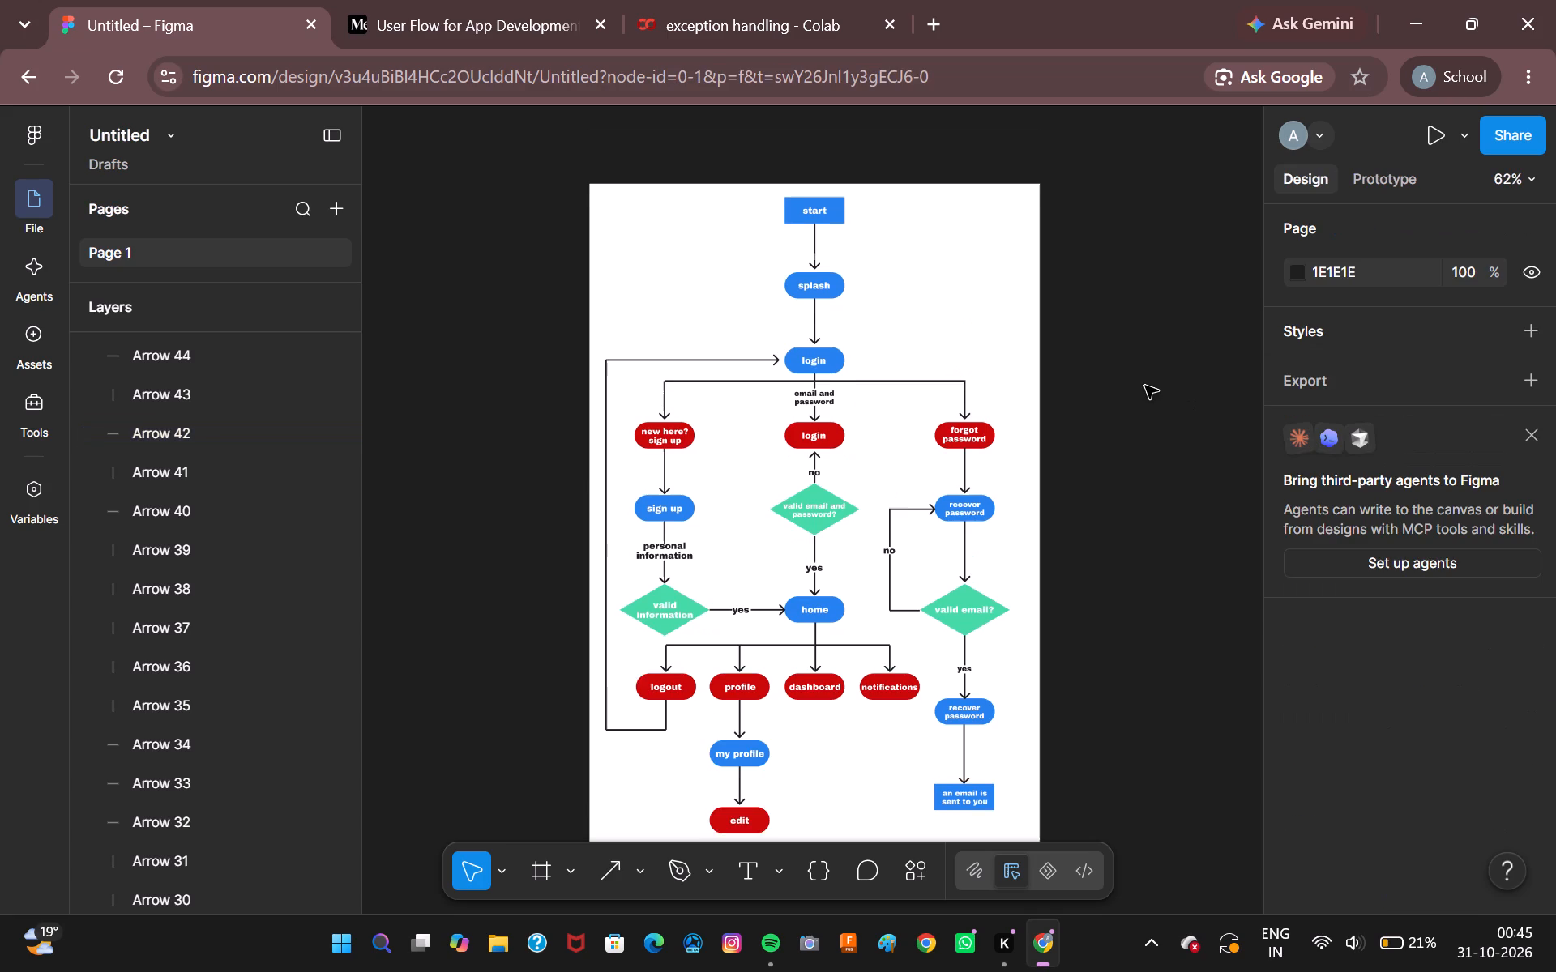
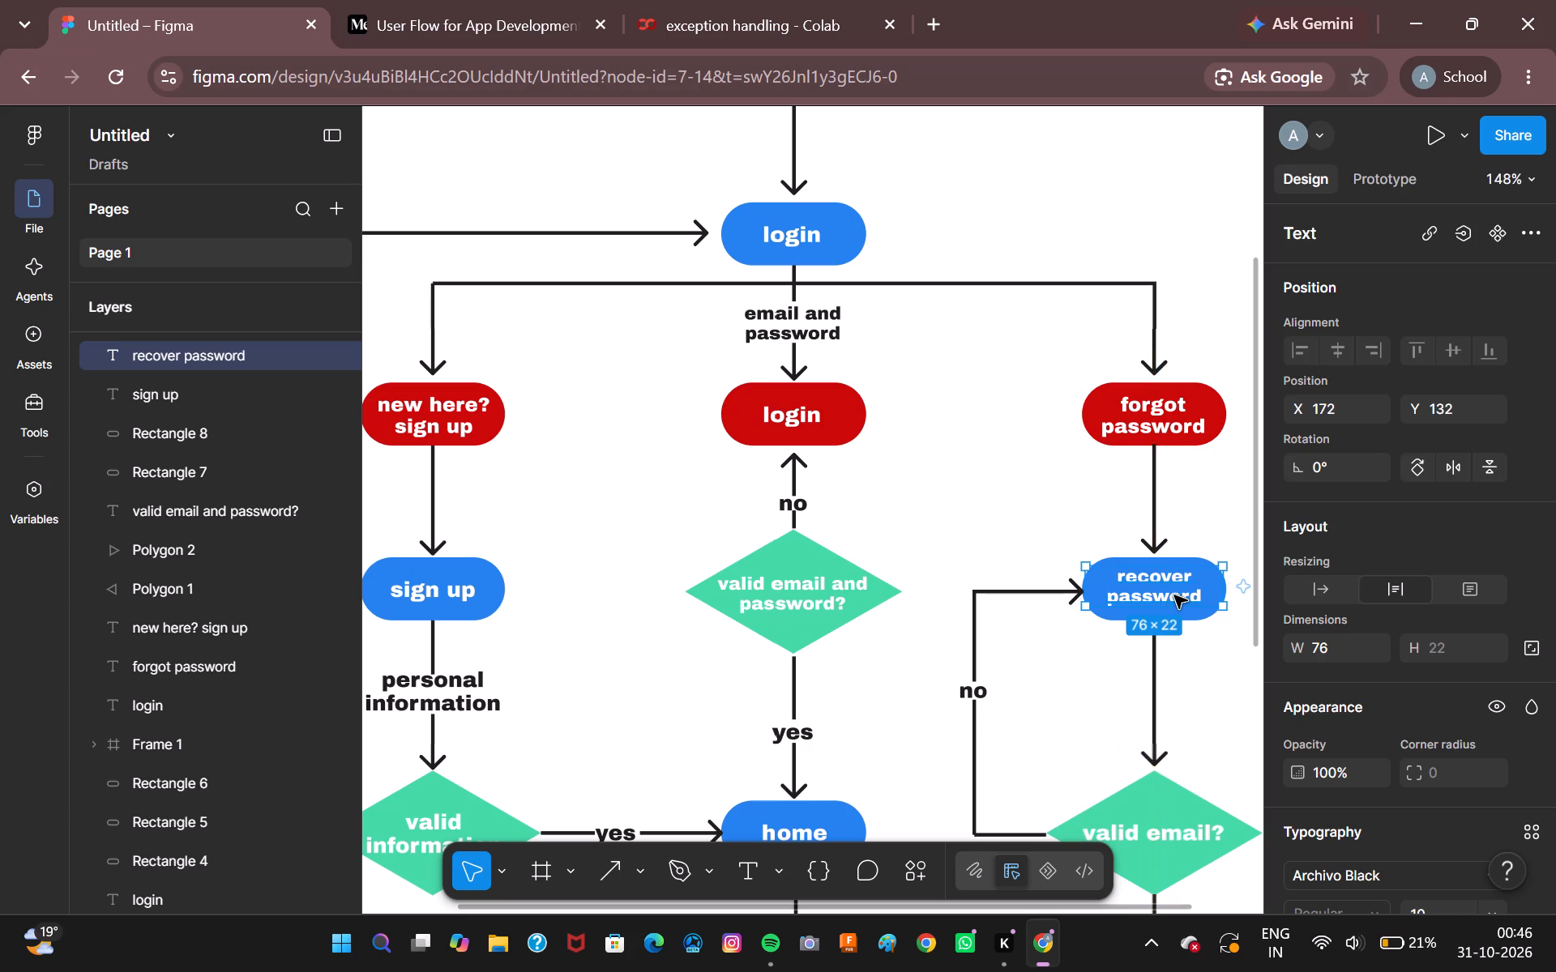
# Select both green polygons that form the "valid email?" diamond beneath the "recover password" pill.
pyautogui.click(1197, 668)
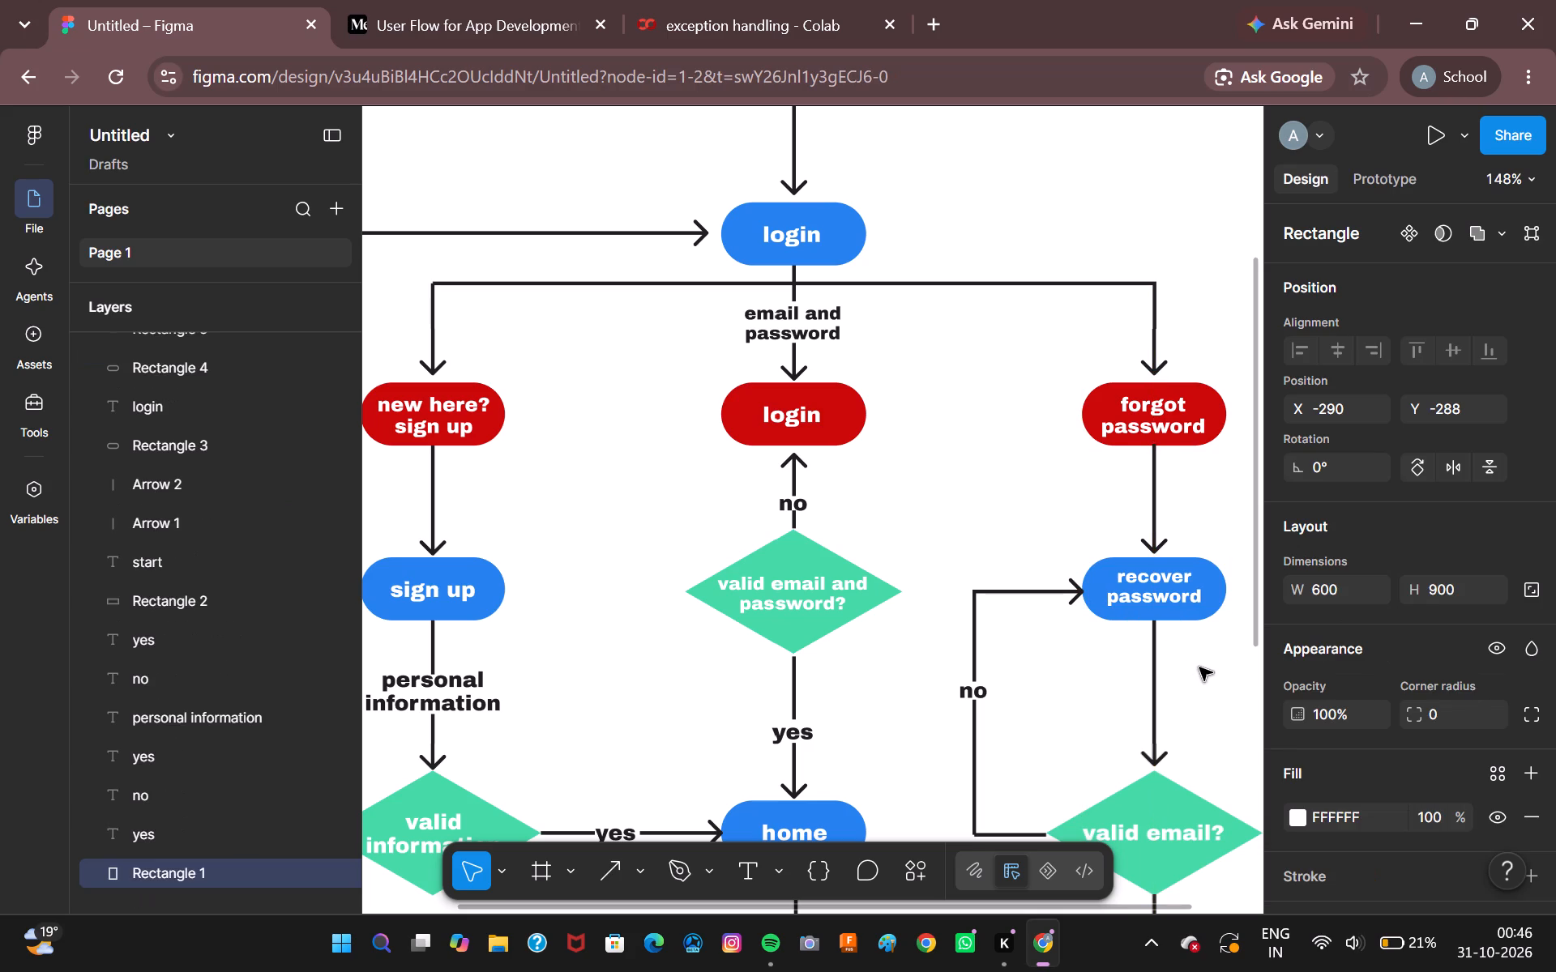
pyautogui.scroll(-2, 1123, 581)
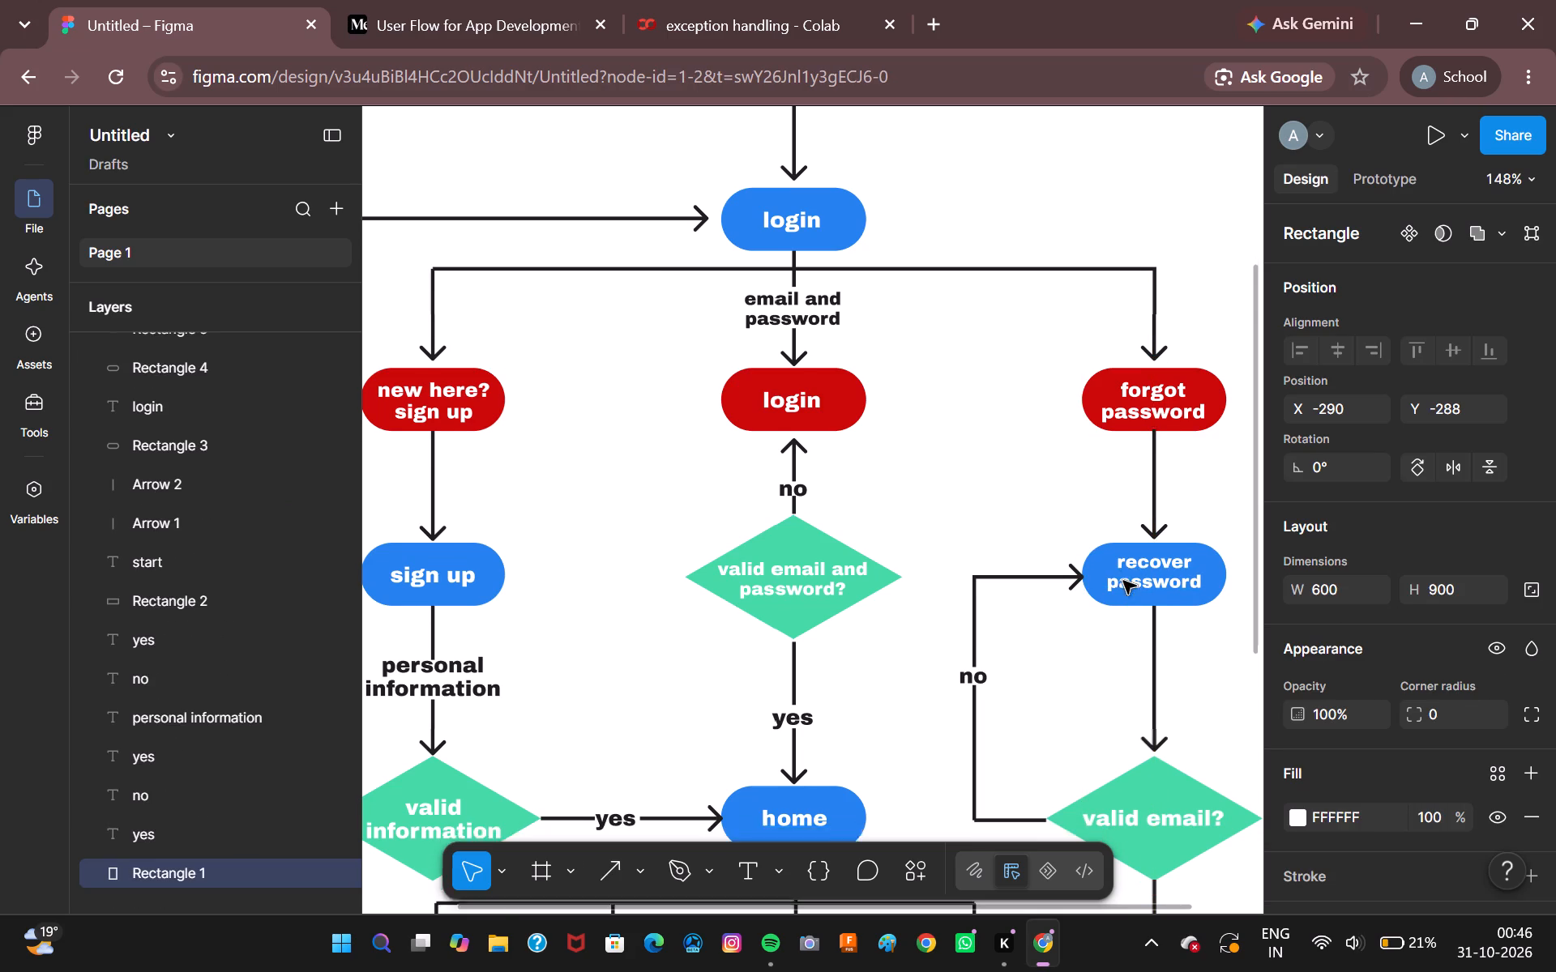
pyautogui.scroll(-7, 1123, 581)
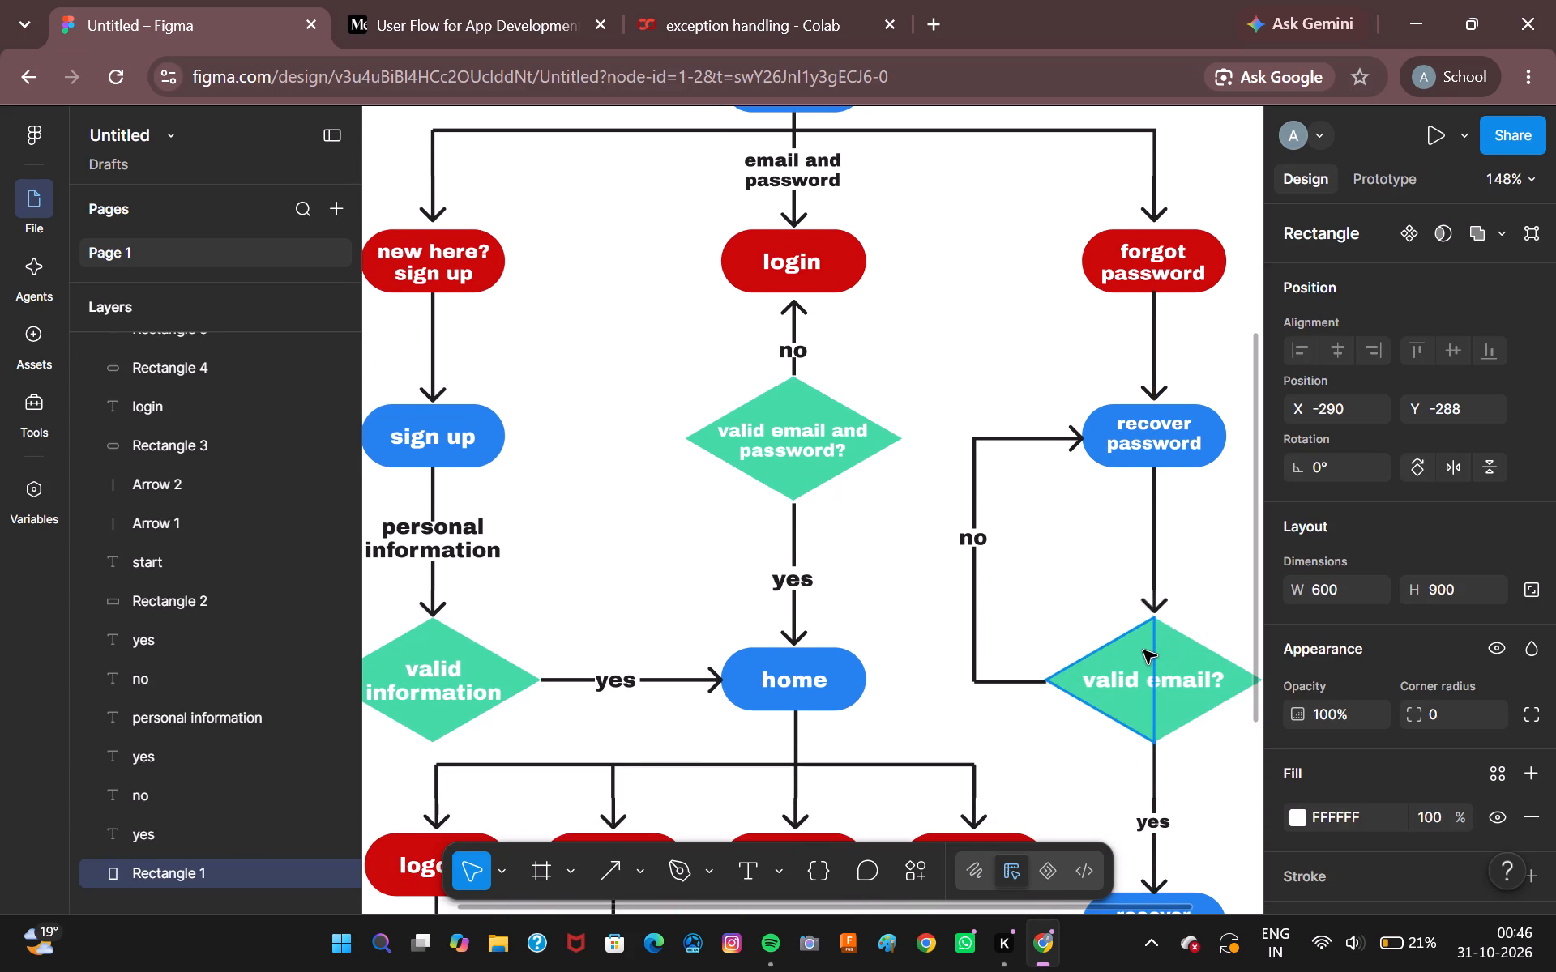
pyautogui.click(1161, 647)
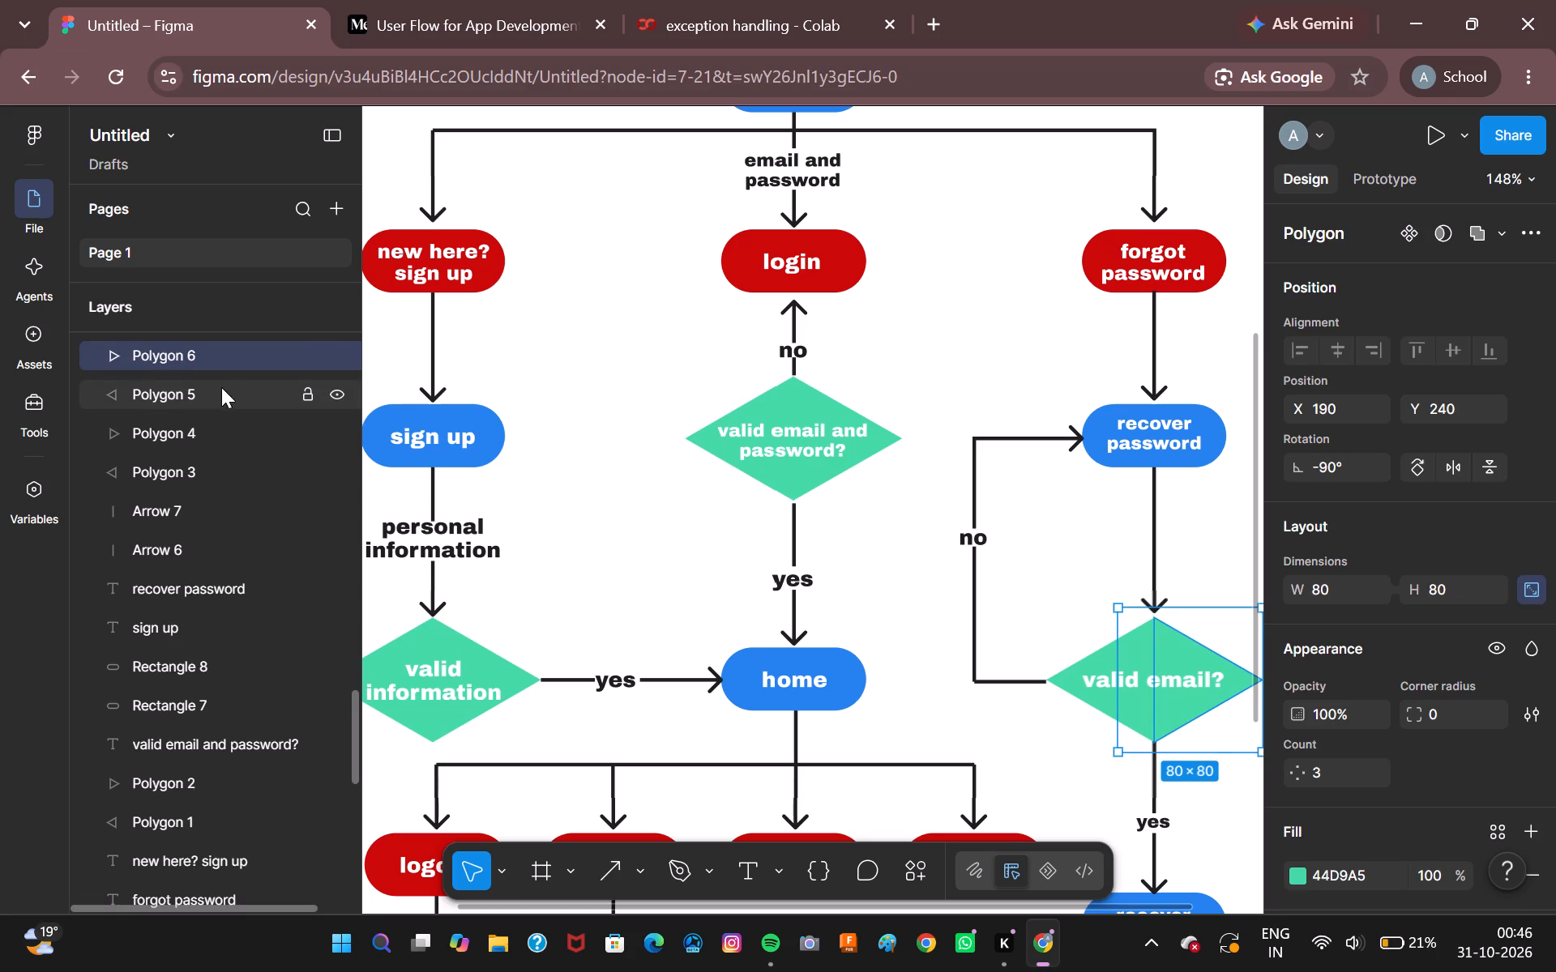
pyautogui.keyDown('ctrl'); pyautogui.click(224, 403); pyautogui.keyUp('ctrl')
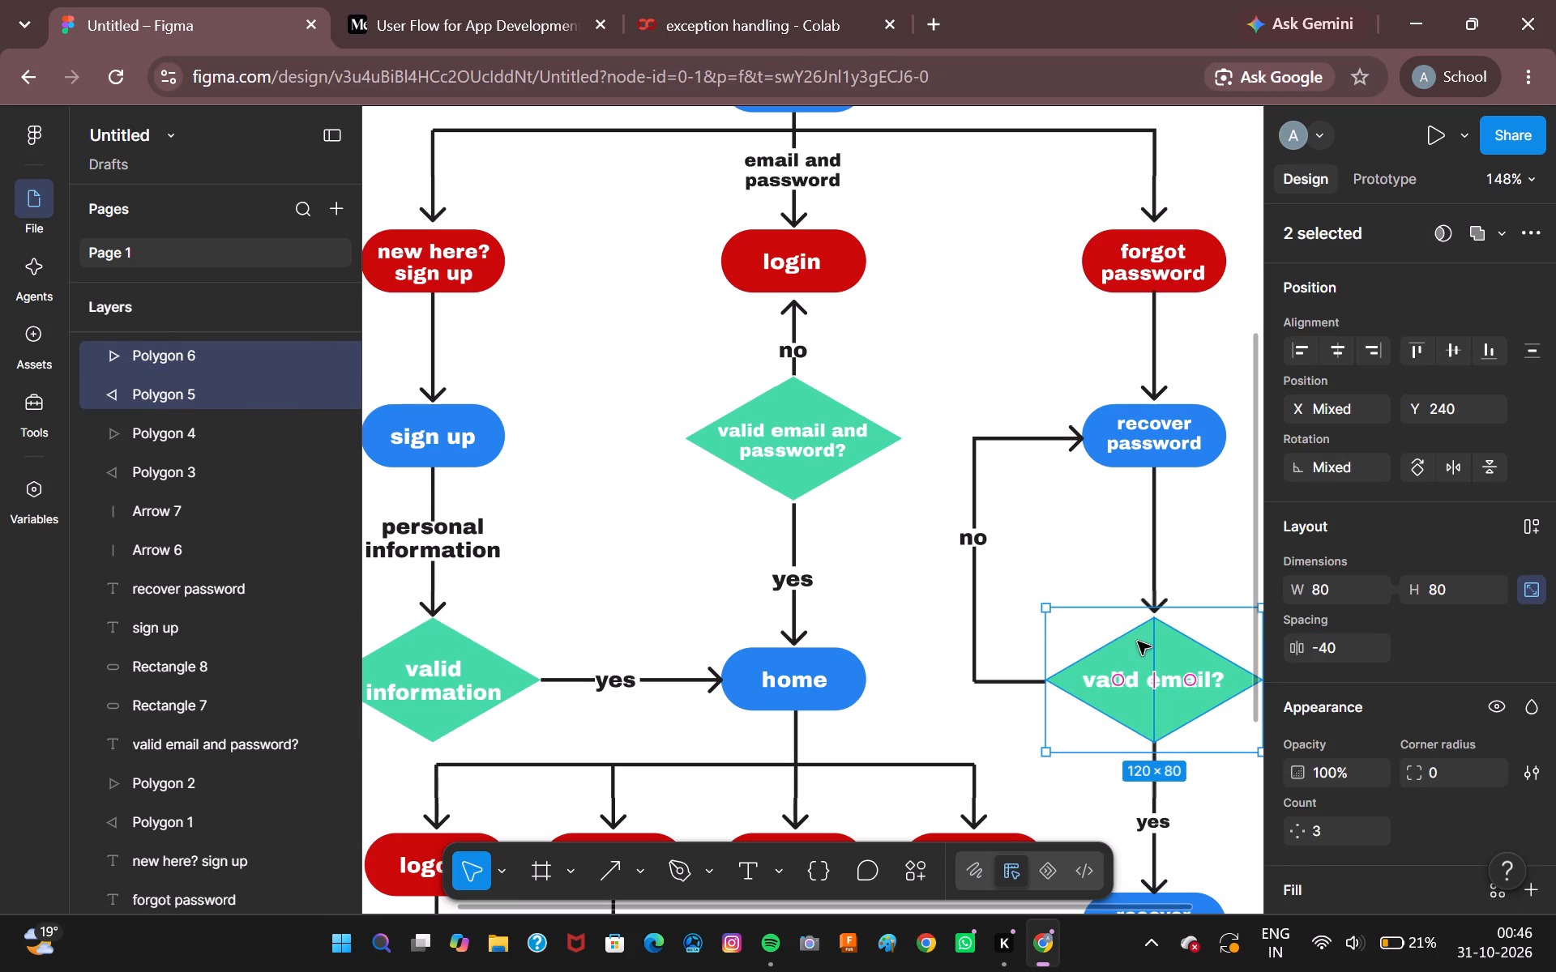
pyautogui.click(1150, 641)
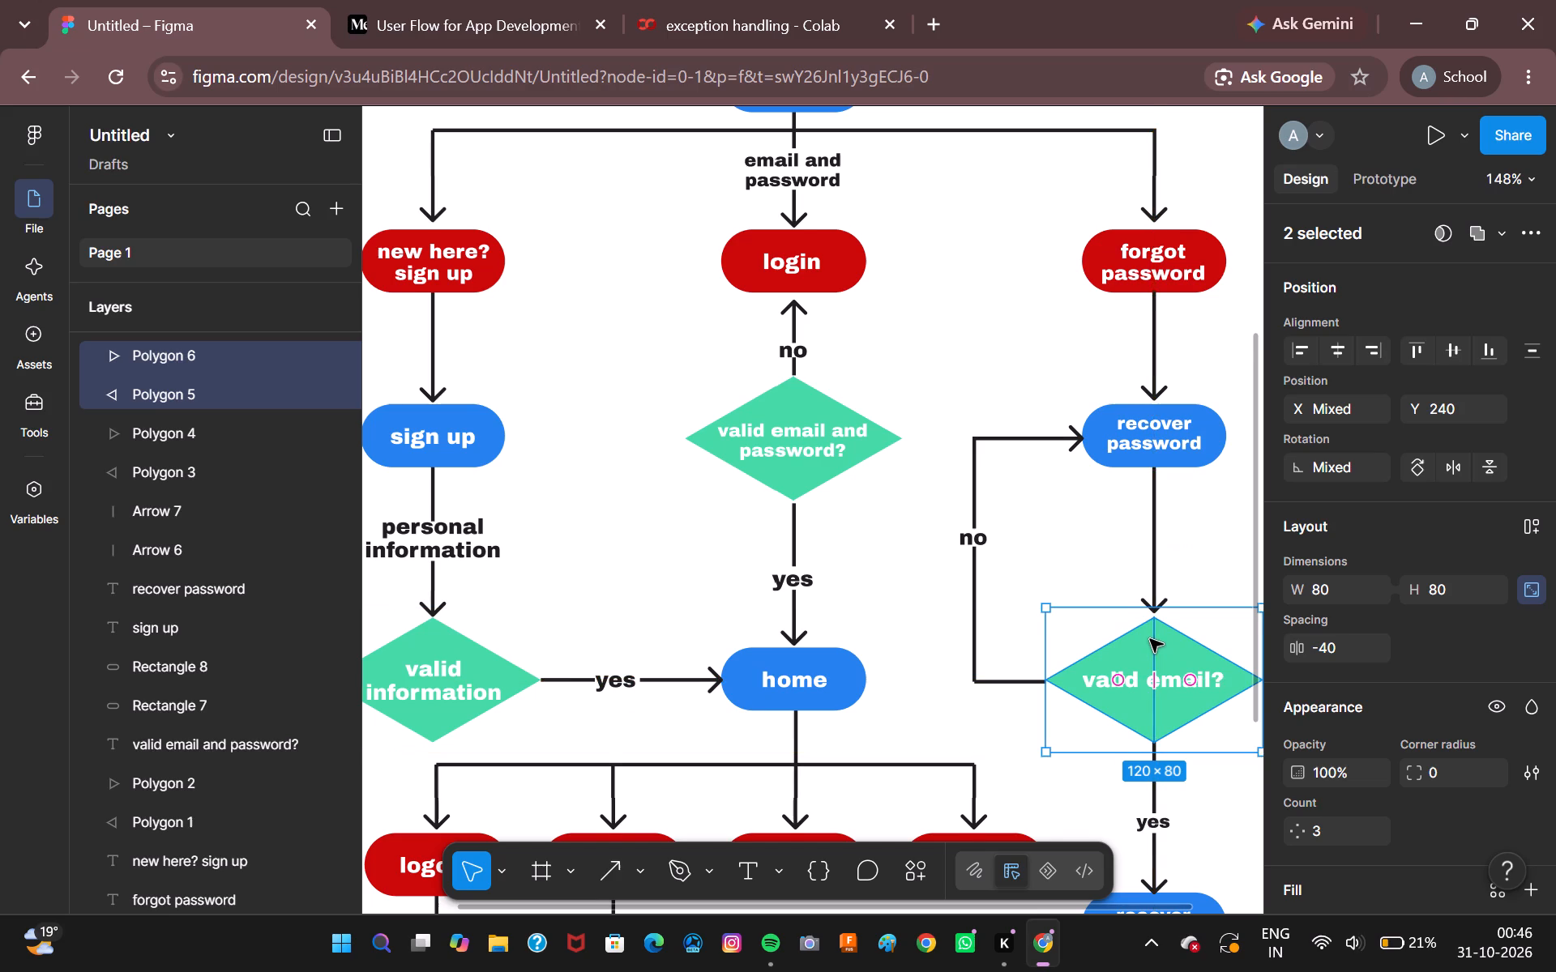
# Inspect the two triangles that form the green "valid email?" diamond and check other layers in the list.
pyautogui.scroll(-6, 1146, 627)
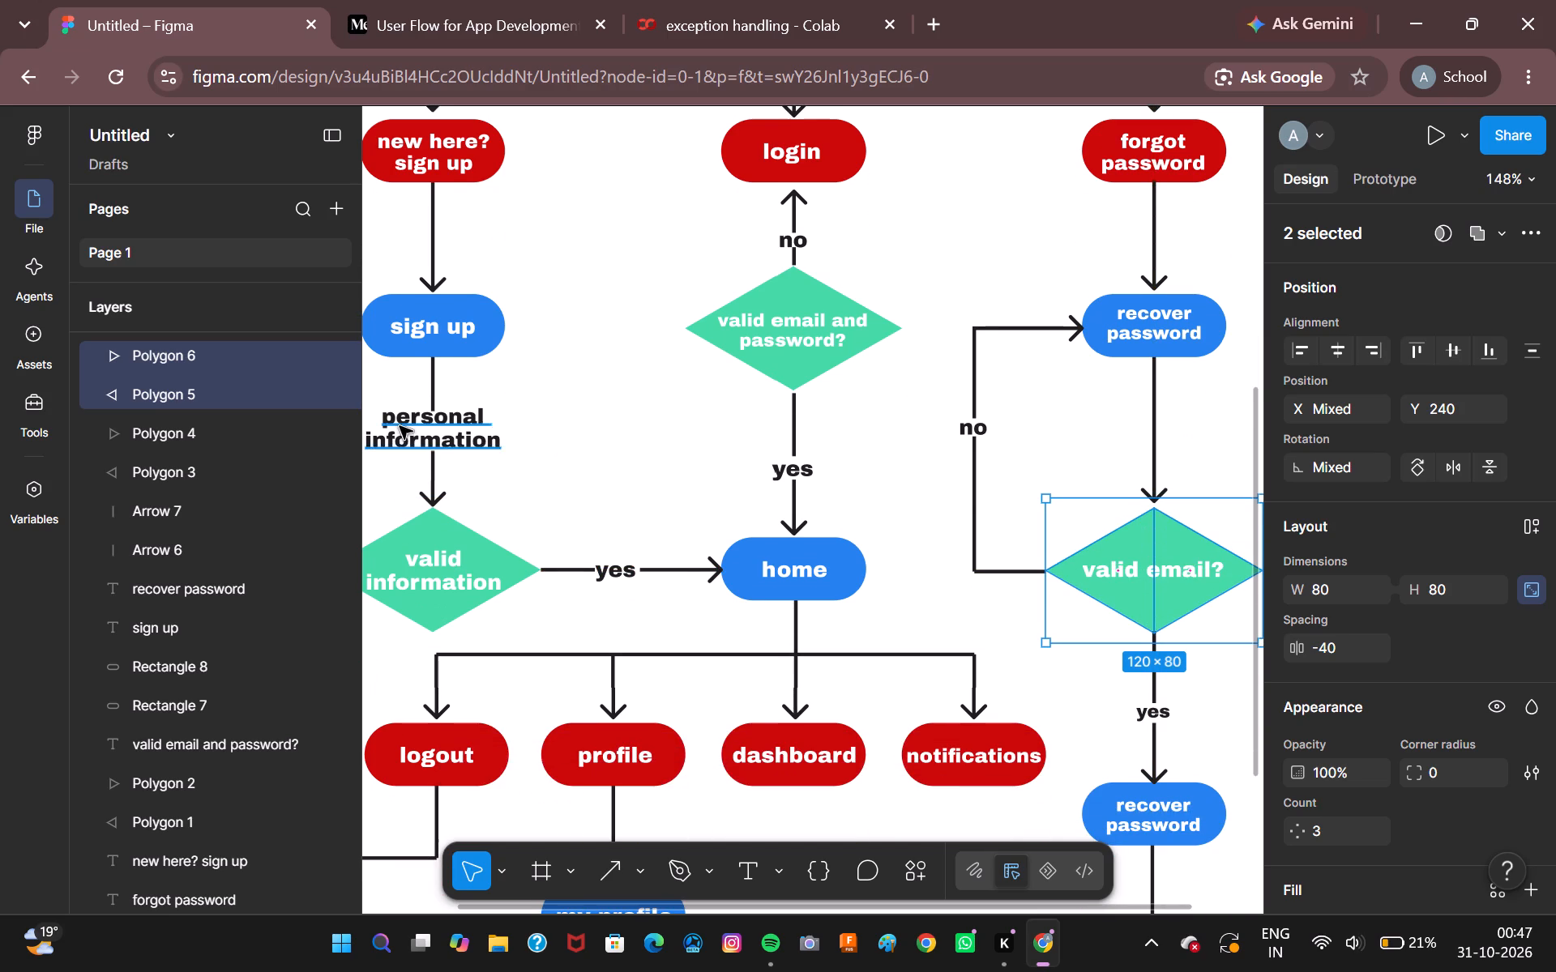
pyautogui.click(195, 382)
pyautogui.click(201, 356)
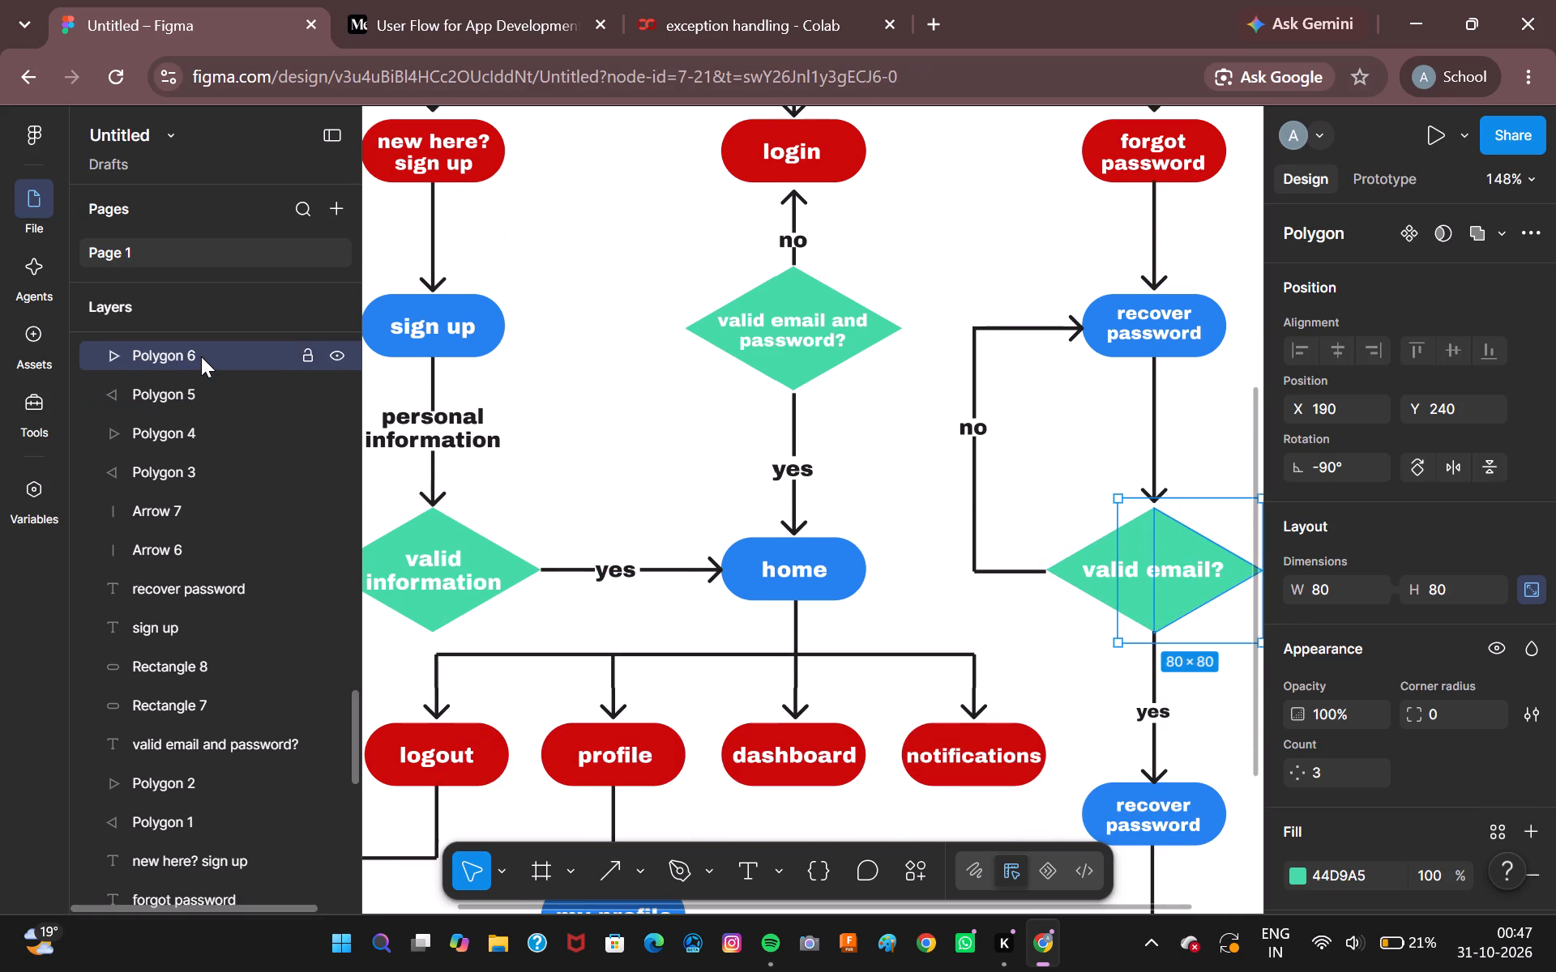
pyautogui.scroll(2, 201, 356)
pyautogui.click(210, 568)
pyautogui.click(225, 525)
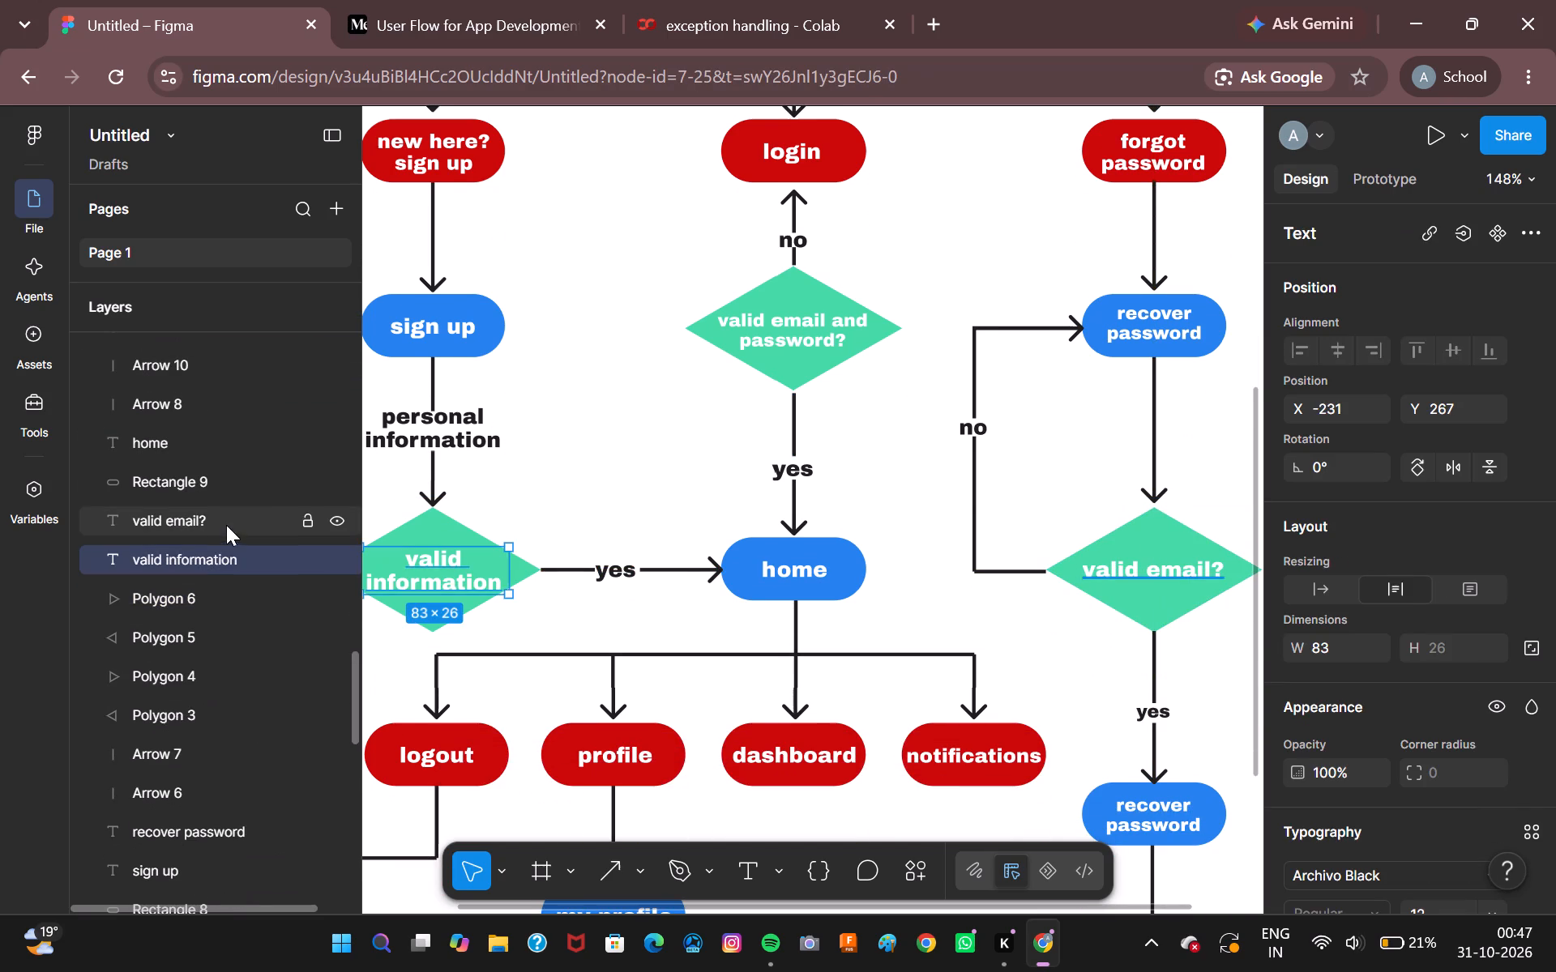
# Check the alignment of the "valid email?" label and of the lower blue "recover password" pill and its text beneath that diamond.
pyautogui.click(1151, 568)
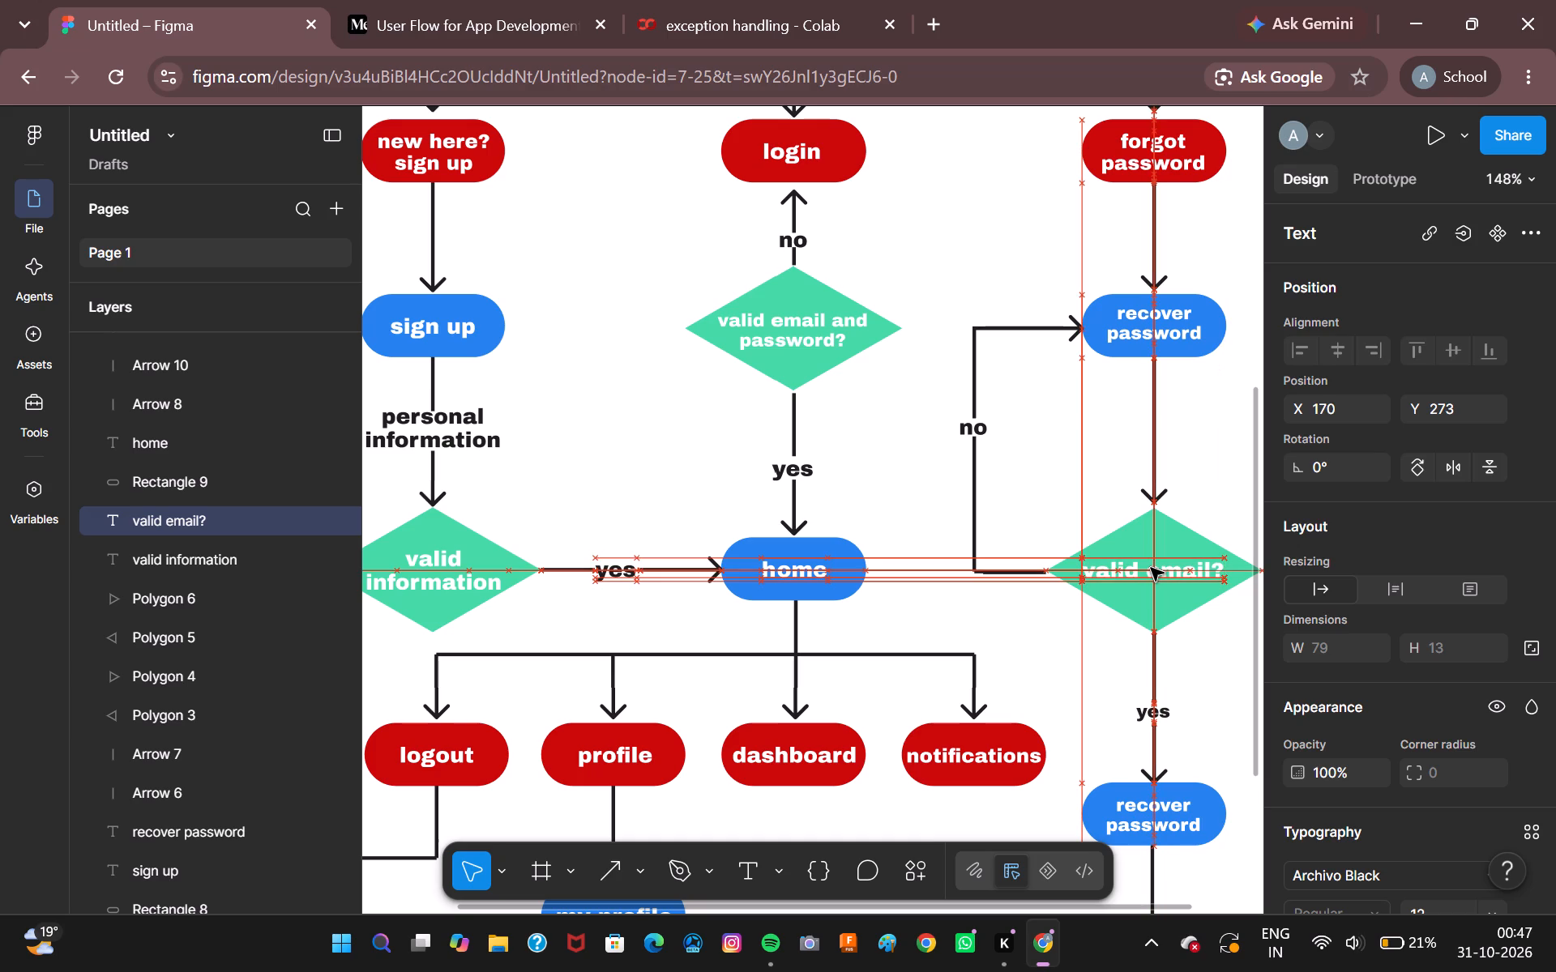
pyautogui.scroll(-6, 1152, 555)
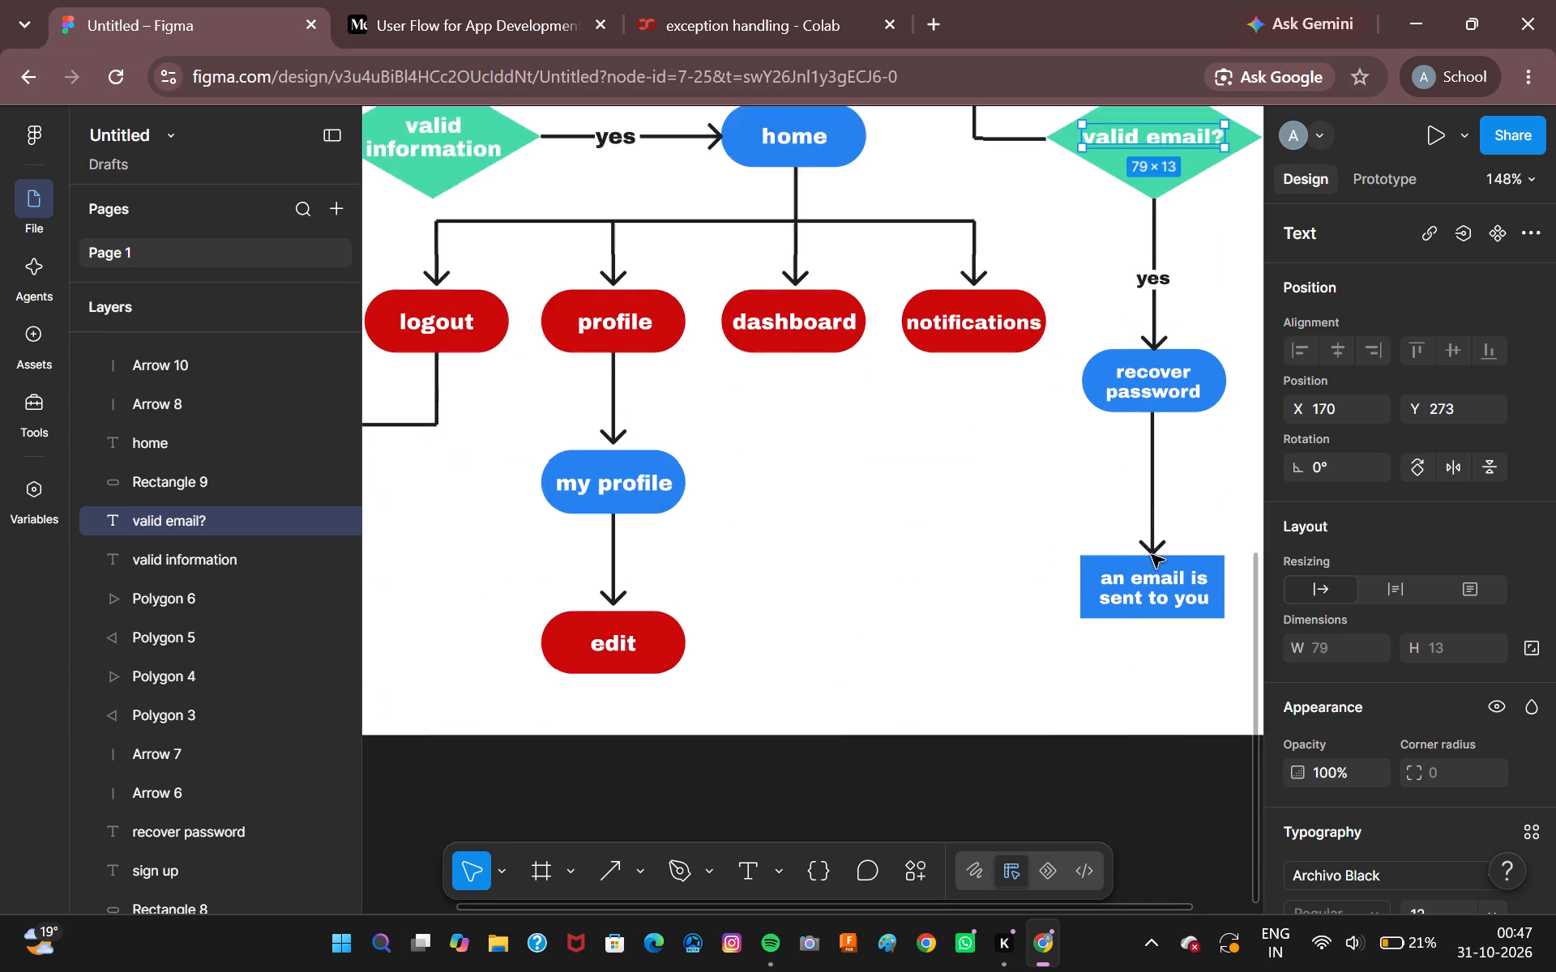
pyautogui.scroll(12, 1152, 554)
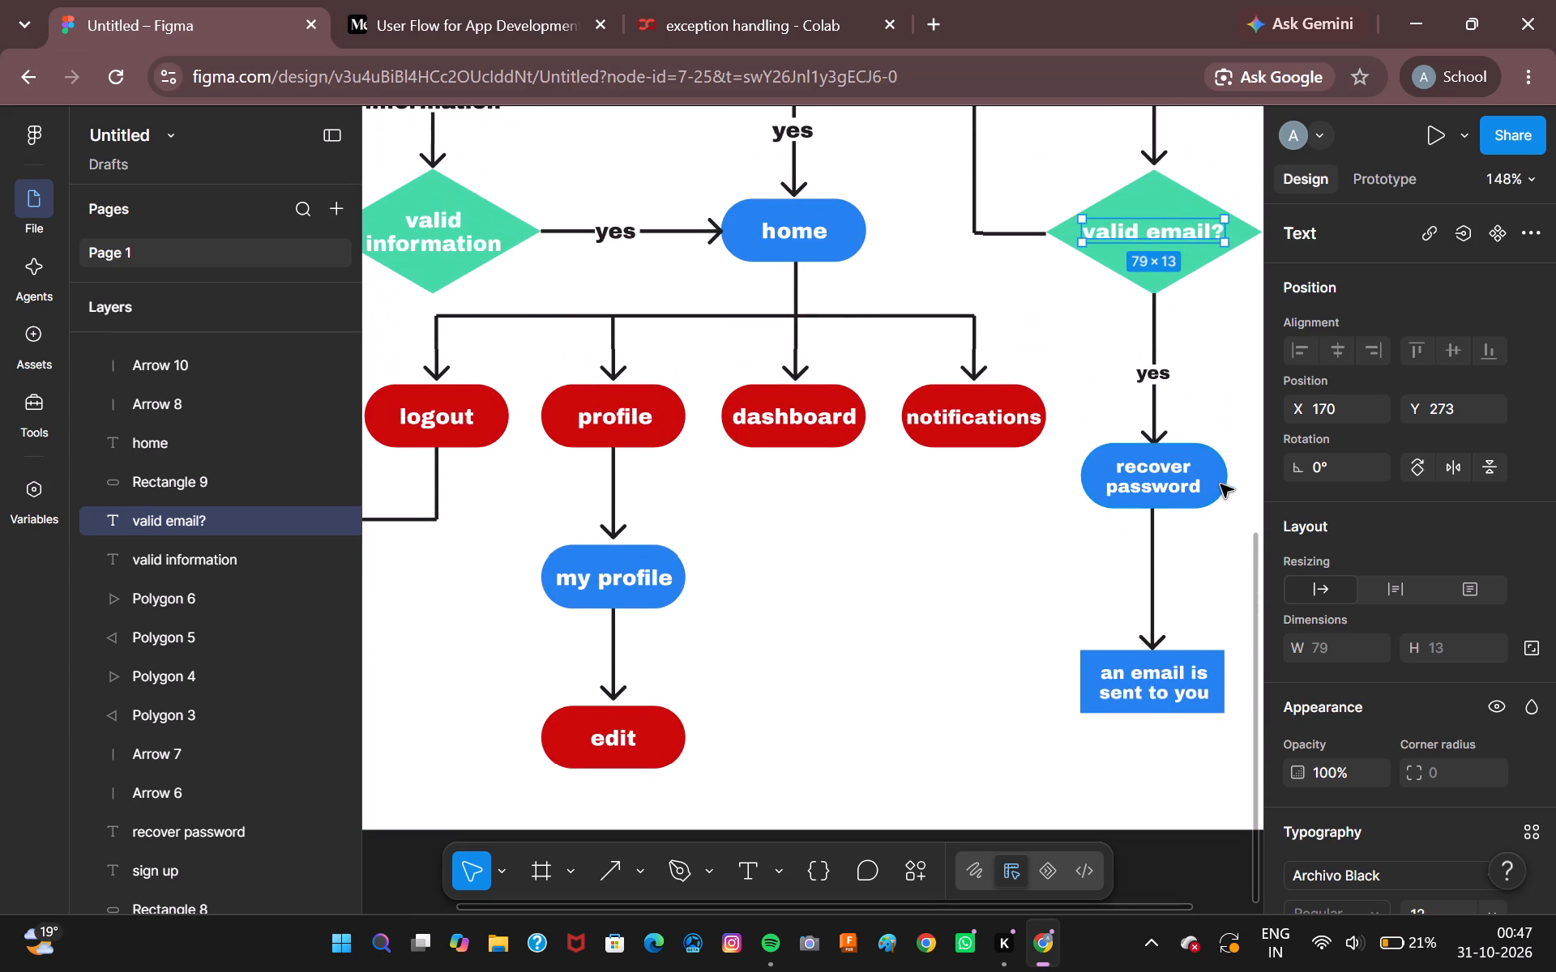
pyautogui.click(1212, 483)
pyautogui.click(1210, 476)
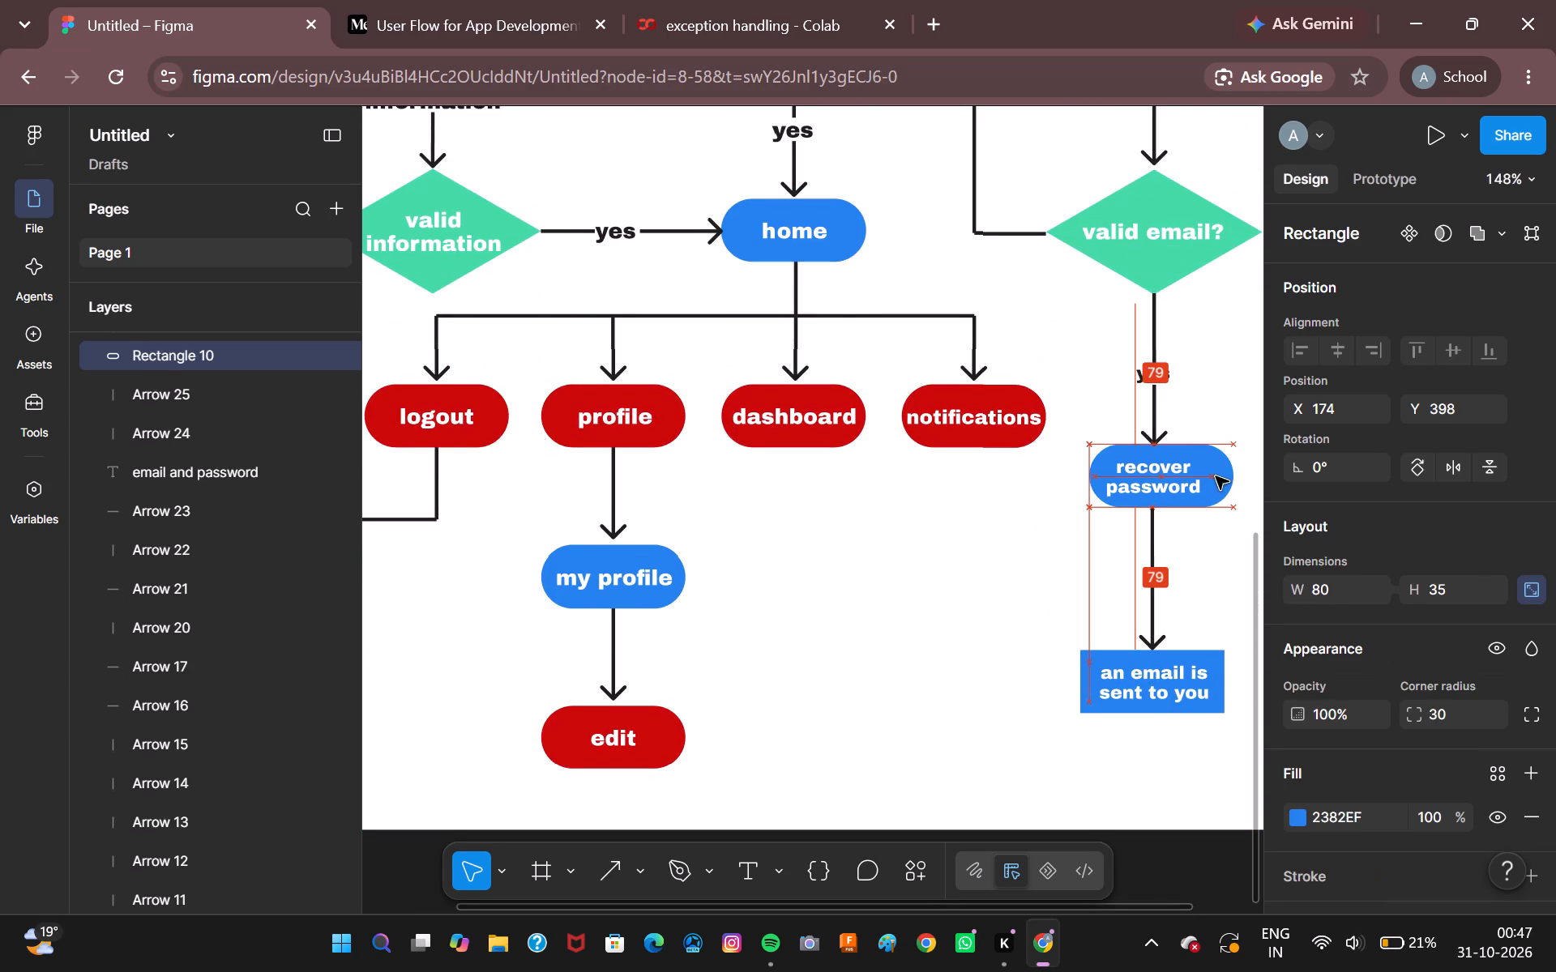
pyautogui.scroll(2, 1210, 476)
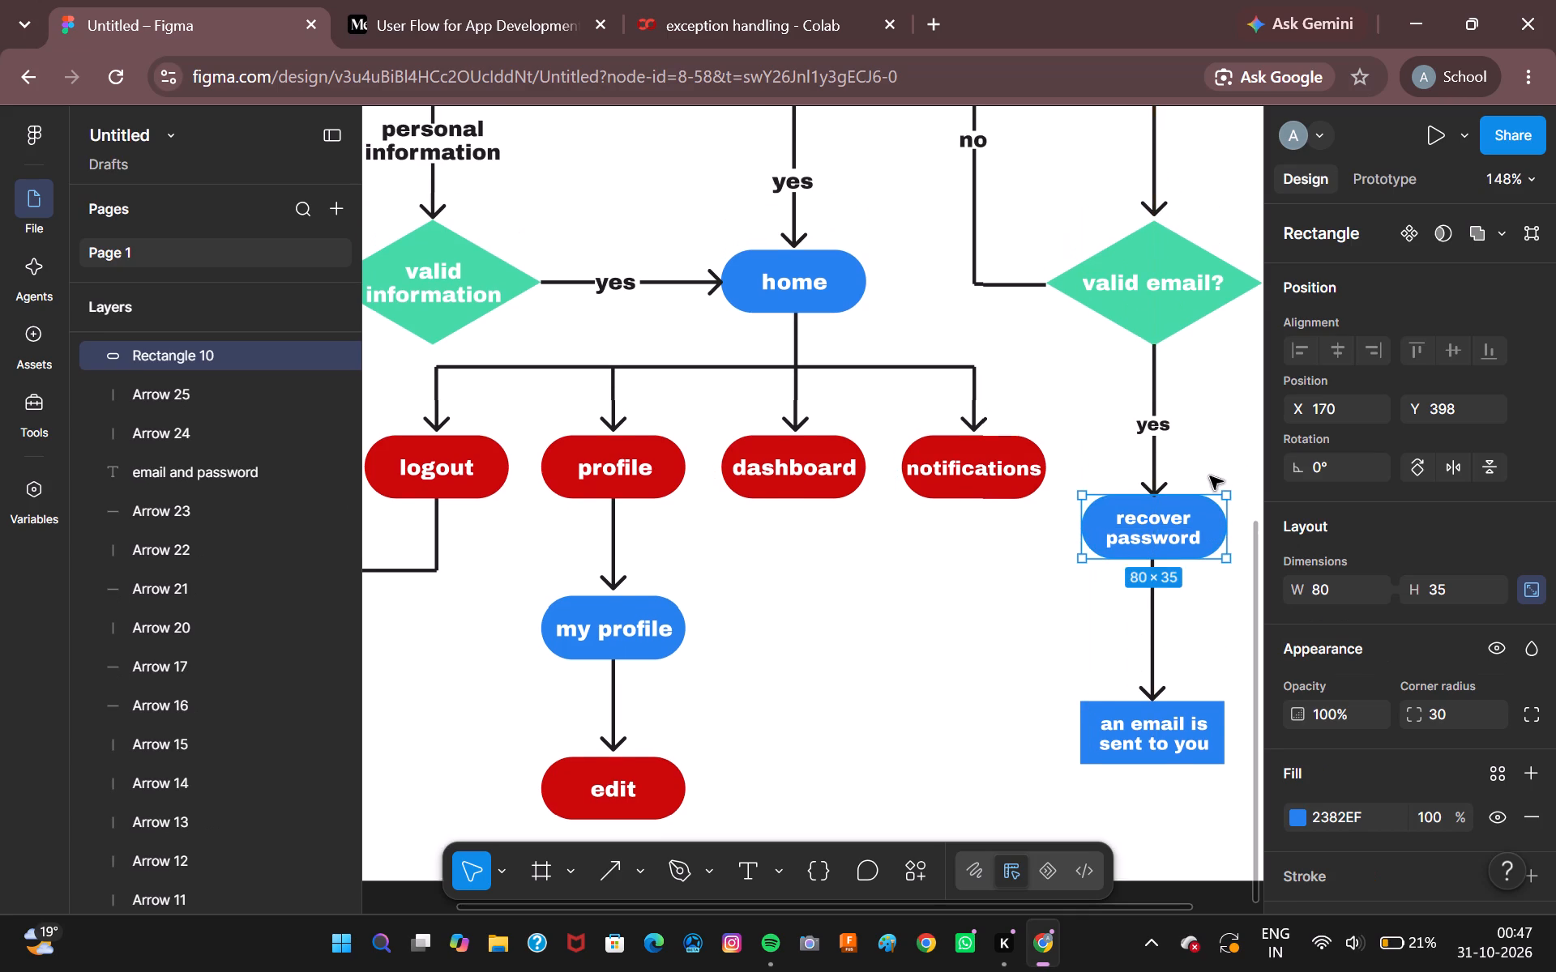
pyautogui.scroll(9, 1210, 476)
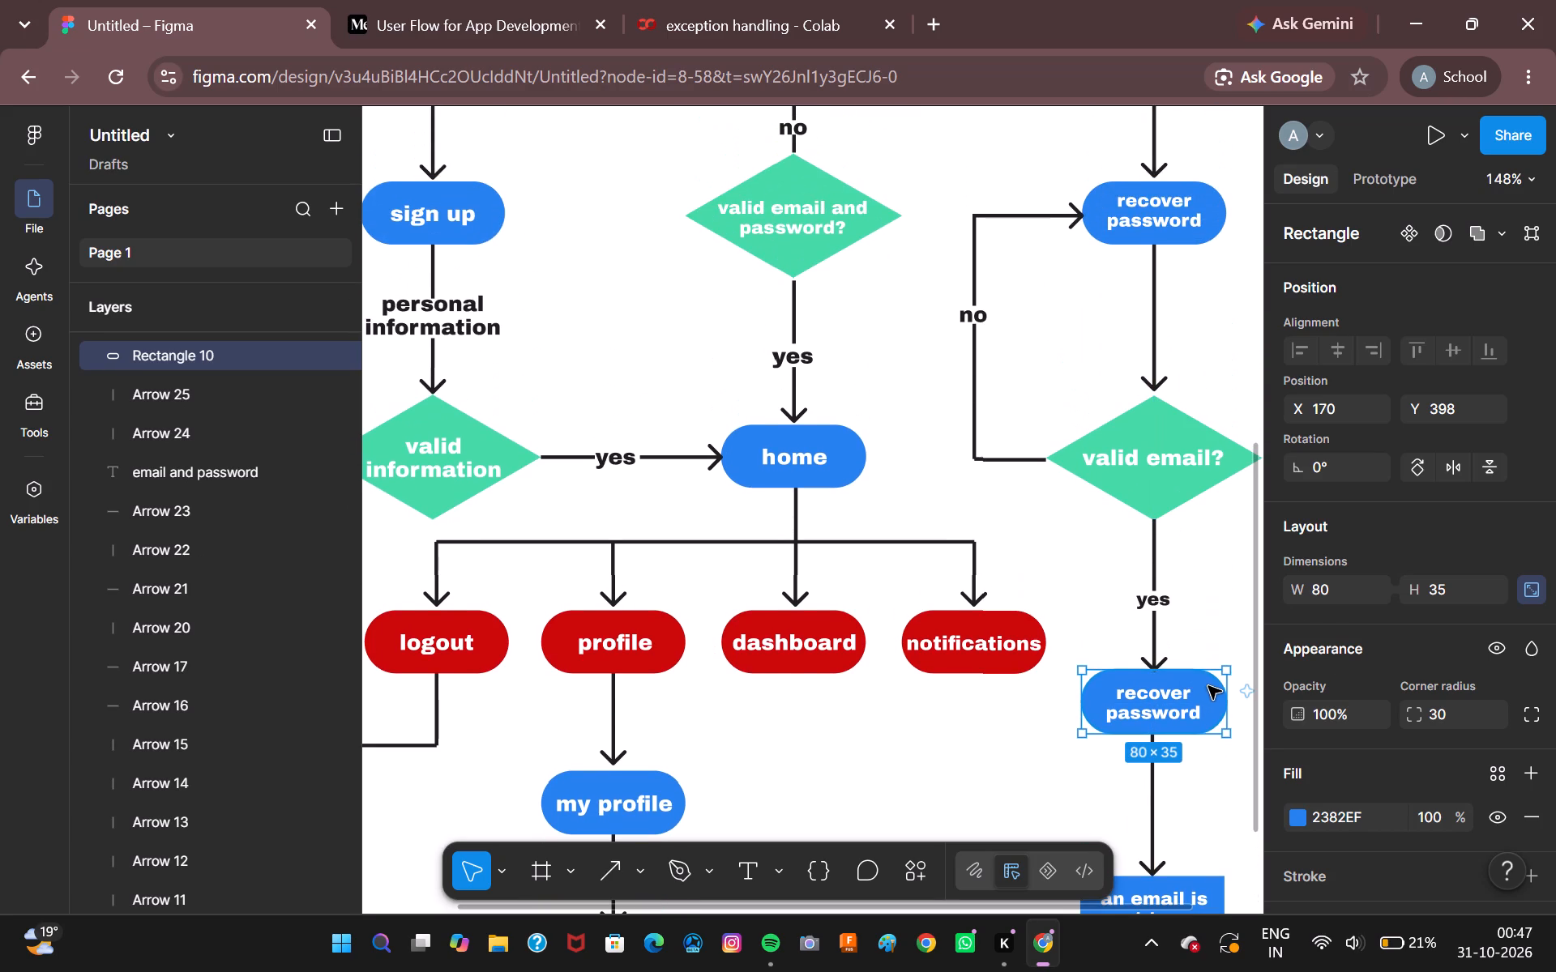
pyautogui.click(1208, 686)
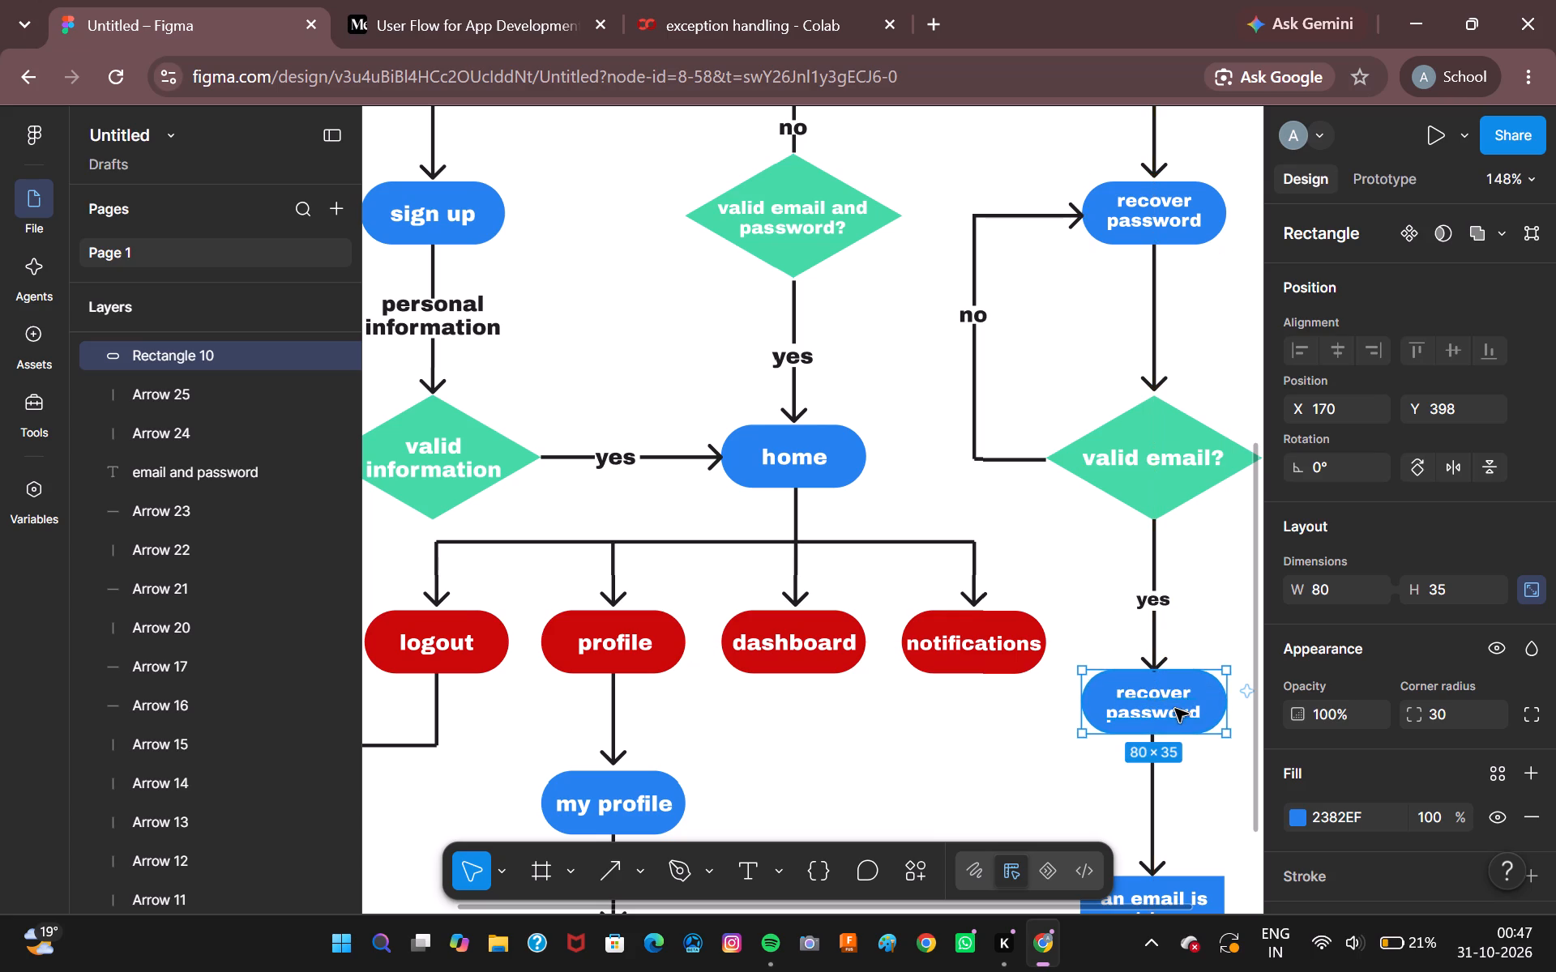
pyautogui.click(1175, 709)
pyautogui.click(1147, 697)
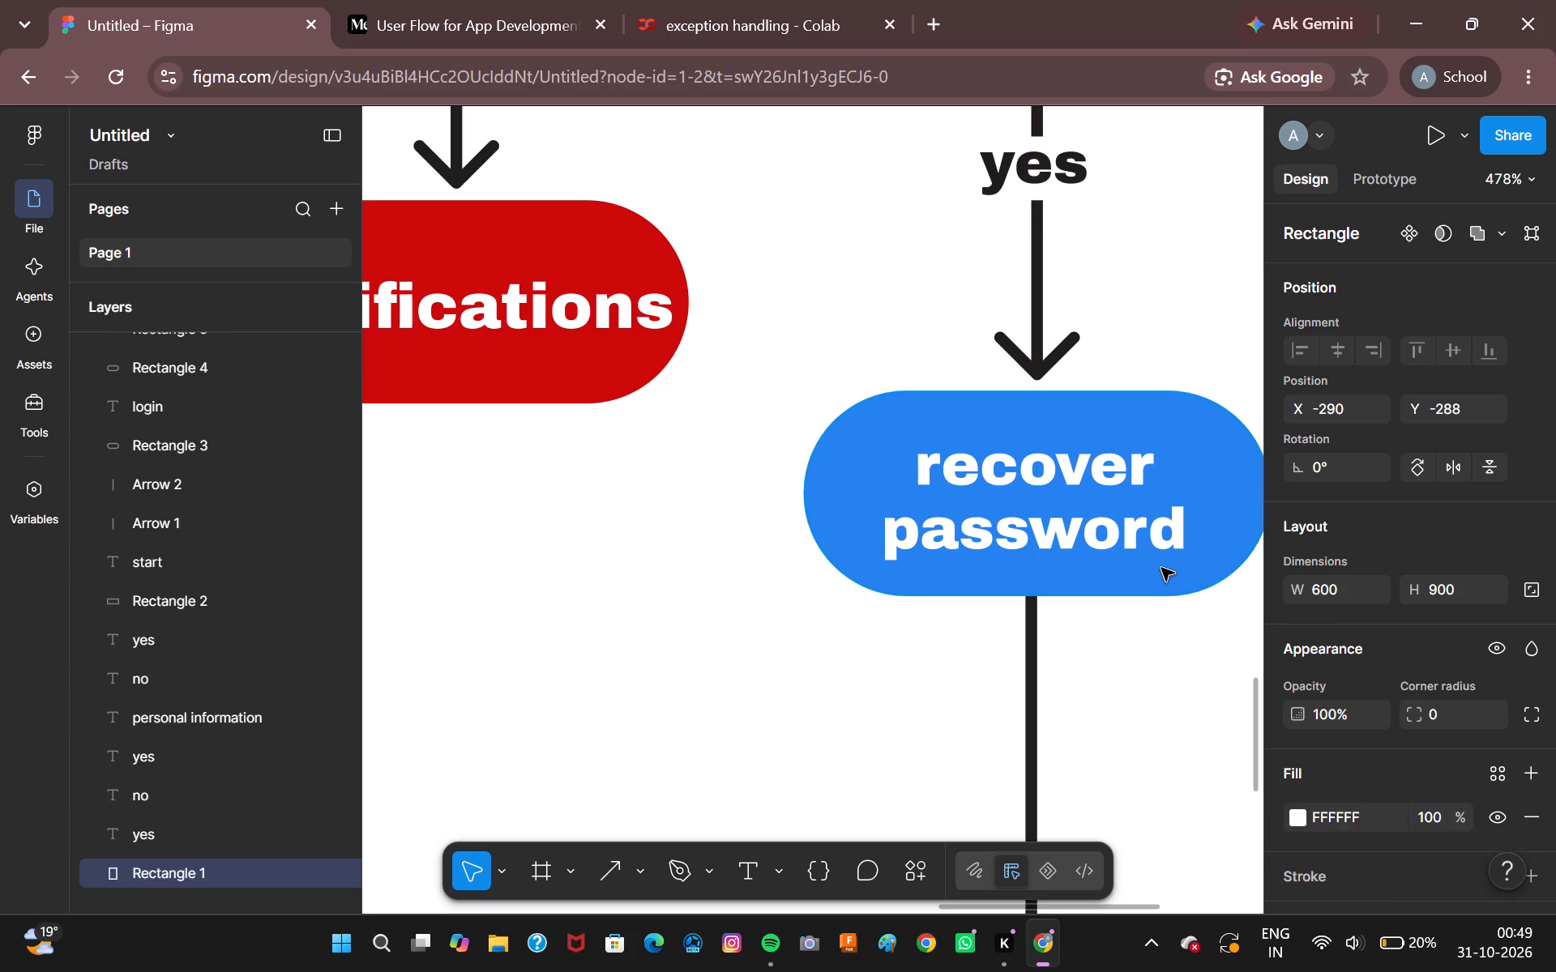
# Nudge the "recover password" label slightly upward inside the lower blue pill, beneath the "yes" branch of the "valid email?" diamond.
pyautogui.click(1095, 527)
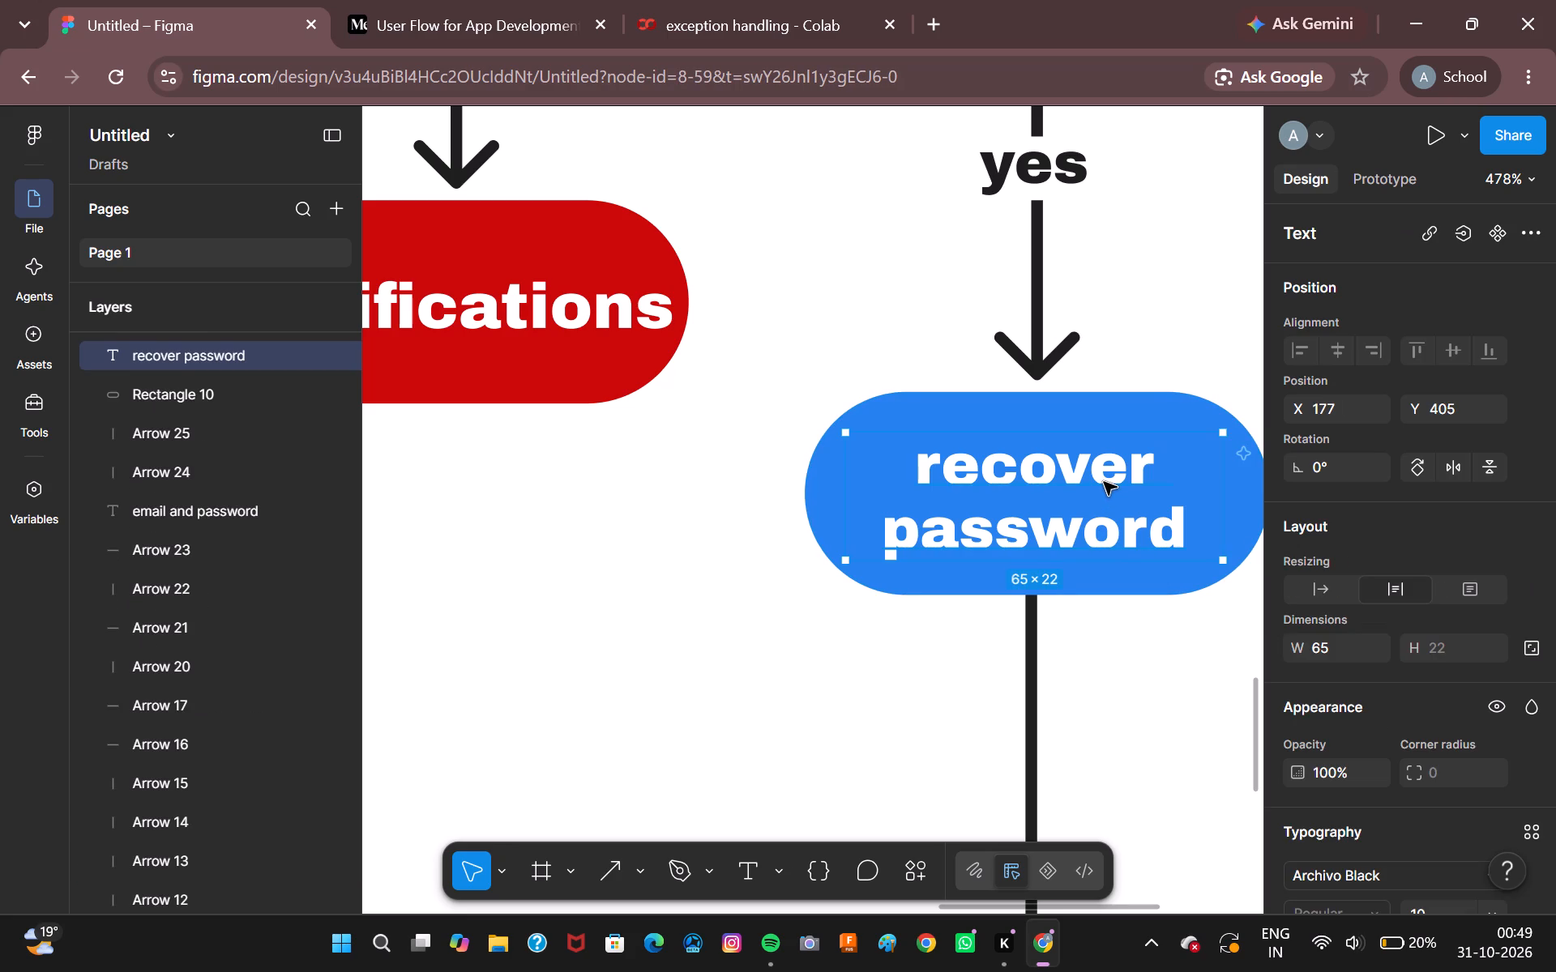
pyautogui.moveTo(1104, 482); pyautogui.dragTo(1106, 471)
pyautogui.click(1135, 674)
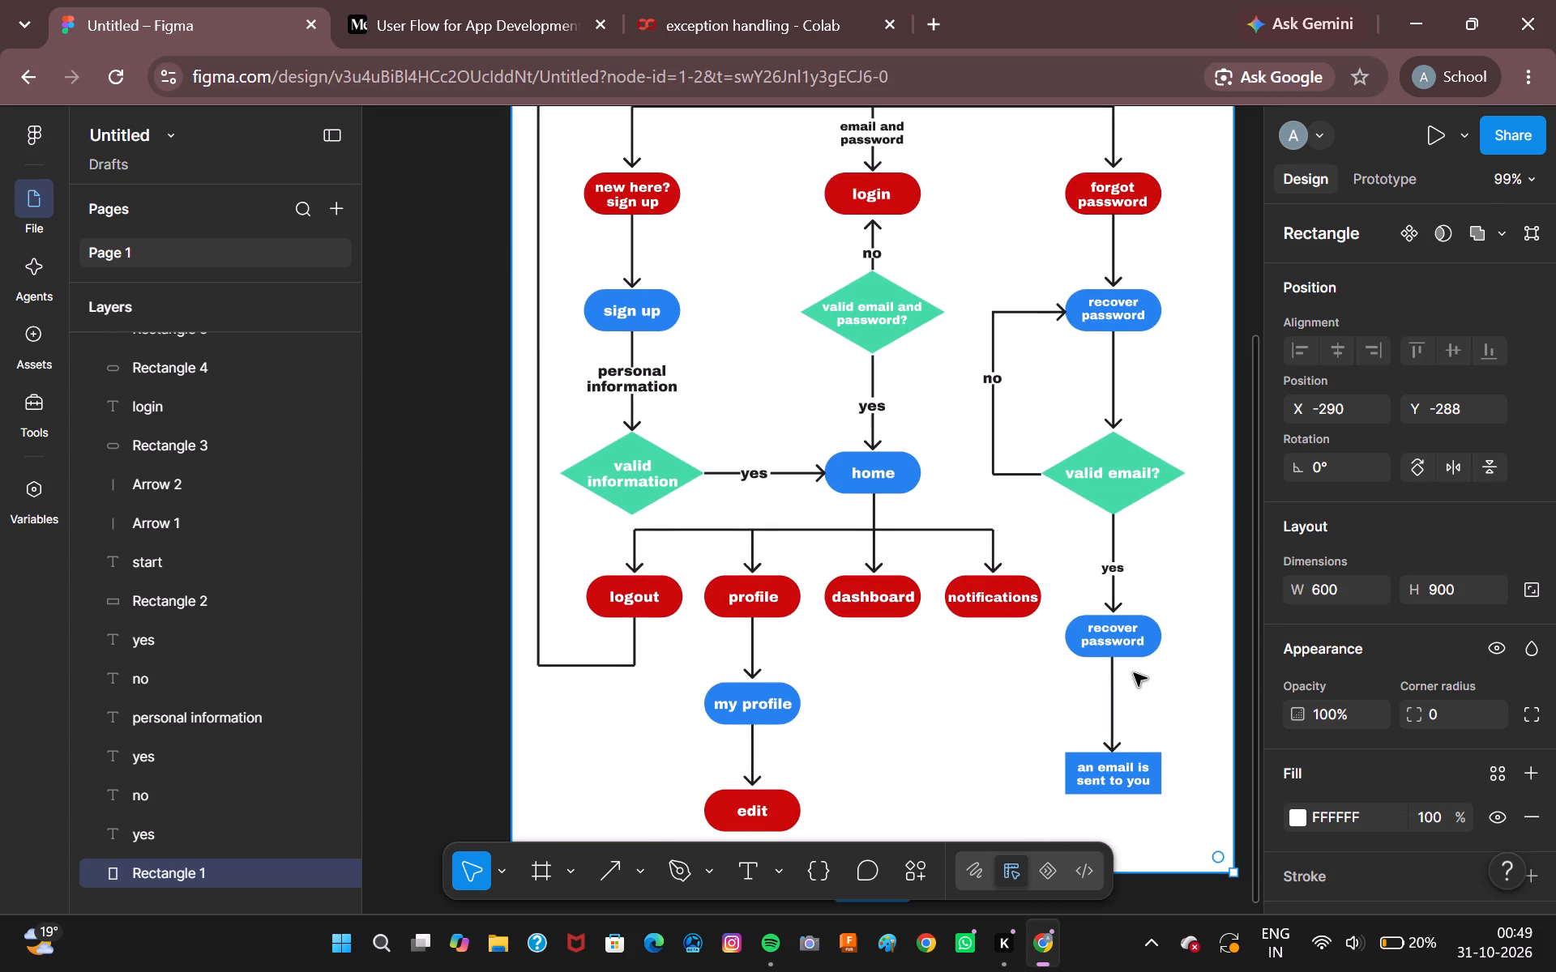
# Review the whole user-flow diagram from "start" to "edit", and deselect the white background rectangle.
pyautogui.hscroll(-1, 1134, 673)
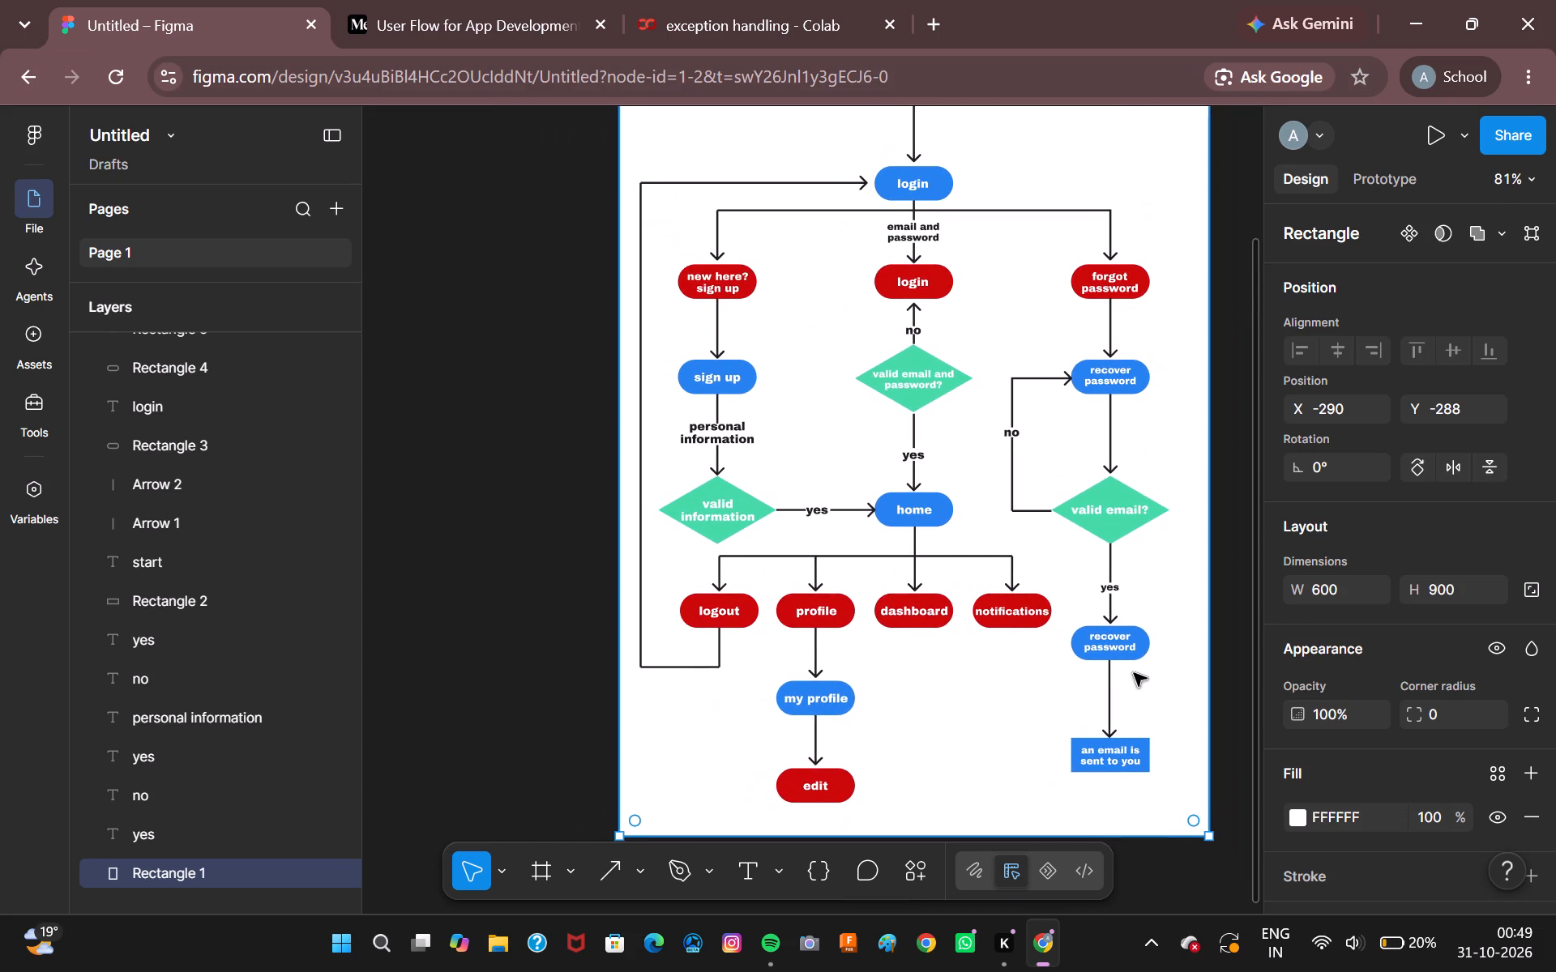
pyautogui.hscroll(-1, 1134, 673)
pyautogui.scroll(1, 1134, 673)
pyautogui.hscroll(-1, 1134, 673)
pyautogui.hscroll(1, 1134, 673)
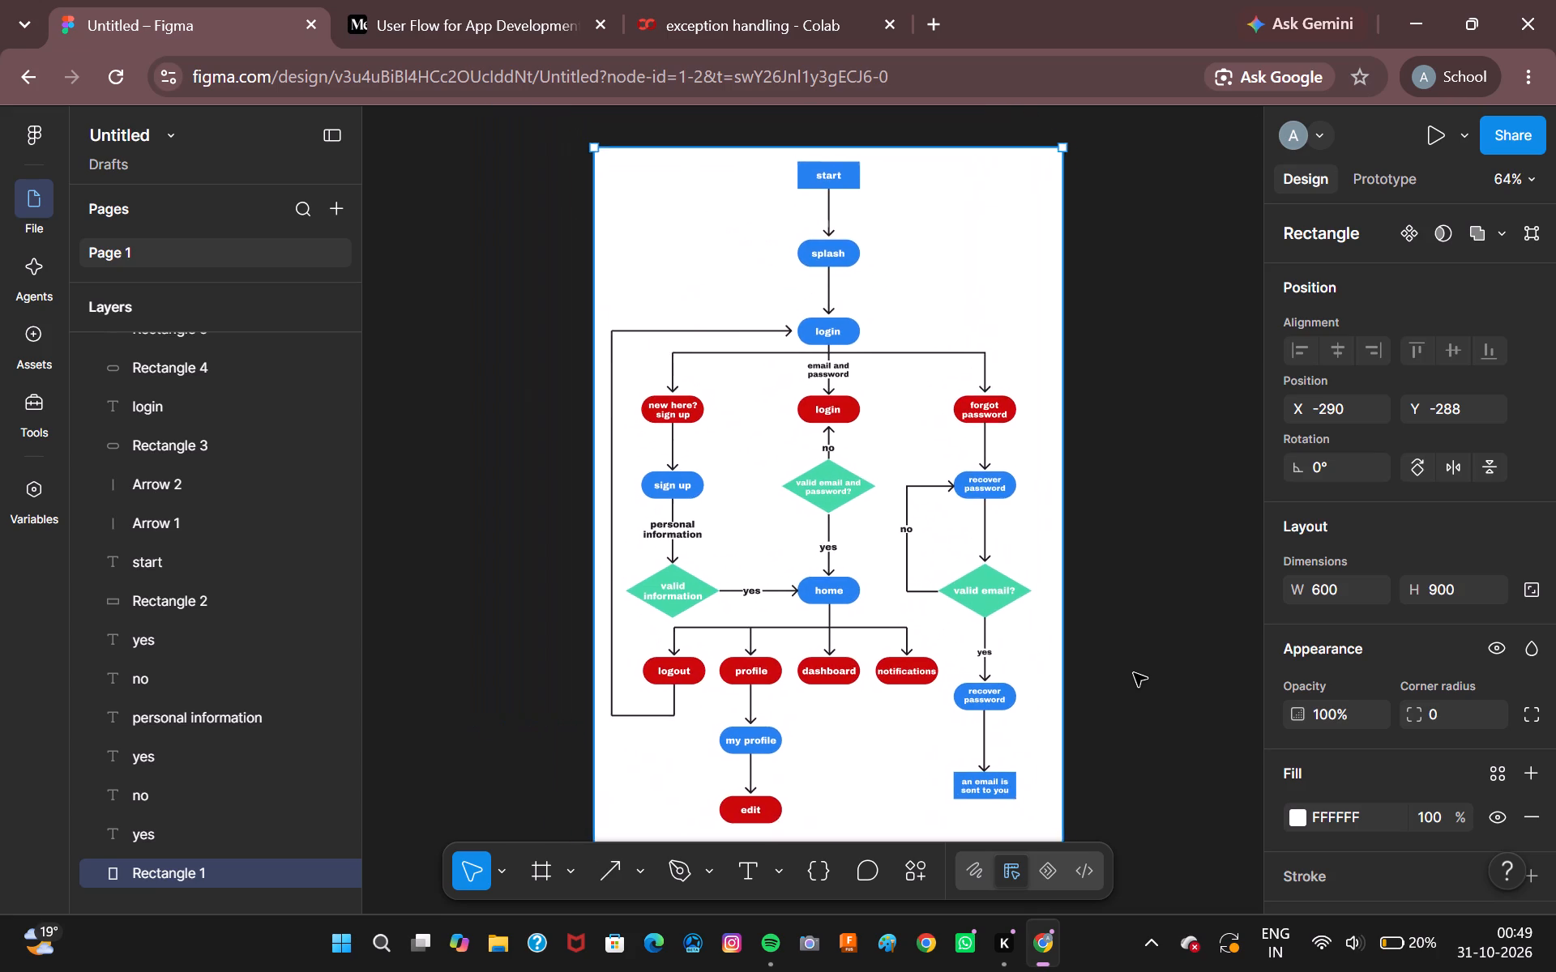
pyautogui.hscroll(1, 1134, 673)
pyautogui.click(1134, 673)
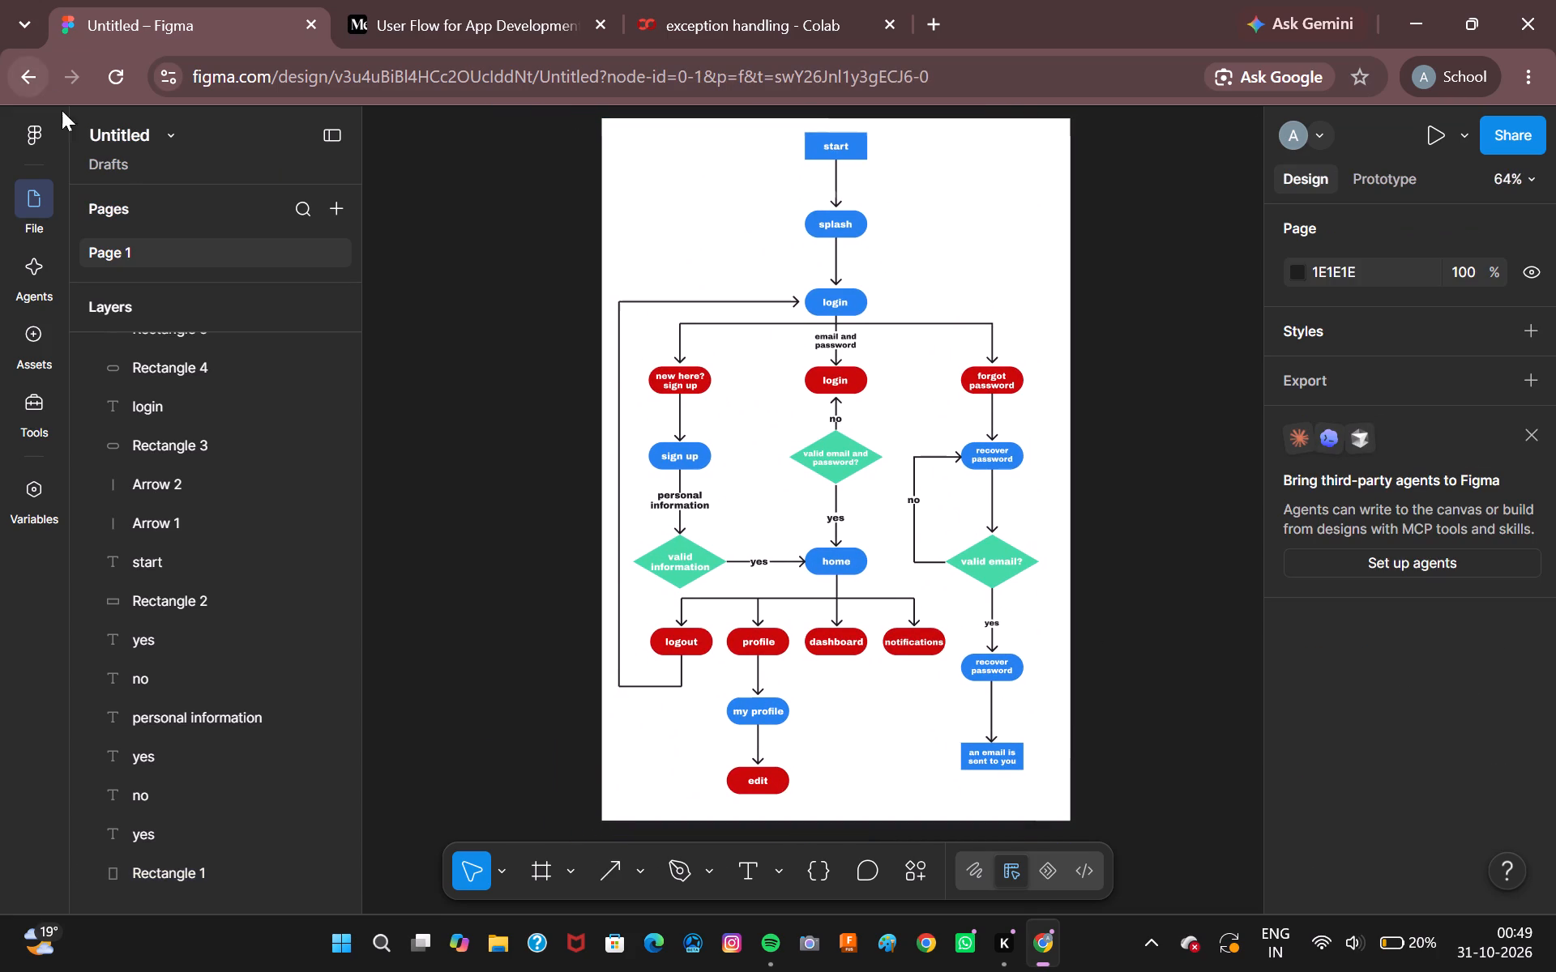
# Rename the file as "user flow".
pyautogui.doubleClick(126, 136)
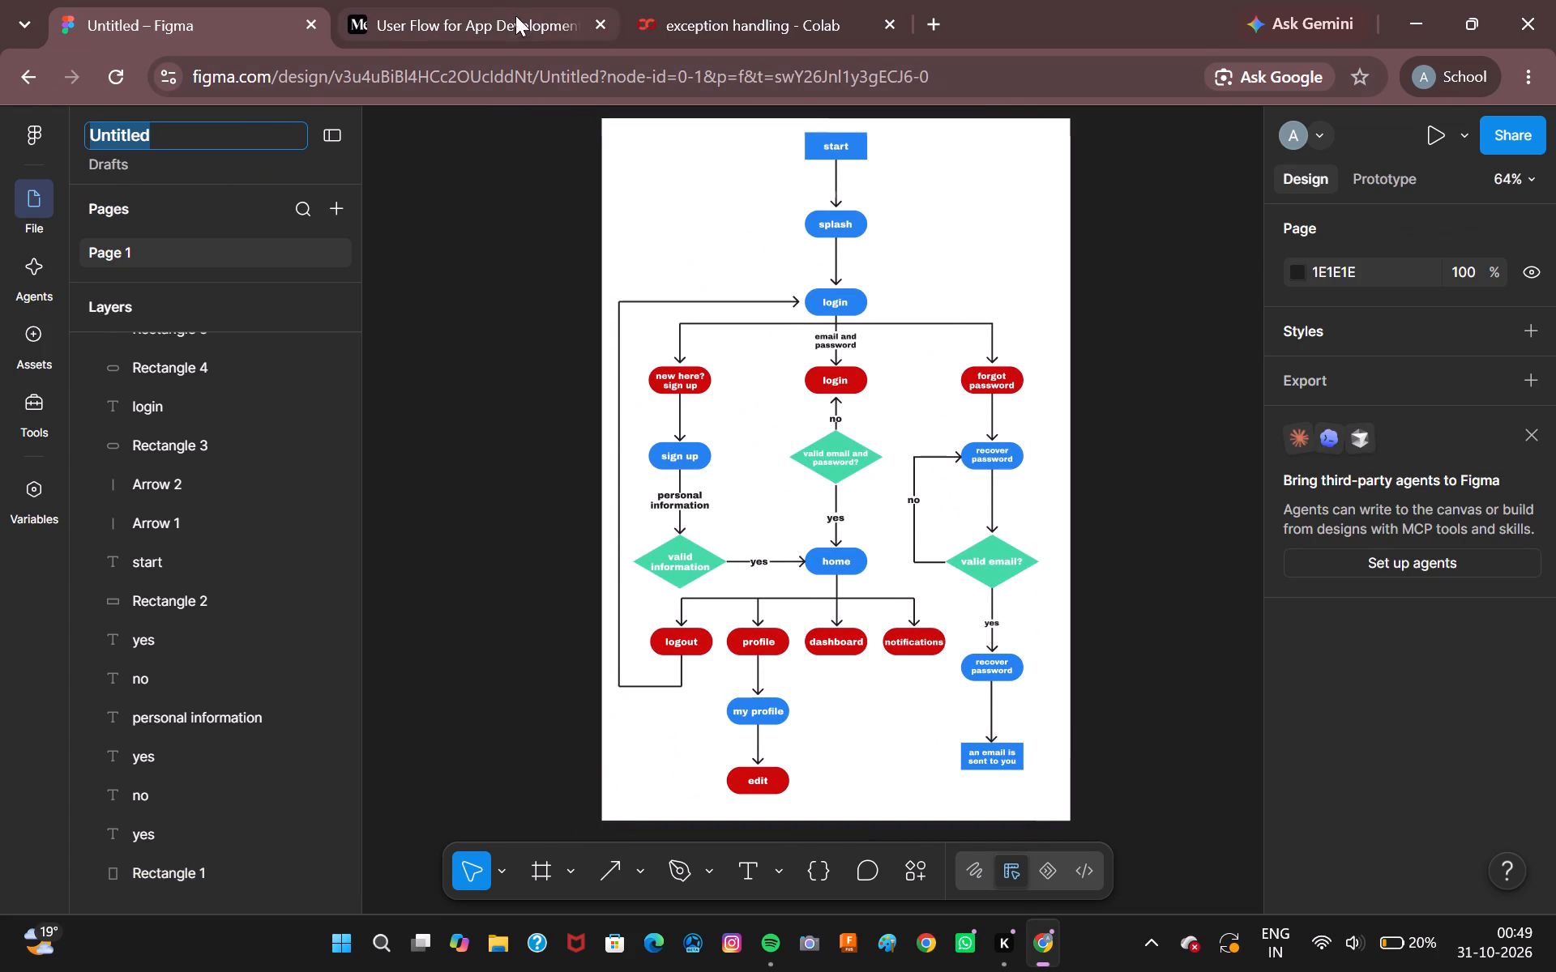
pyautogui.write('user flow')
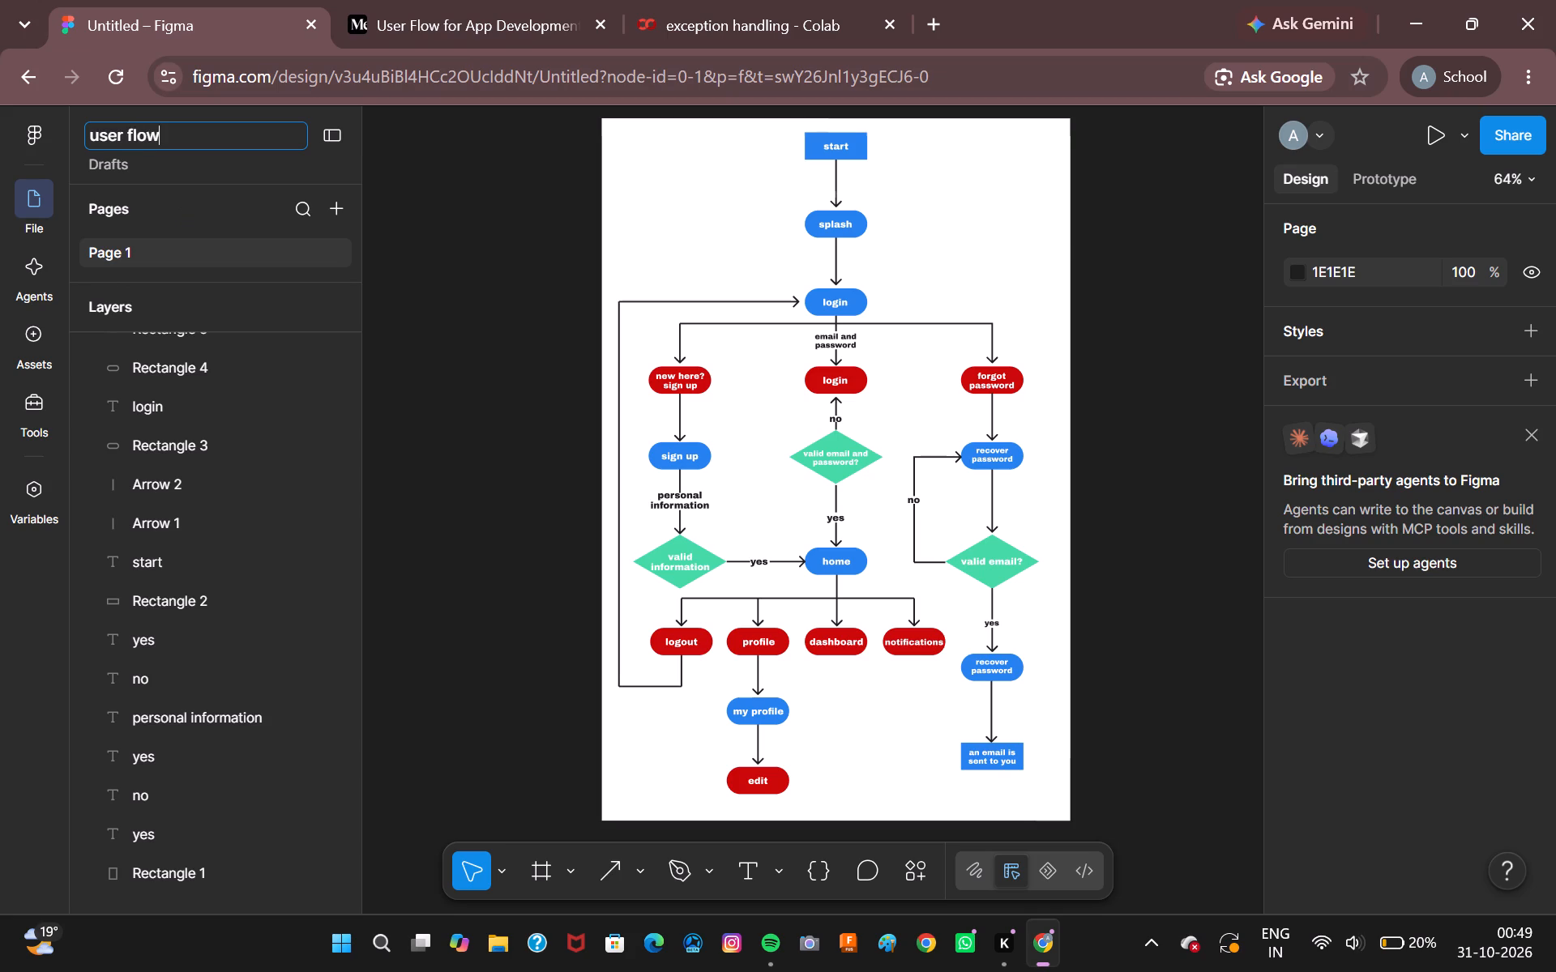
pyautogui.press('Return')
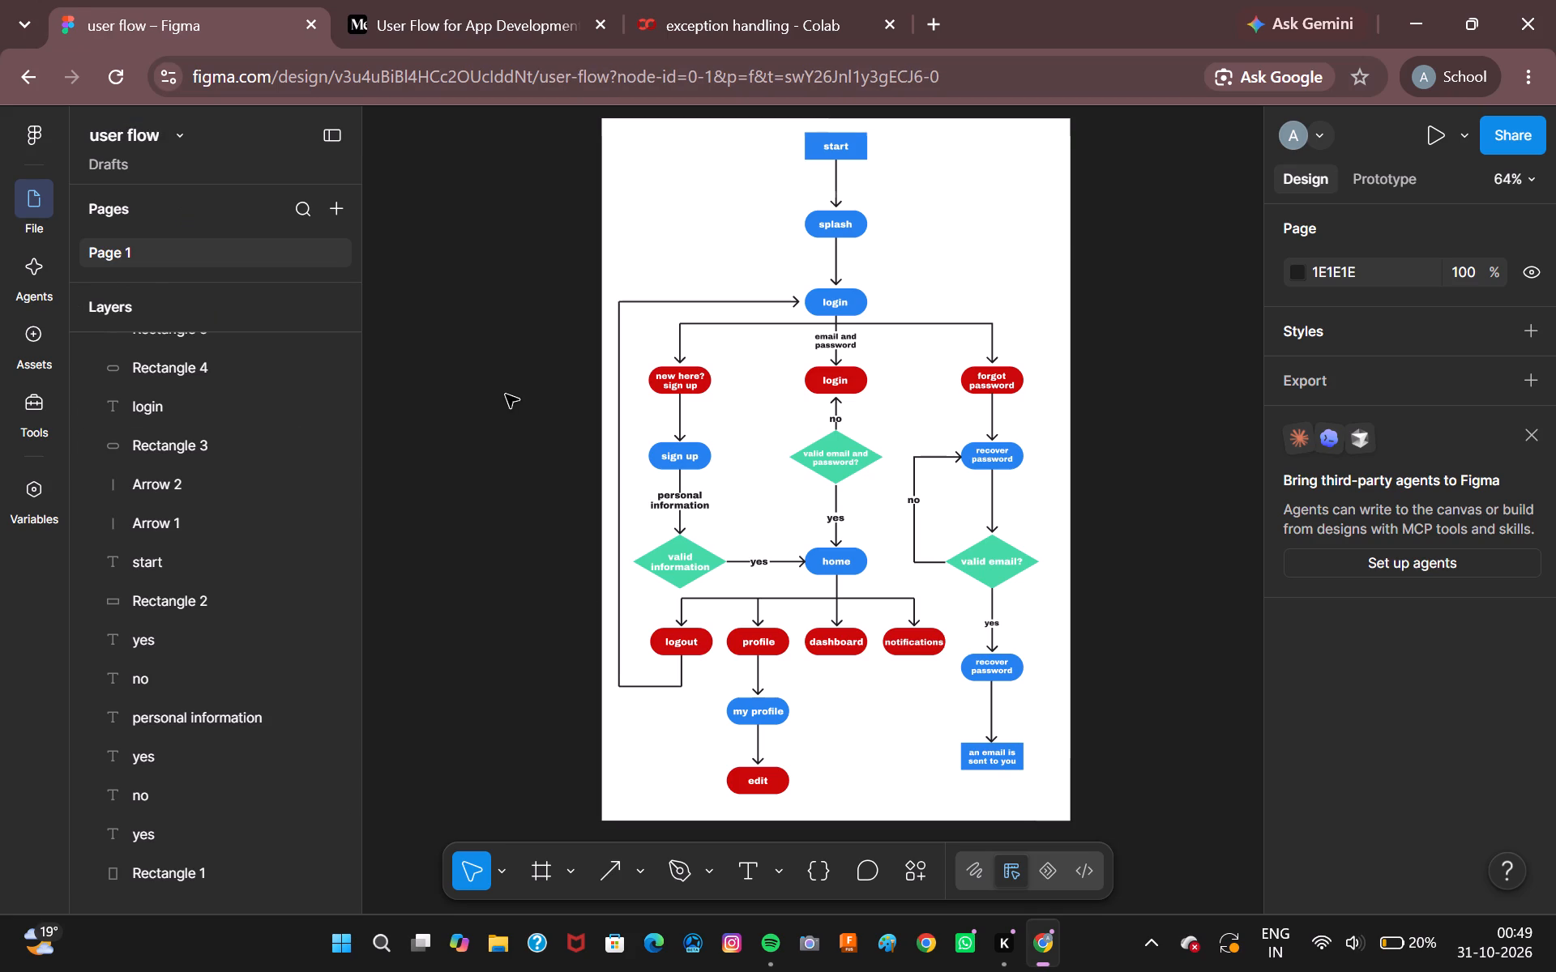
# Look through the layer list up to its topmost layer beside the whole diagram, leaving nothing selected.
pyautogui.scroll(3, 269, 596)
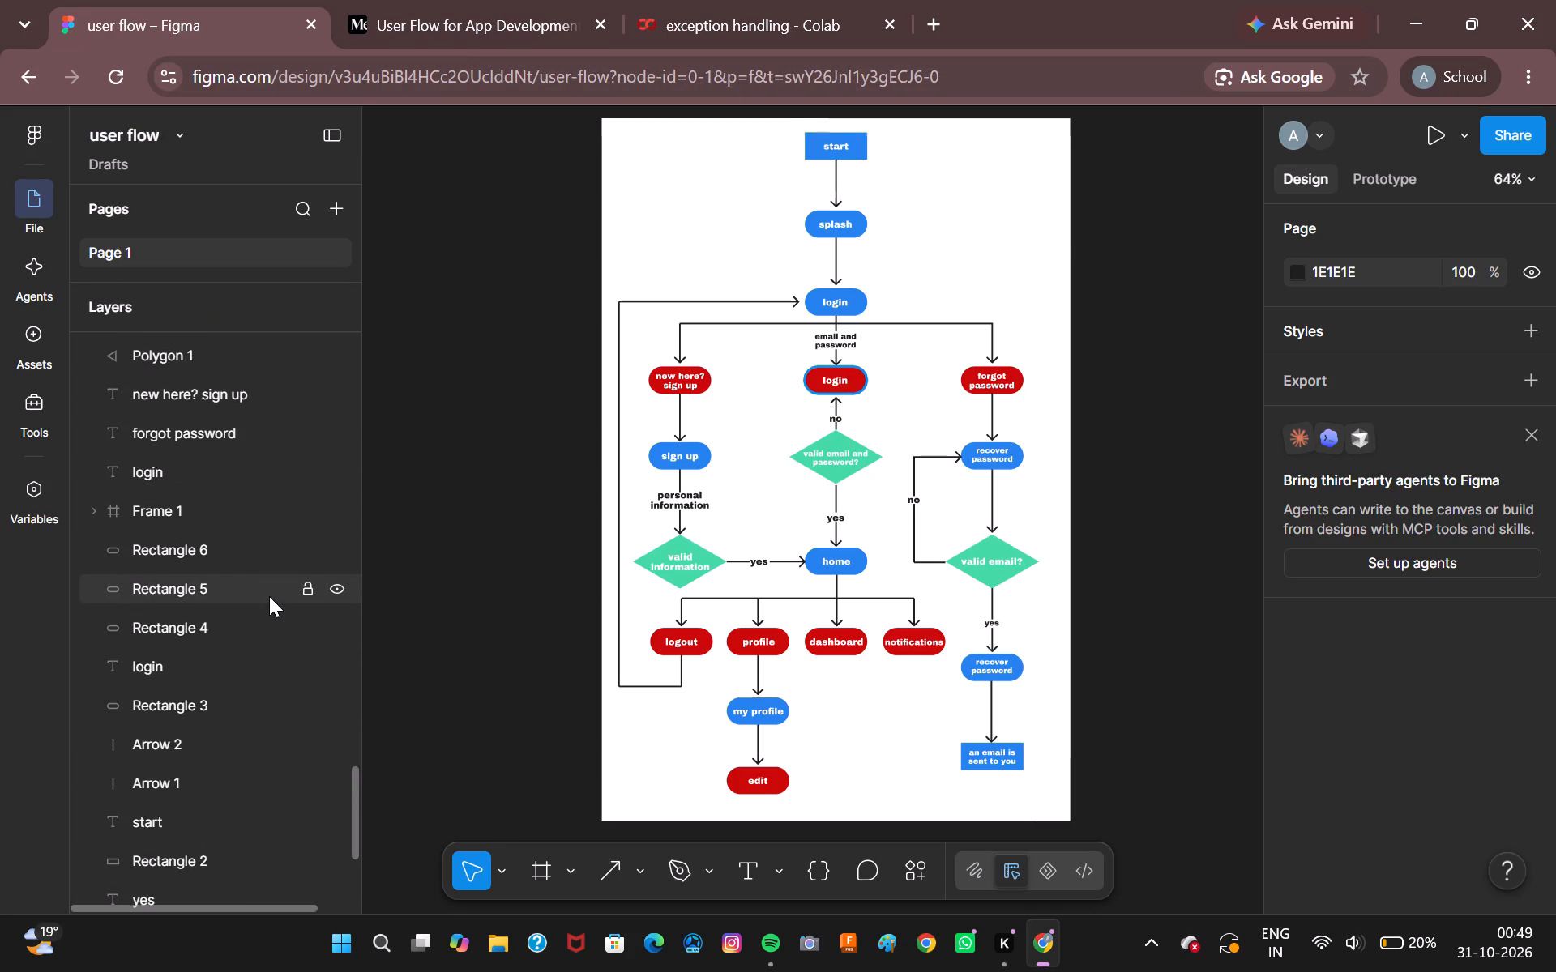
pyautogui.scroll(8, 269, 596)
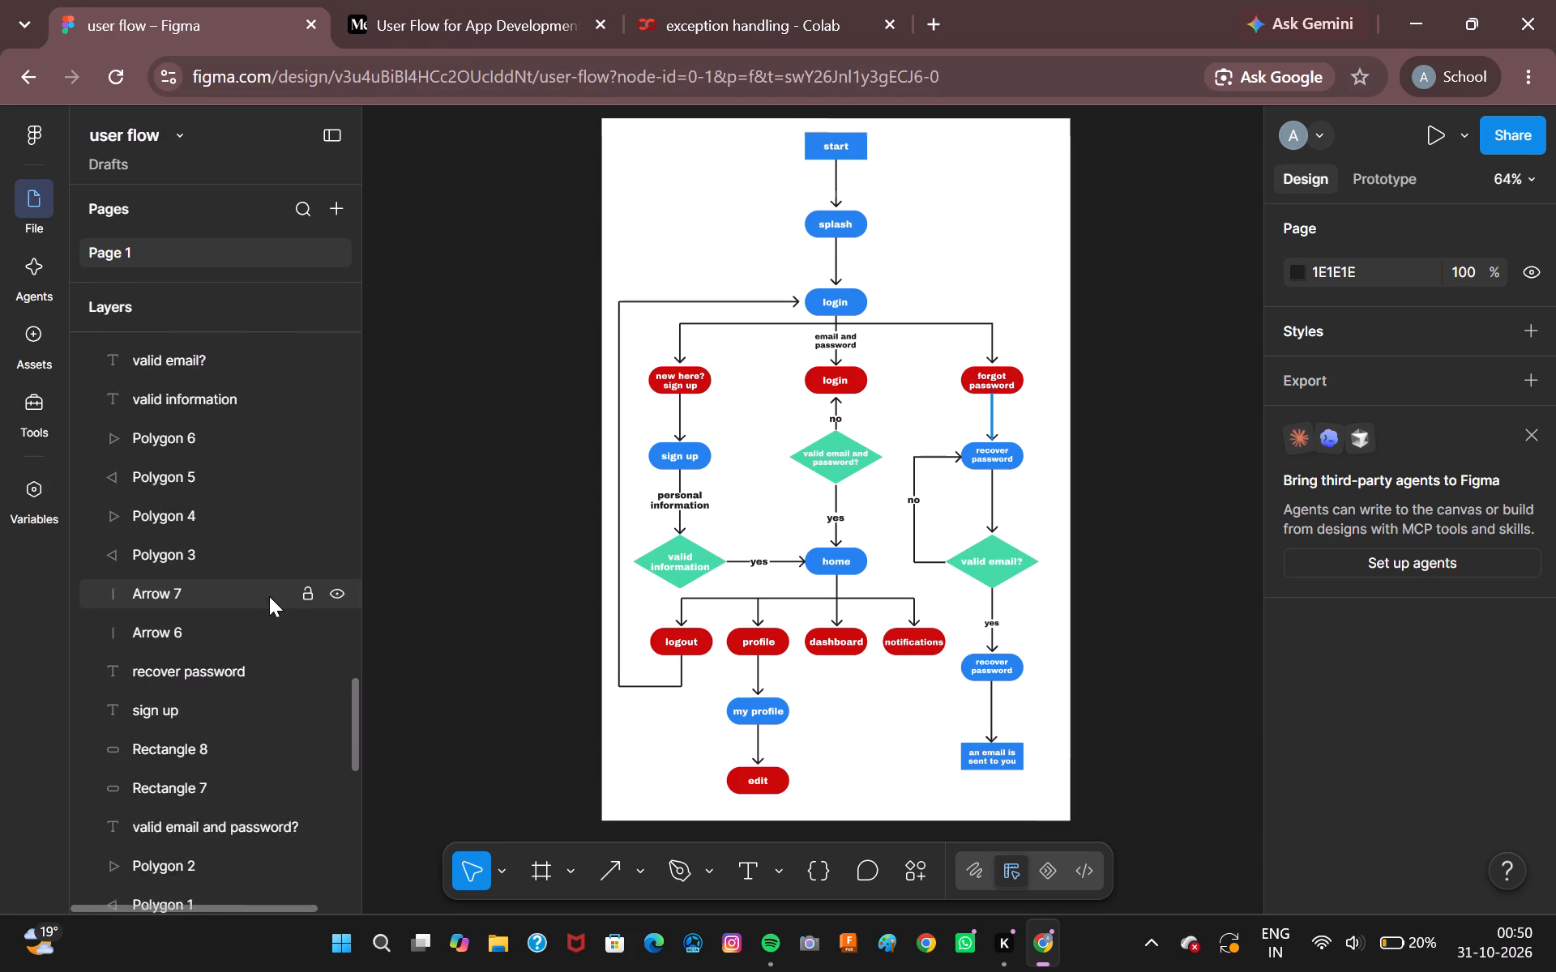
pyautogui.scroll(12, 269, 596)
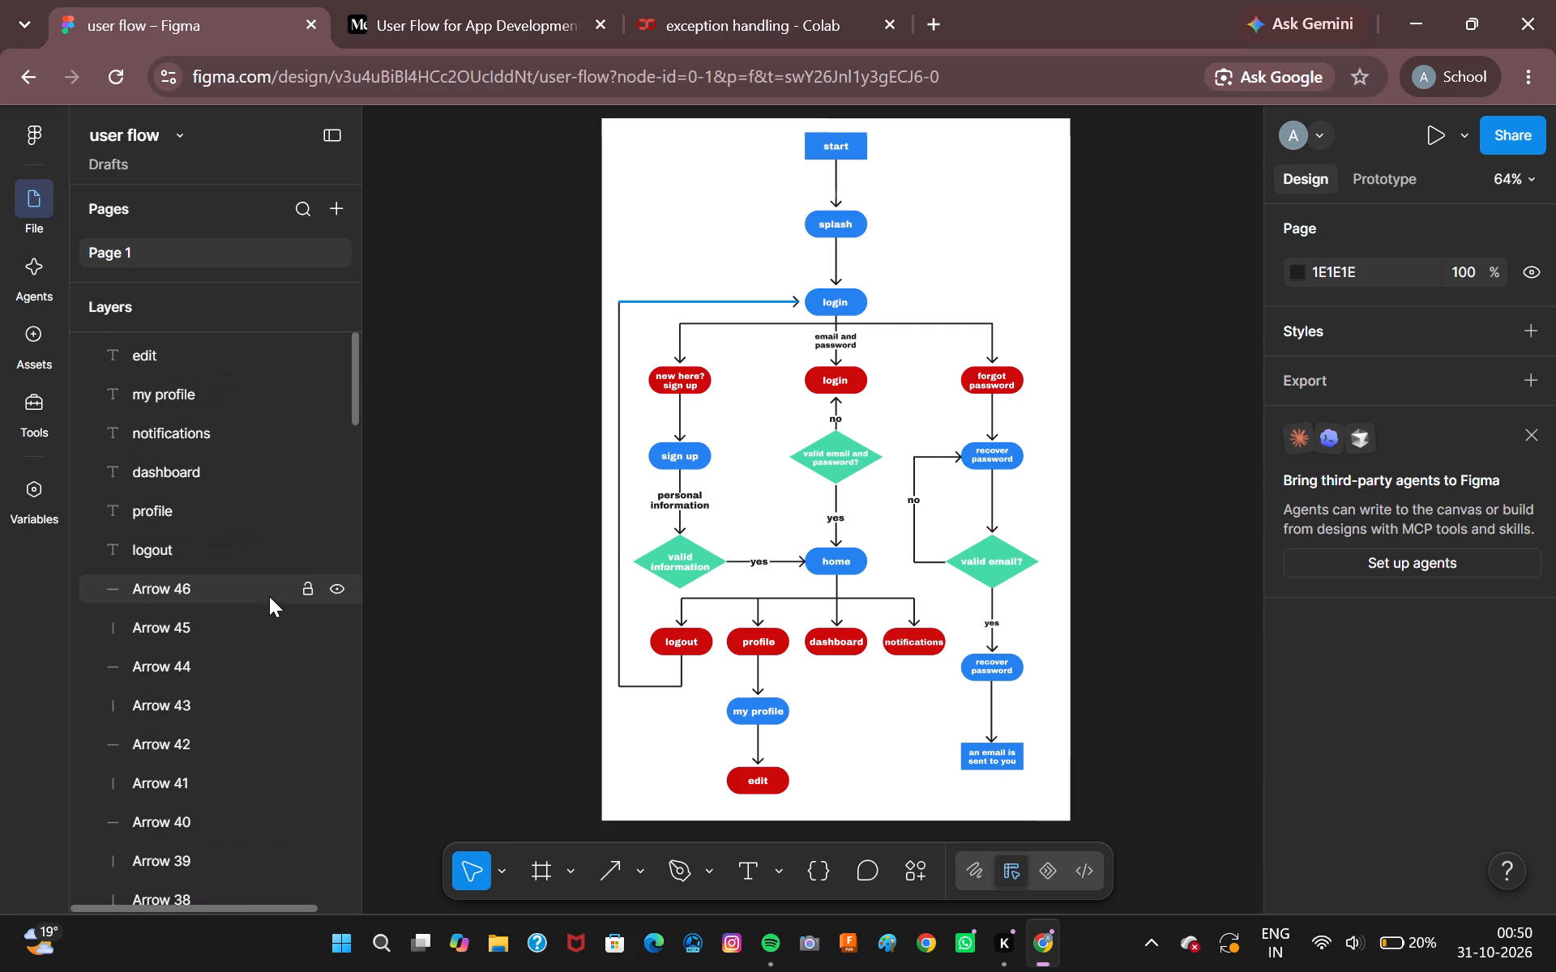
pyautogui.click(79, 305)
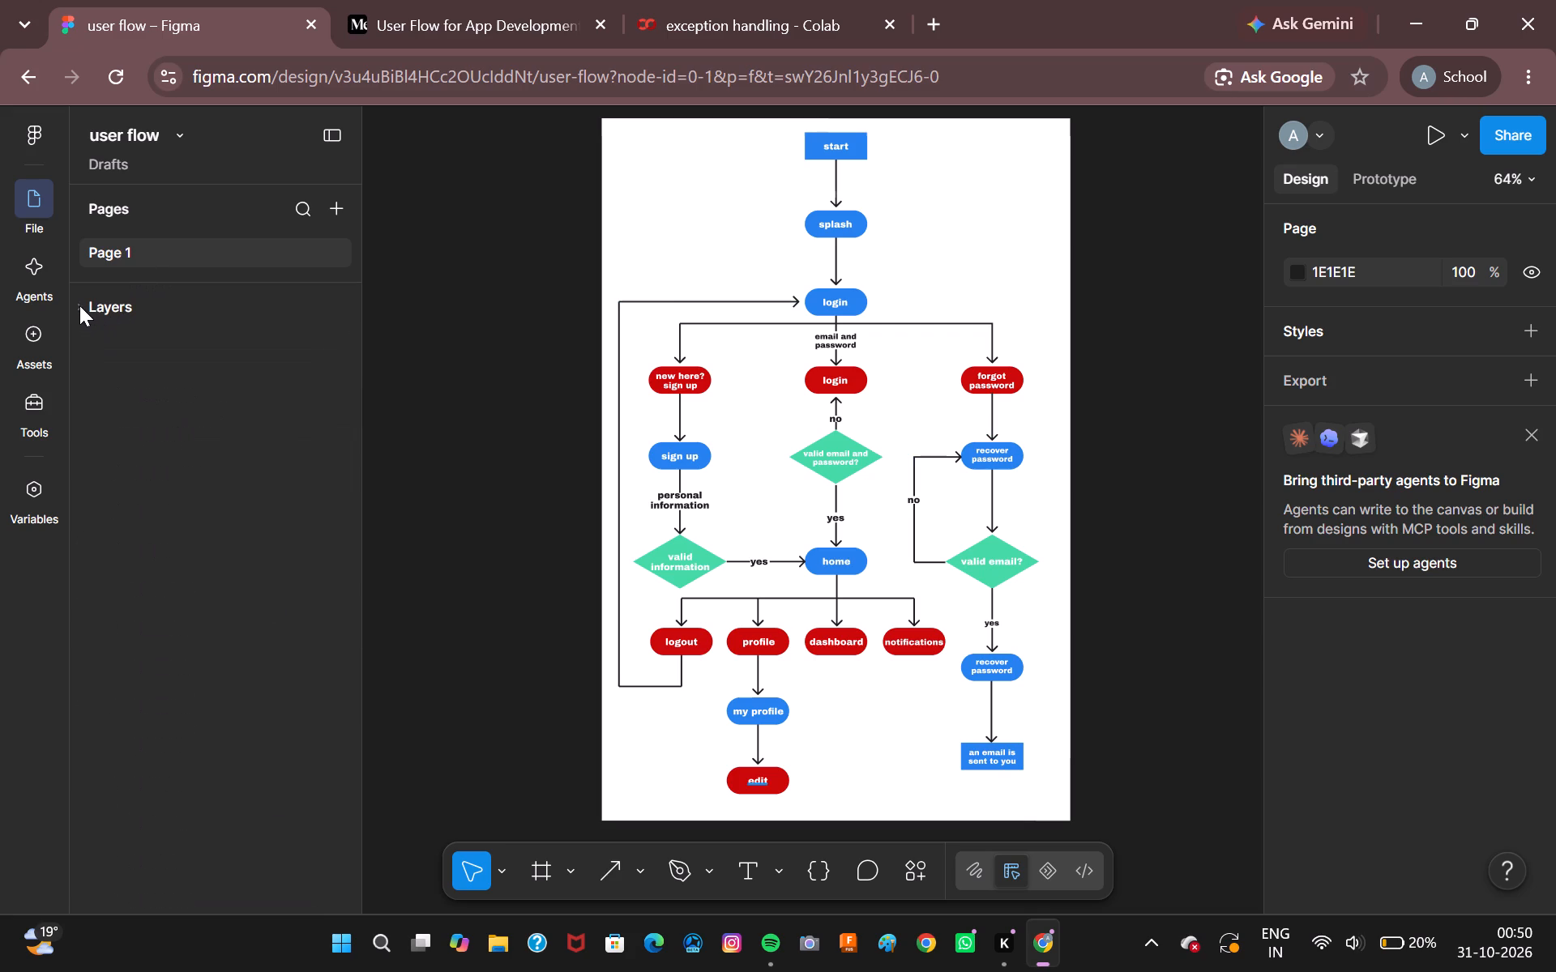
pyautogui.click(79, 305)
pyautogui.click(450, 447)
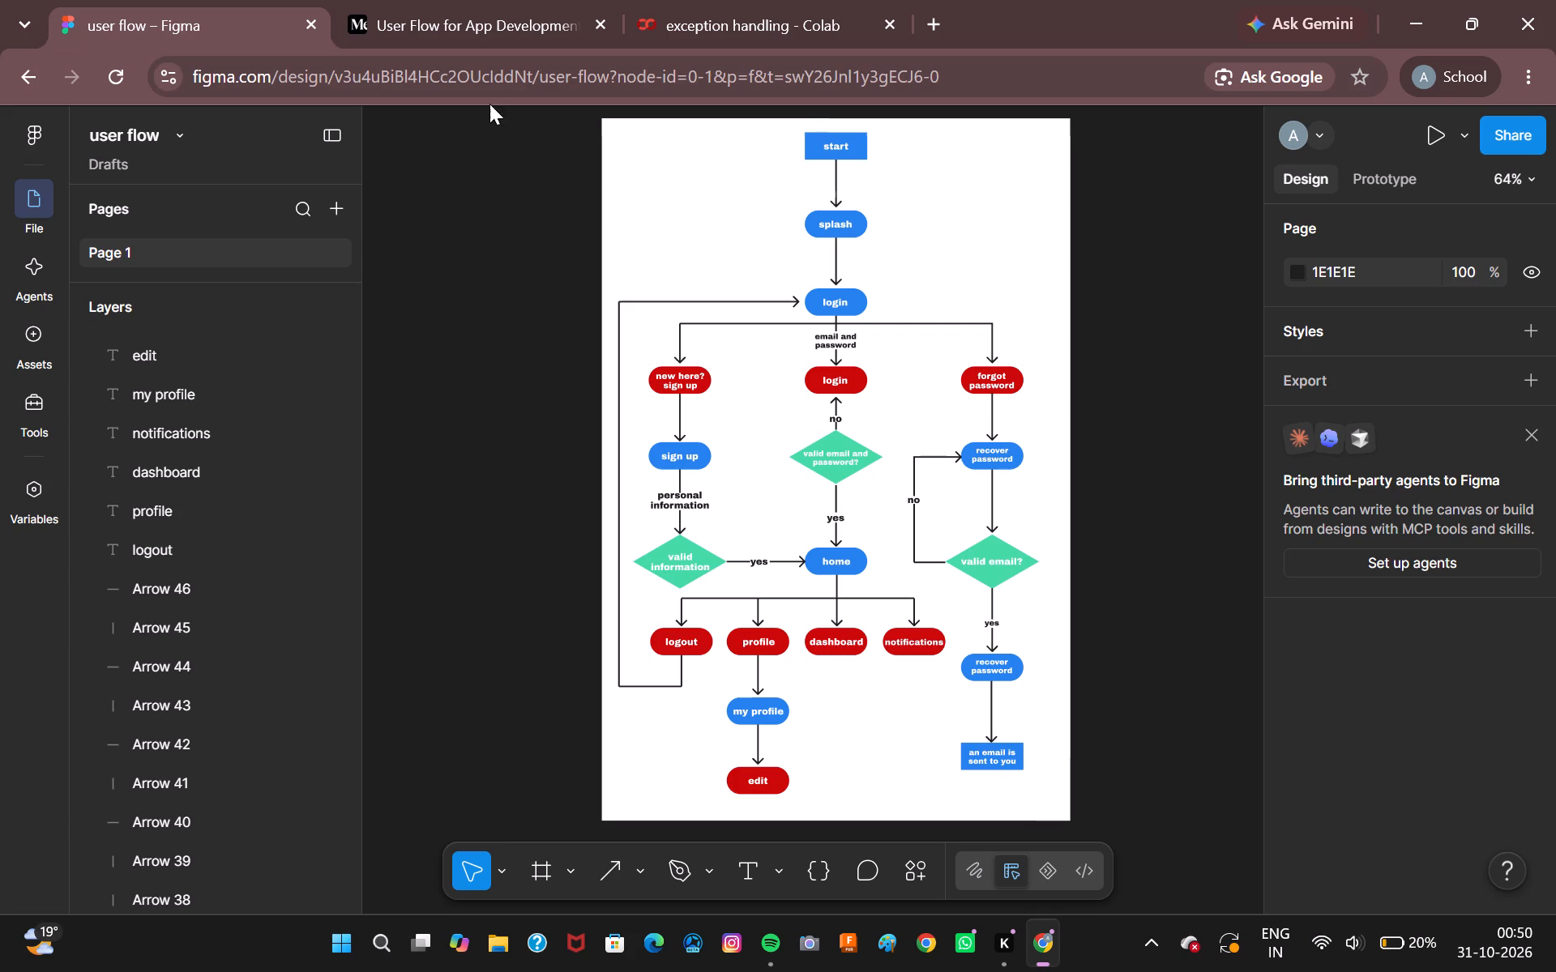
pyautogui.click(460, 363)
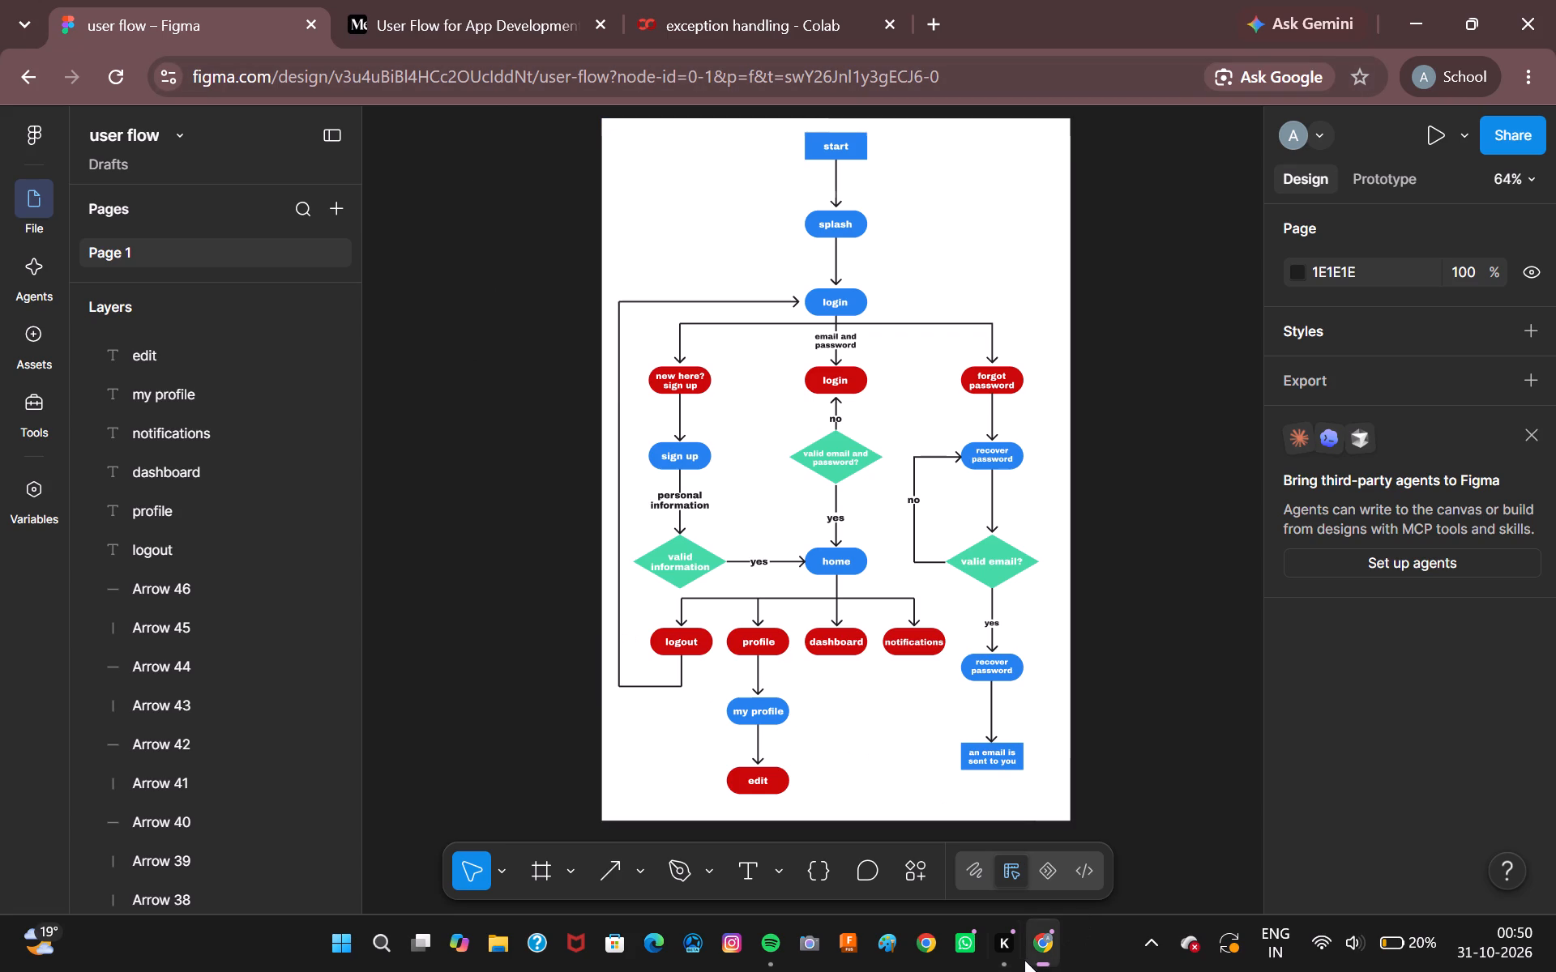